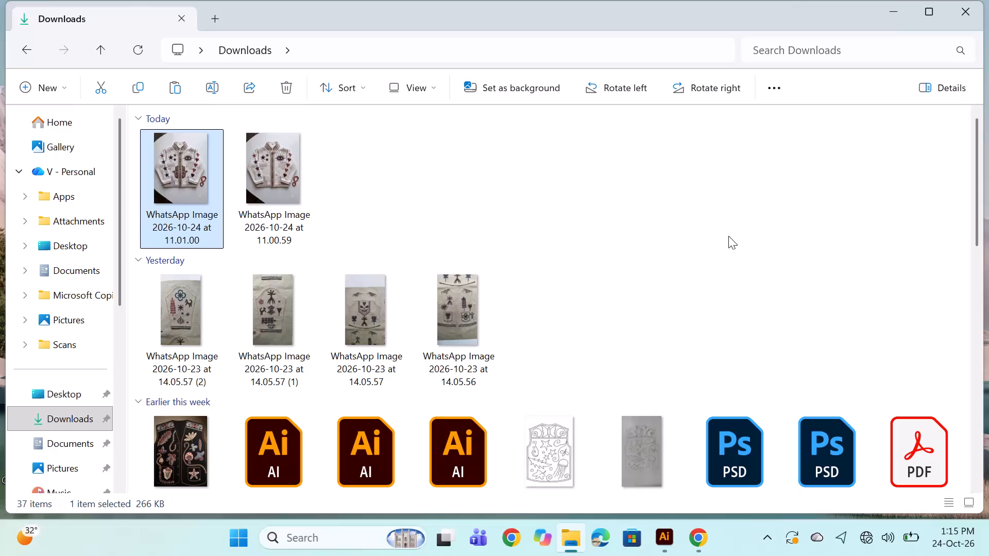
Switch to Illustrator and examine the embroidered jacket reference photo alongside the front panel drawings in DESIGN 5.
{"action": "left_click", "coordinate": [651, 551]}
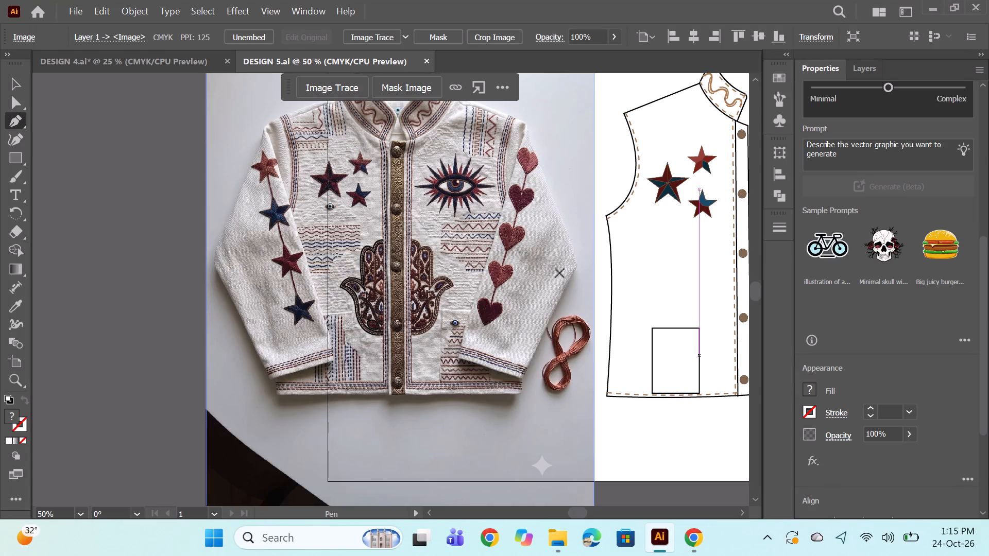
{"action": "key", "text": "space"}
{"action": "key", "text": "space"}
{"action": "key", "text": "space"}
{"action": "key", "text": "space"}
{"action": "key", "text": "space"}
{"action": "key", "text": "space"}
{"action": "key", "text": "space"}
{"action": "key", "text": "space"}
{"action": "left_click_drag", "start_coordinate": [670, 361], "coordinate": [491, 384]}
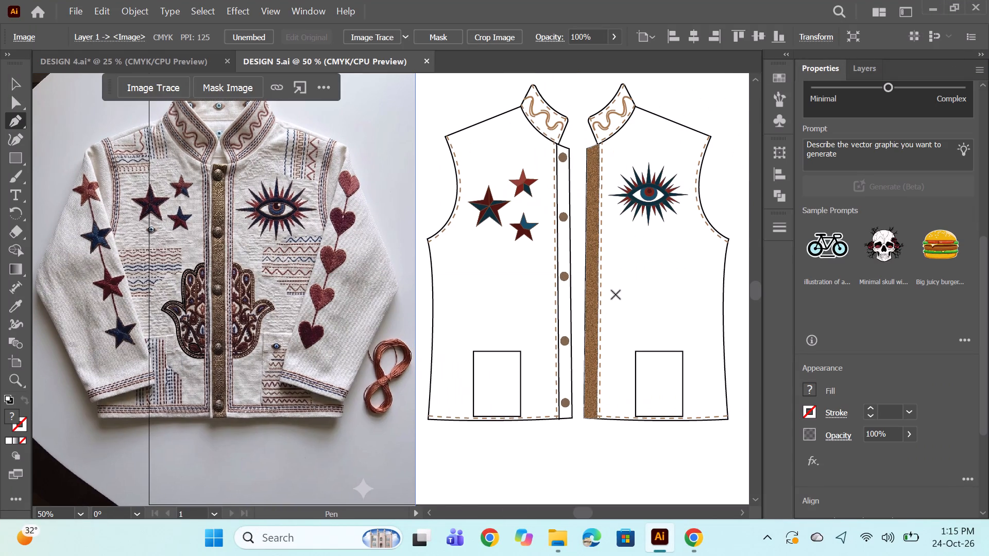
{"action": "key", "text": "space"}
{"action": "key", "text": "space"}
{"action": "key", "text": "space"}
{"action": "scroll", "coordinate": [602, 275], "scroll_direction": "down", "scroll_amount": 2}
{"action": "scroll", "coordinate": [647, 333], "scroll_direction": "down", "scroll_amount": 1, "text": "alt"}
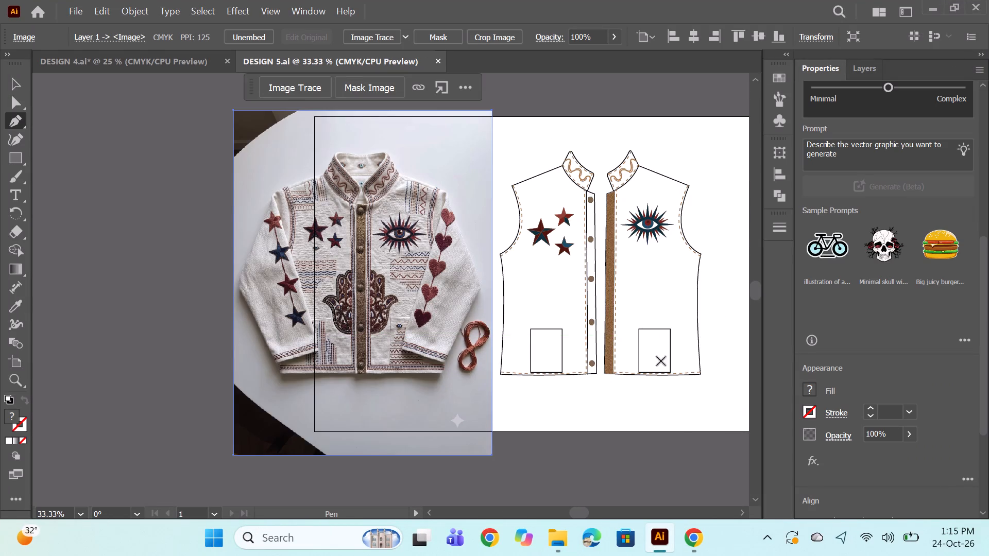
{"action": "key", "text": "space"}
{"action": "key", "text": "space"}
{"action": "key", "text": "space"}
{"action": "key", "text": "space"}
{"action": "key", "text": "space"}
{"action": "key", "text": "space"}
{"action": "key", "text": "space"}
{"action": "key", "text": "space"}
{"action": "key", "text": "space"}
{"action": "key", "text": "space"}
{"action": "key", "text": "space"}
{"action": "key", "text": "space"}
{"action": "key", "text": "space"}
{"action": "key", "text": "space"}
{"action": "key", "text": "space"}
{"action": "key", "text": "space"}
{"action": "key", "text": "space"}
{"action": "key", "text": "space"}
{"action": "key", "text": "space"}
{"action": "key", "text": "space"}
{"action": "left_click_drag", "start_coordinate": [684, 425], "coordinate": [578, 436]}
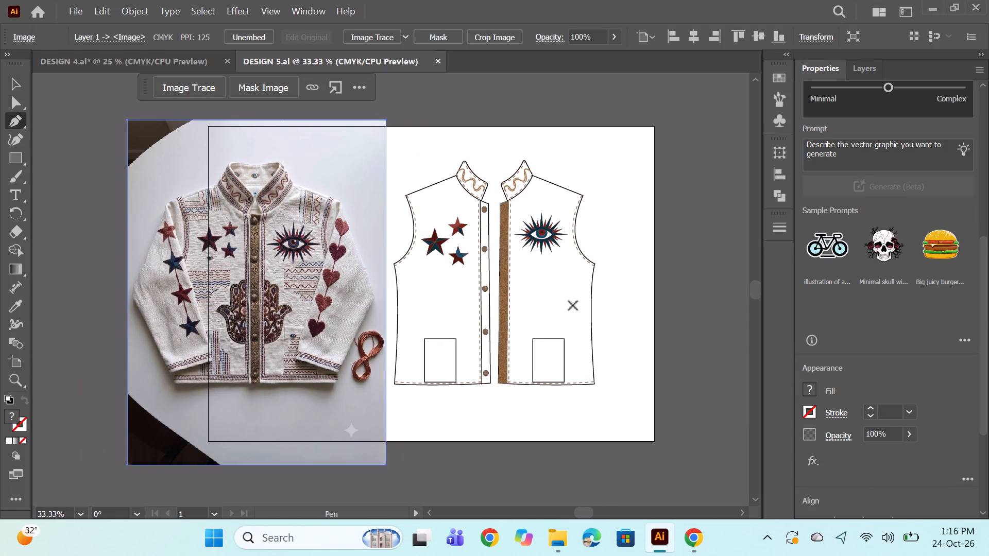
{"action": "key", "text": "space"}
{"action": "key", "text": "space"}
{"action": "key", "text": "space"}
{"action": "key", "text": "space"}
{"action": "key", "text": "space"}
{"action": "key", "text": "space"}
{"action": "key", "text": "space"}
{"action": "key", "text": "space"}
{"action": "key", "text": "space"}
{"action": "key", "text": "space"}
{"action": "key", "text": "space"}
{"action": "key", "text": "space"}
{"action": "key", "text": "space"}
{"action": "key", "text": "space"}
{"action": "key", "text": "space"}
{"action": "key", "text": "space"}
{"action": "key", "text": "space"}
{"action": "key", "text": "space"}
{"action": "key", "text": "space"}
{"action": "key", "text": "space"}
{"action": "left_click_drag", "start_coordinate": [595, 291], "coordinate": [623, 285]}
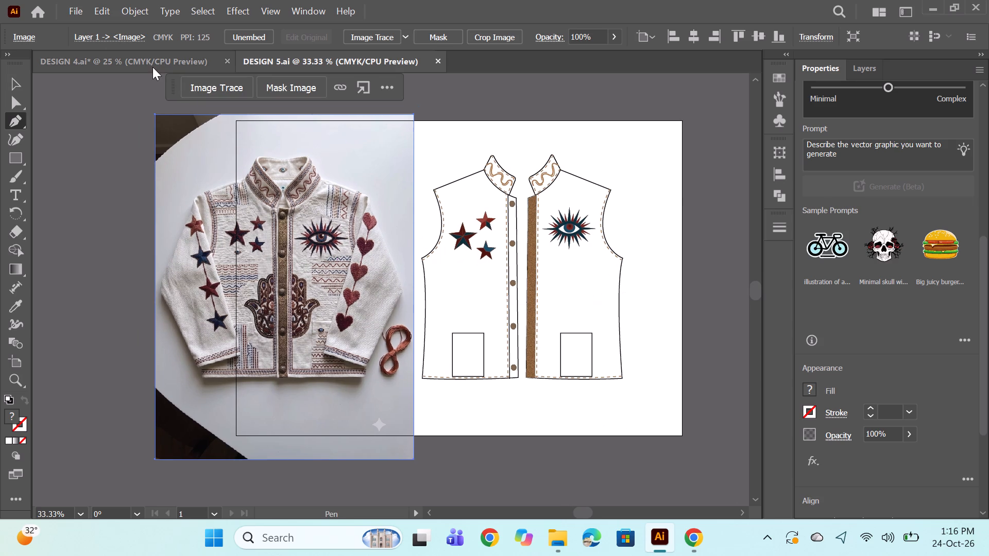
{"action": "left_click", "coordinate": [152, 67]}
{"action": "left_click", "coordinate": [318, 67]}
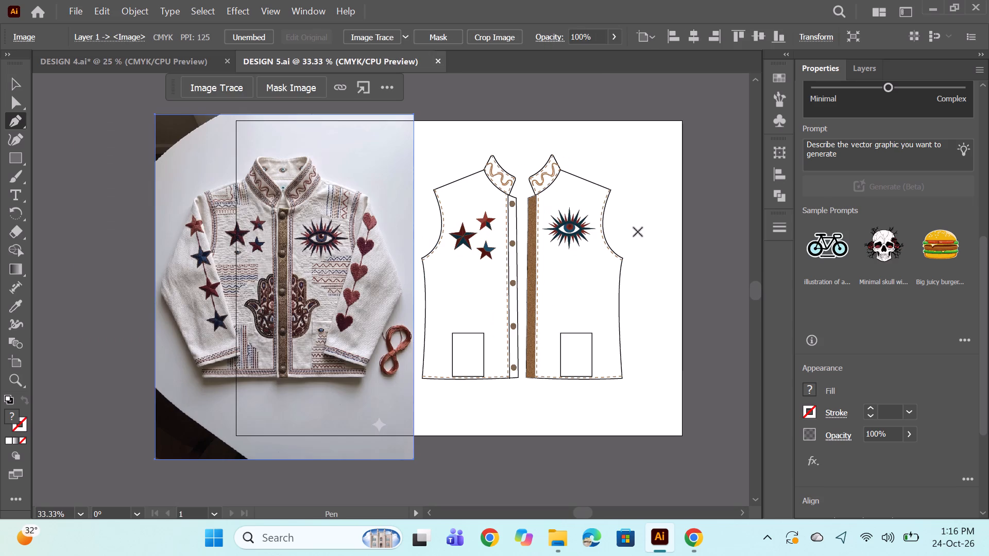
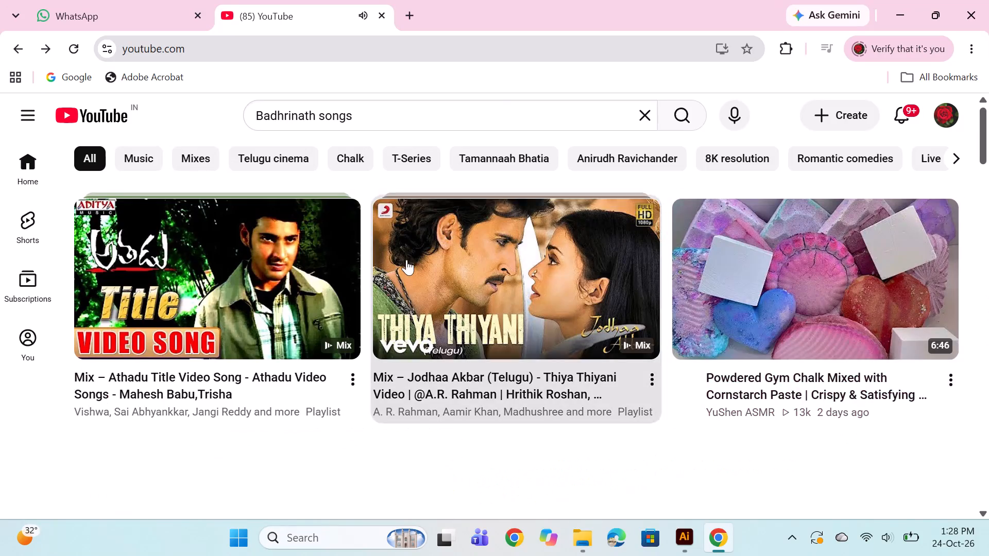
Browse the YouTube home feed, start the Athadu Title Video Song mix and look through its playlist.
{"action": "scroll", "coordinate": [397, 246], "scroll_direction": "down", "scroll_amount": 1}
{"action": "scroll", "coordinate": [459, 318], "scroll_direction": "down", "scroll_amount": 1}
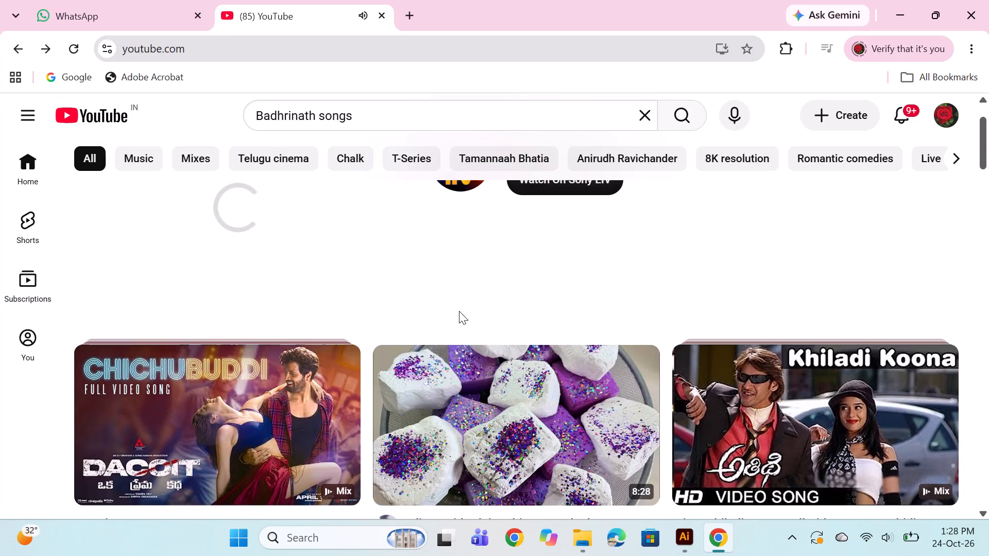
{"action": "scroll", "coordinate": [456, 311], "scroll_direction": "up", "scroll_amount": 6}
{"action": "scroll", "coordinate": [459, 299], "scroll_direction": "down", "scroll_amount": 2}
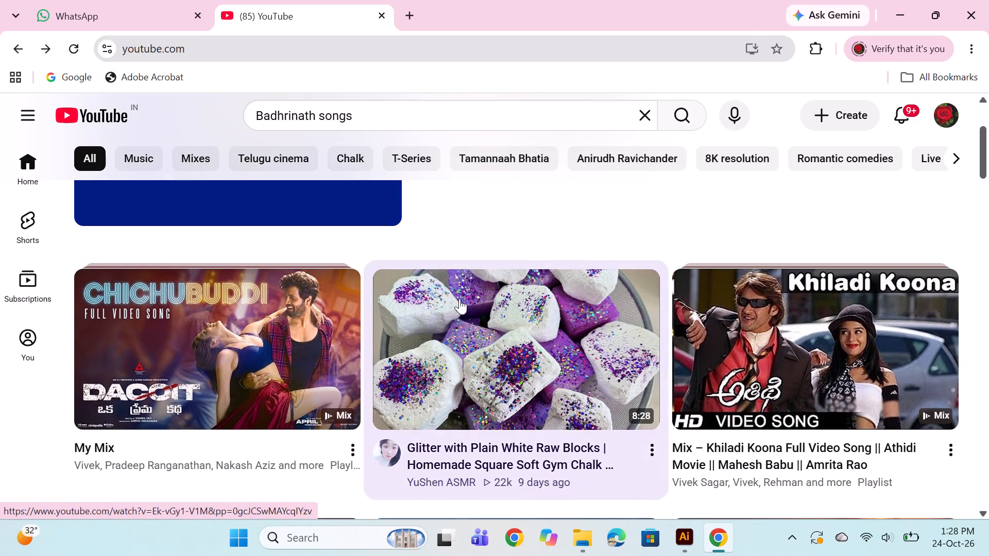
{"action": "scroll", "coordinate": [459, 299], "scroll_direction": "down", "scroll_amount": 7}
{"action": "scroll", "coordinate": [459, 299], "scroll_direction": "up", "scroll_amount": 5}
{"action": "scroll", "coordinate": [460, 297], "scroll_direction": "down", "scroll_amount": 4}
{"action": "scroll", "coordinate": [773, 347], "scroll_direction": "up", "scroll_amount": 9}
{"action": "scroll", "coordinate": [798, 329], "scroll_direction": "down", "scroll_amount": 5}
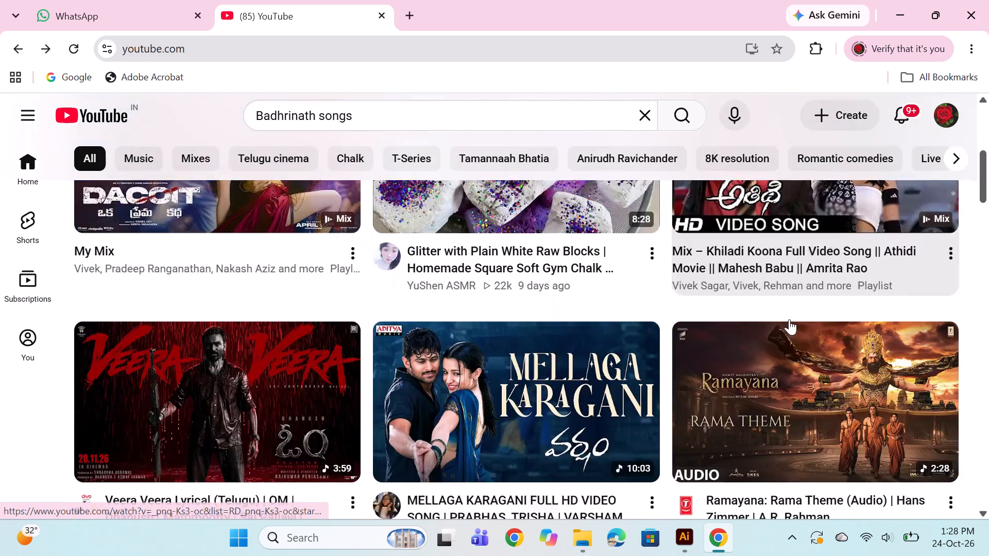
{"action": "scroll", "coordinate": [789, 319], "scroll_direction": "down", "scroll_amount": 12}
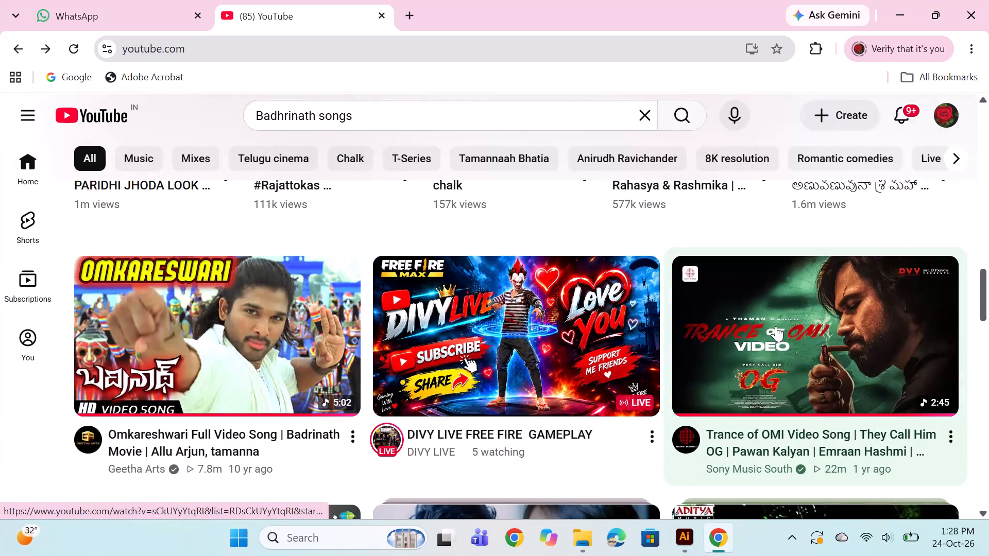
{"action": "scroll", "coordinate": [774, 324], "scroll_direction": "down", "scroll_amount": 5}
{"action": "scroll", "coordinate": [761, 314], "scroll_direction": "up", "scroll_amount": 1}
{"action": "left_click", "coordinate": [766, 306]}
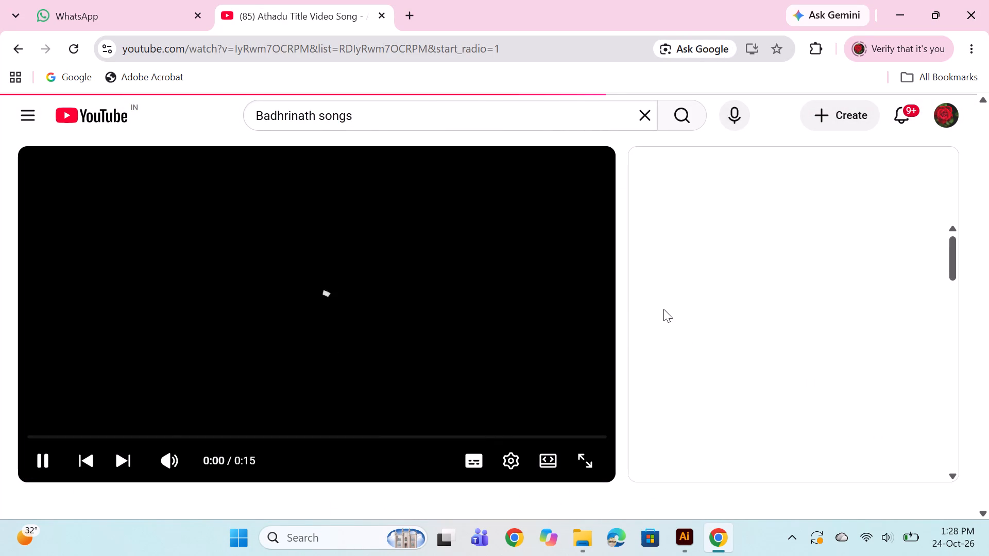
{"action": "scroll", "coordinate": [744, 290], "scroll_direction": "down", "scroll_amount": 1}
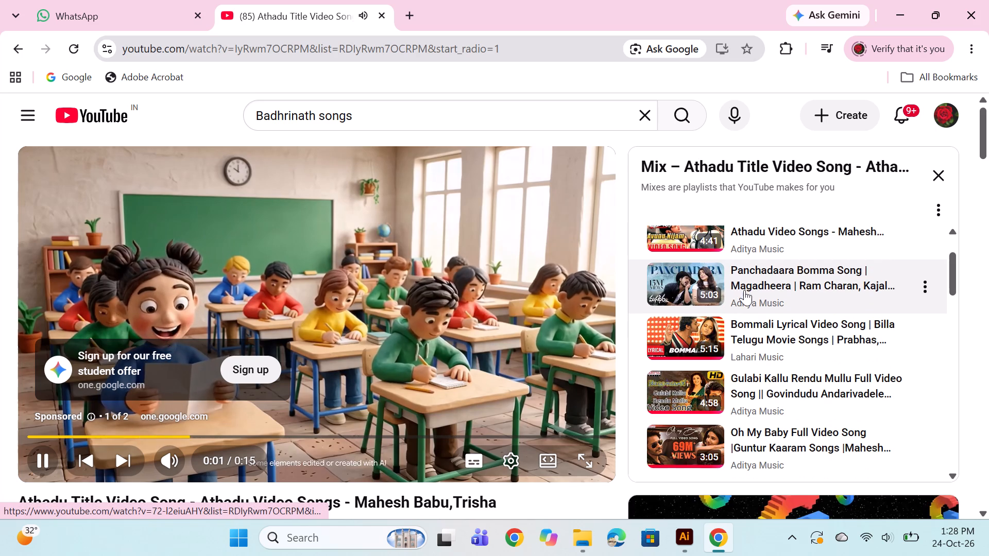
{"action": "scroll", "coordinate": [744, 290], "scroll_direction": "down", "scroll_amount": 2}
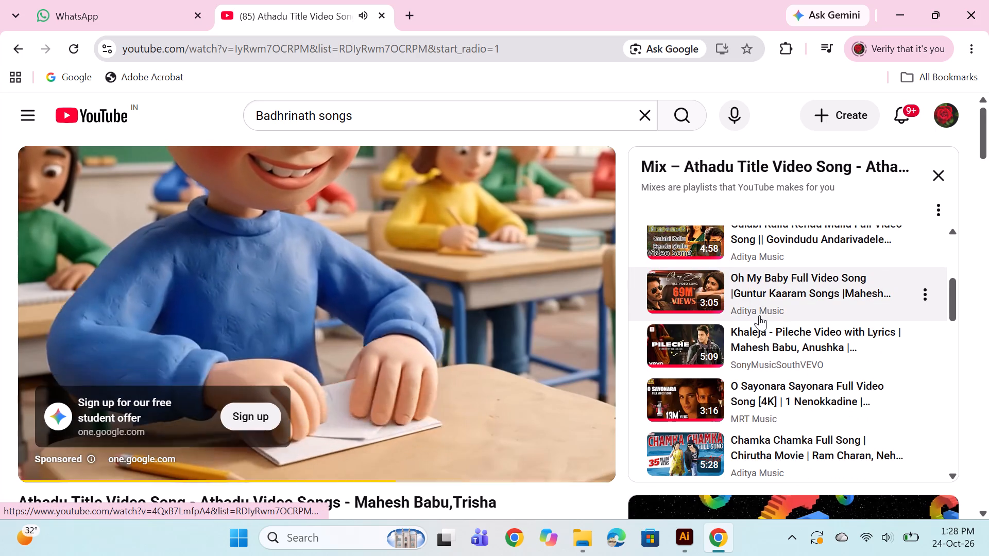
{"action": "scroll", "coordinate": [760, 312], "scroll_direction": "down", "scroll_amount": 2}
{"action": "scroll", "coordinate": [759, 312], "scroll_direction": "up", "scroll_amount": 9}
Switch to Illustrator and group all the traced half-hamsa paths stacked above the reference image in Layer 1.
{"action": "left_click", "coordinate": [684, 541]}
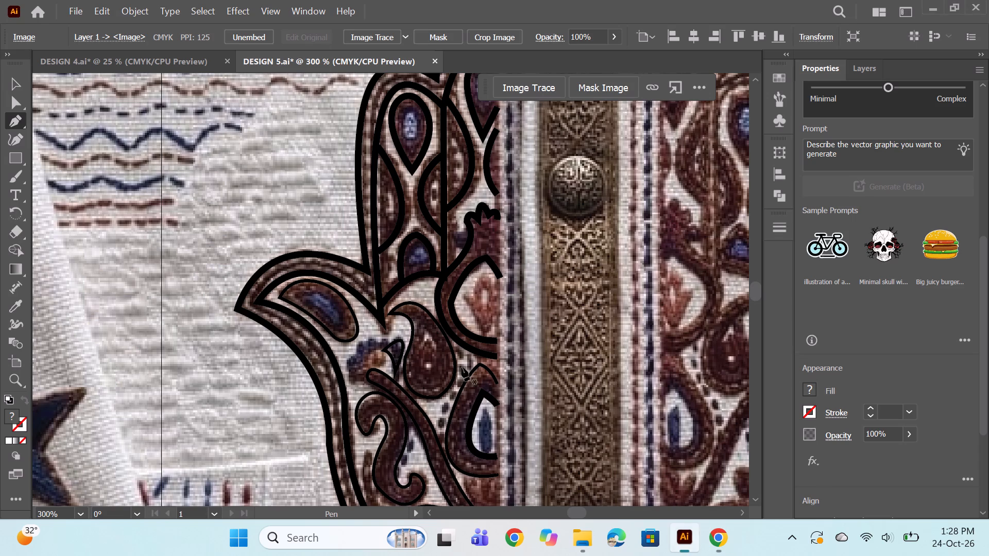
{"action": "scroll", "coordinate": [583, 257], "scroll_direction": "down", "scroll_amount": 2, "text": "alt"}
{"action": "key", "text": "space"}
{"action": "key", "text": "space"}
{"action": "key", "text": "space"}
{"action": "key", "text": "space"}
{"action": "key", "text": "space"}
{"action": "key", "text": "space"}
{"action": "key", "text": "space"}
{"action": "key", "text": "space"}
{"action": "left_click_drag", "start_coordinate": [637, 374], "coordinate": [427, 355]}
{"action": "left_click", "coordinate": [848, 63]}
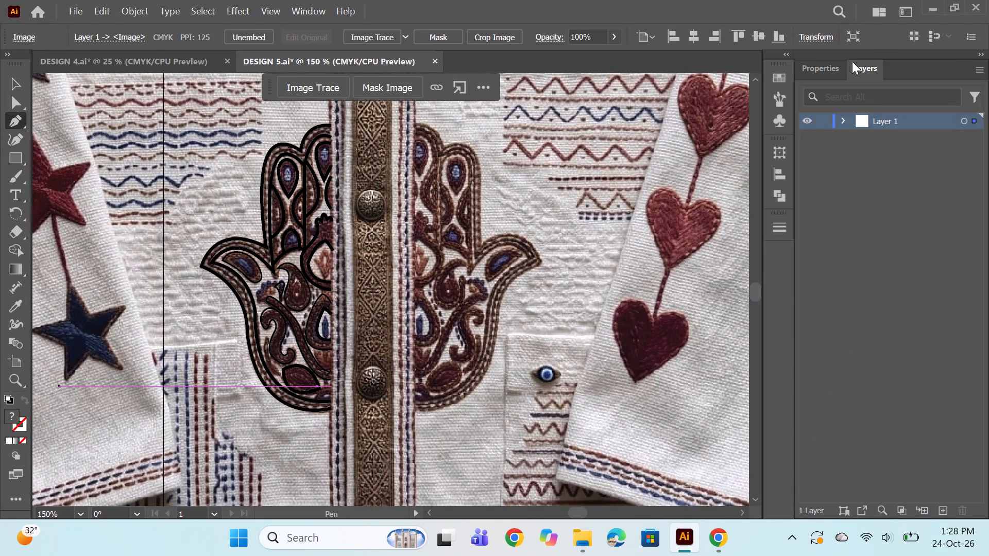
{"action": "left_click", "coordinate": [841, 120]}
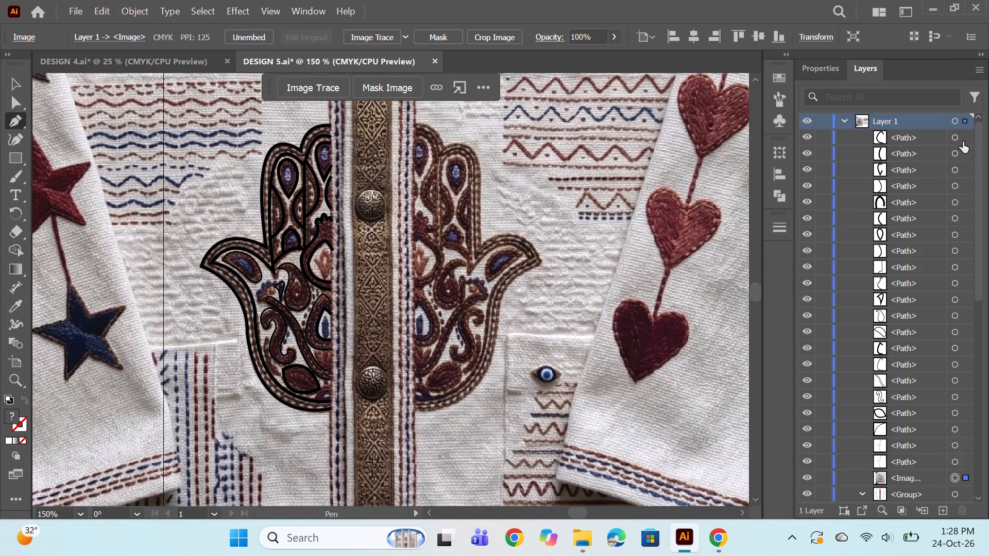
{"action": "left_click", "coordinate": [952, 136]}
{"action": "scroll", "coordinate": [920, 324], "scroll_direction": "down", "scroll_amount": 6}
{"action": "scroll", "coordinate": [926, 319], "scroll_direction": "up", "scroll_amount": 2}
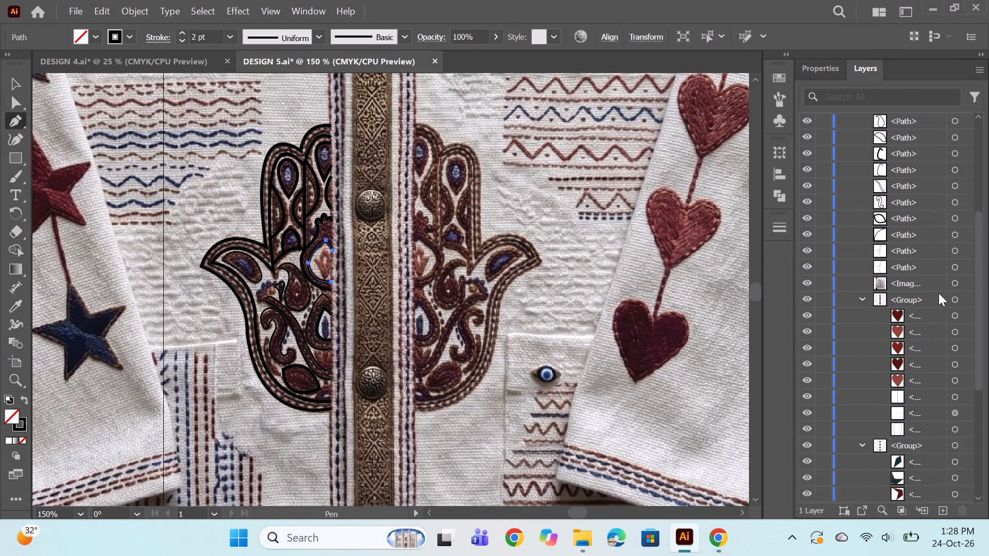
{"action": "left_click", "coordinate": [953, 271], "text": "shift"}
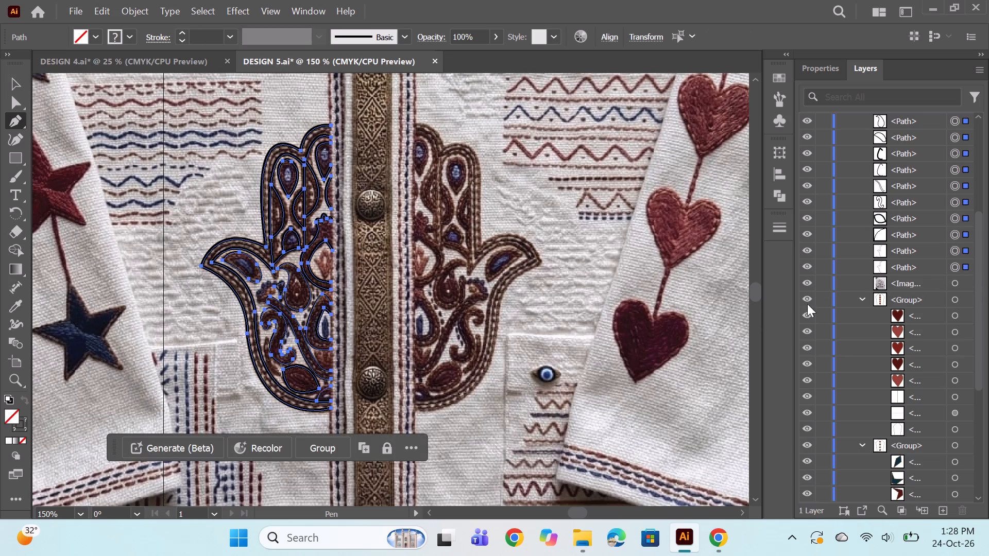
{"action": "key", "text": "ctrl+g"}
Move the half-hamsa group from the photo onto the star front panel, aligning its straight edge with the dashed stitching beside the button placket.
{"action": "scroll", "coordinate": [382, 240], "scroll_direction": "down", "scroll_amount": 2, "text": "alt"}
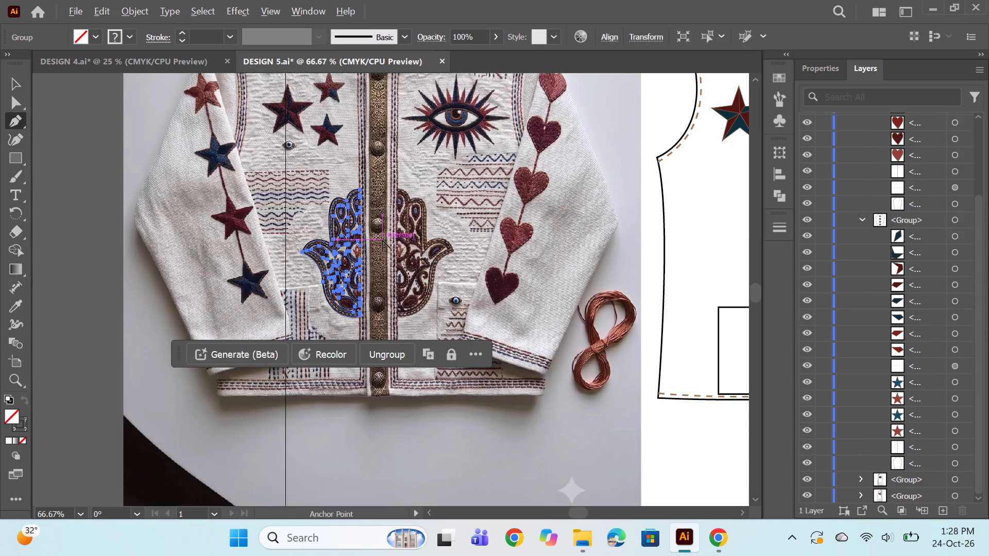
{"action": "scroll", "coordinate": [401, 241], "scroll_direction": "down", "scroll_amount": 1, "text": "alt"}
{"action": "key", "text": "space"}
{"action": "left_click_drag", "start_coordinate": [489, 287], "coordinate": [401, 308]}
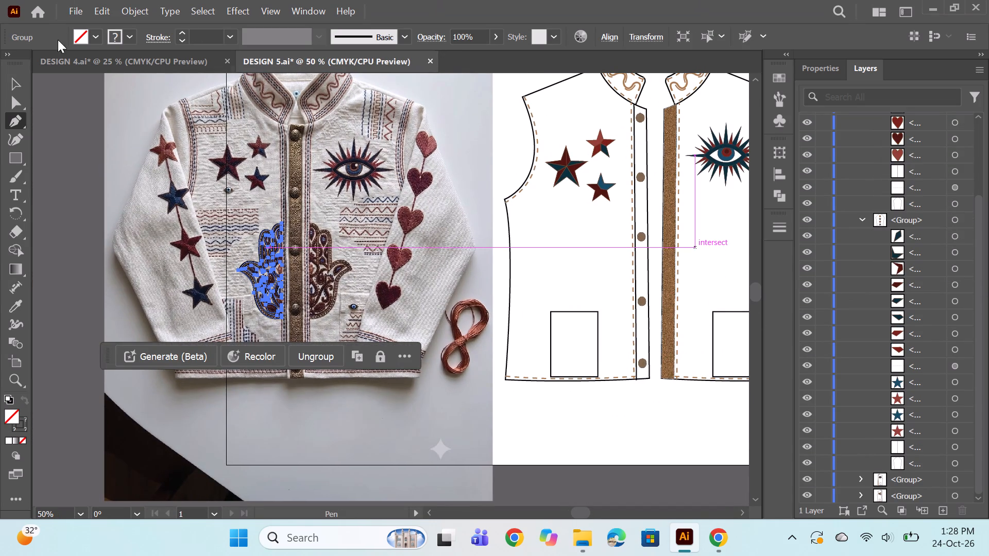
{"action": "left_click", "coordinate": [8, 81]}
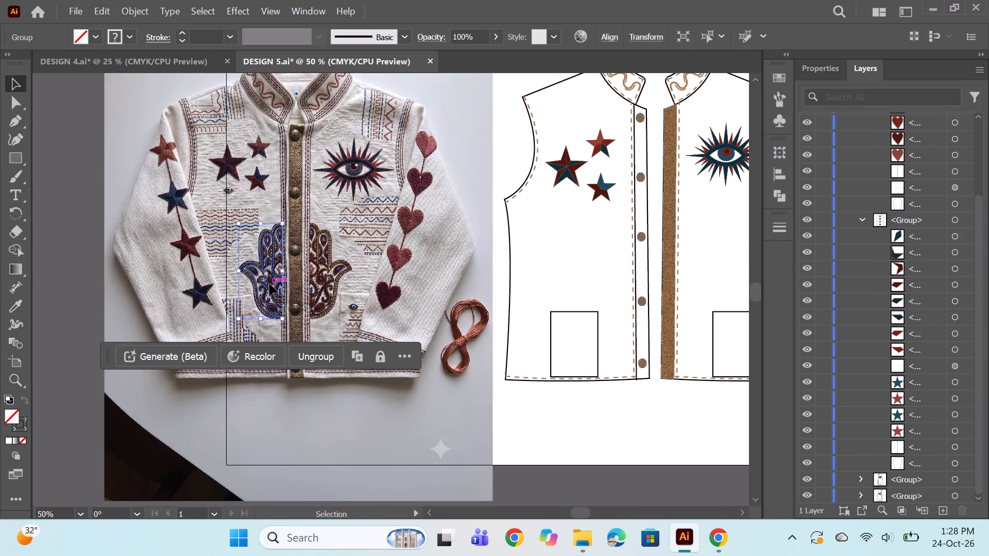
{"action": "left_click_drag", "start_coordinate": [268, 279], "coordinate": [603, 282]}
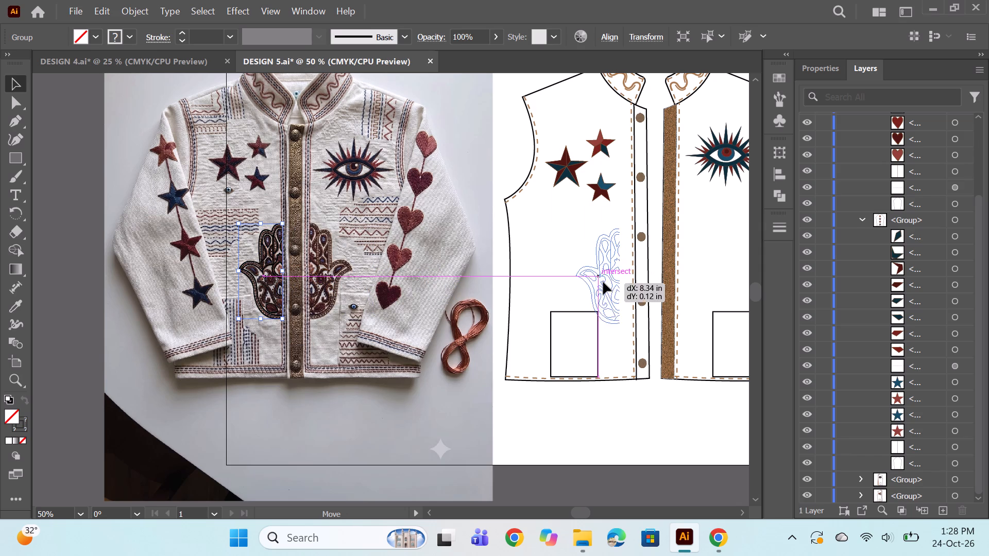
{"action": "left_click_drag", "start_coordinate": [603, 282], "coordinate": [617, 282]}
{"action": "left_click", "coordinate": [637, 416]}
{"action": "scroll", "coordinate": [654, 254], "scroll_direction": "up", "scroll_amount": 2, "text": "alt"}
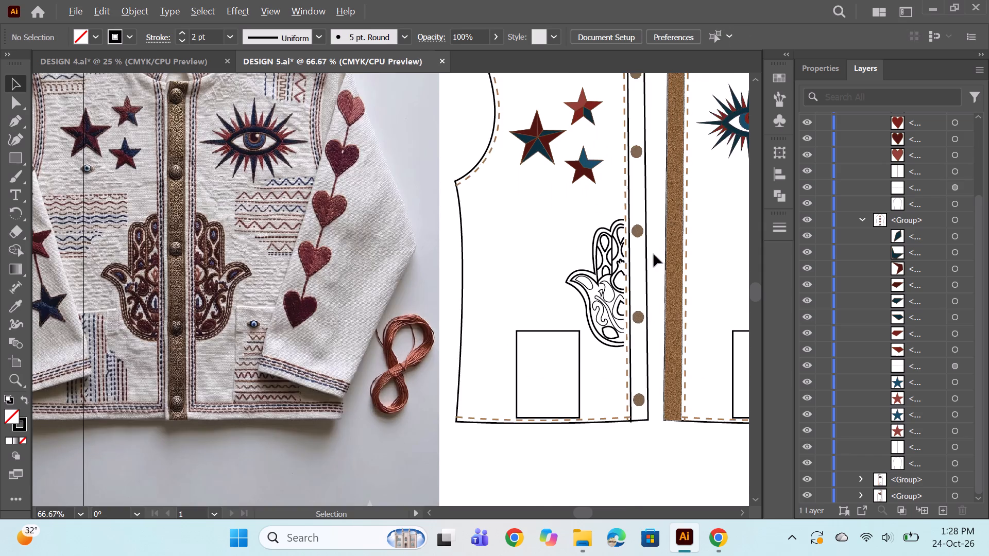
{"action": "scroll", "coordinate": [654, 254], "scroll_direction": "up", "scroll_amount": 1, "text": "alt"}
{"action": "left_click", "coordinate": [561, 301]}
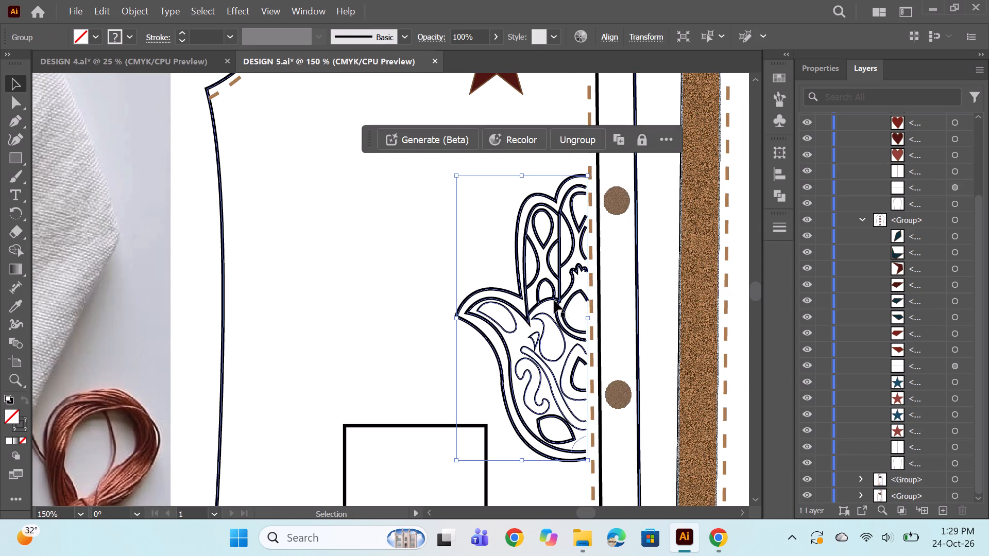
{"action": "key", "text": "Right"}
{"action": "key", "text": "Right"}
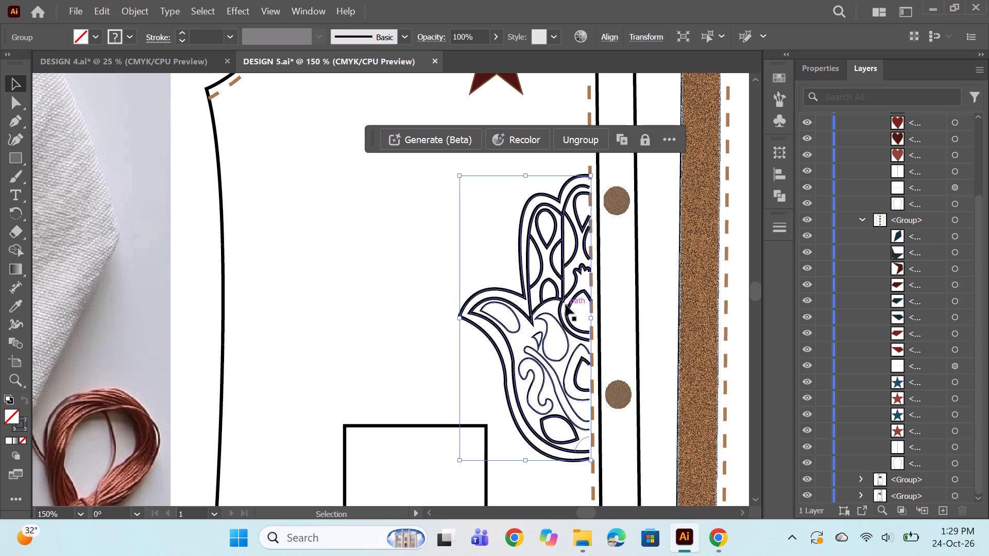
{"action": "key", "text": "Left"}
{"action": "scroll", "coordinate": [527, 287], "scroll_direction": "down", "scroll_amount": 2, "text": "alt"}
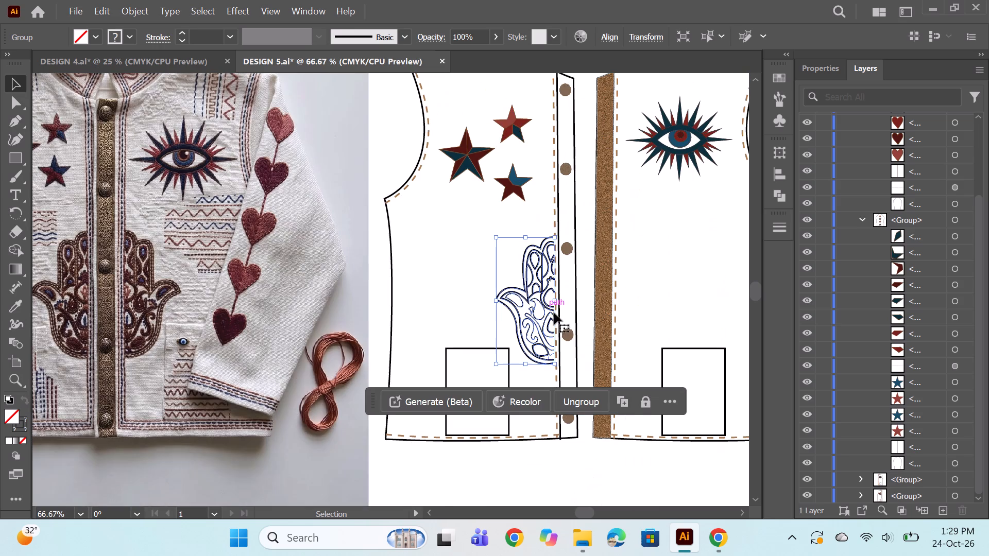
{"action": "left_click", "coordinate": [567, 480]}
Resize the half-hamsa group on the star panel, enlarging it outward and upward and narrowing its width slightly while keeping the placket edge in place.
{"action": "scroll", "coordinate": [558, 300], "scroll_direction": "down", "scroll_amount": 1, "text": "alt"}
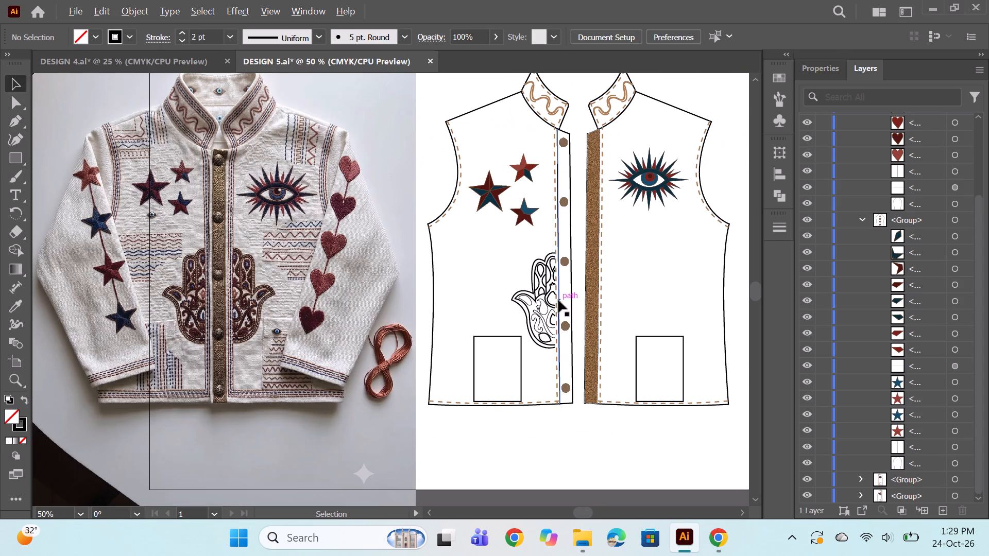
{"action": "scroll", "coordinate": [551, 286], "scroll_direction": "up", "scroll_amount": 1, "text": "alt"}
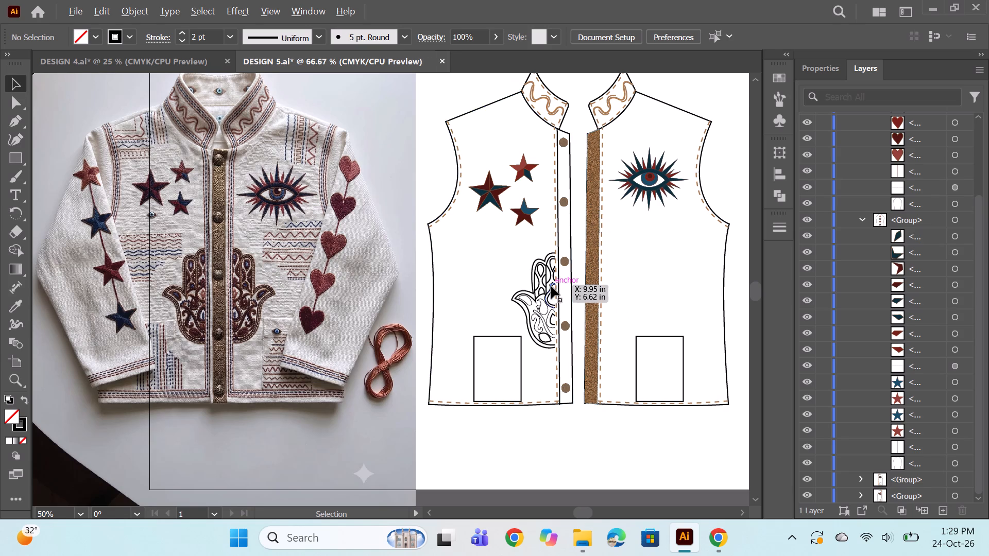
{"action": "left_click", "coordinate": [538, 283]}
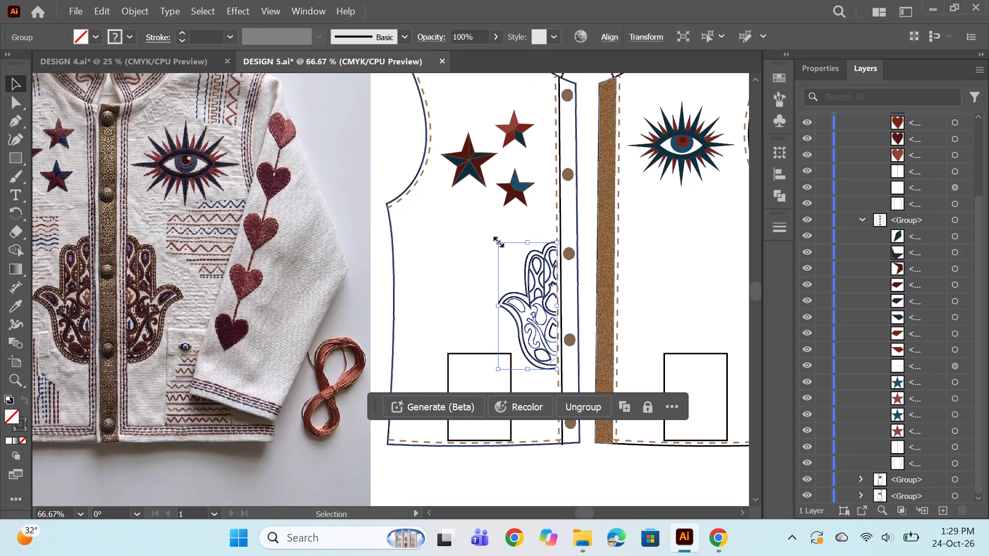
{"action": "left_click_drag", "start_coordinate": [497, 240], "coordinate": [482, 238]}
{"action": "left_click", "coordinate": [585, 482]}
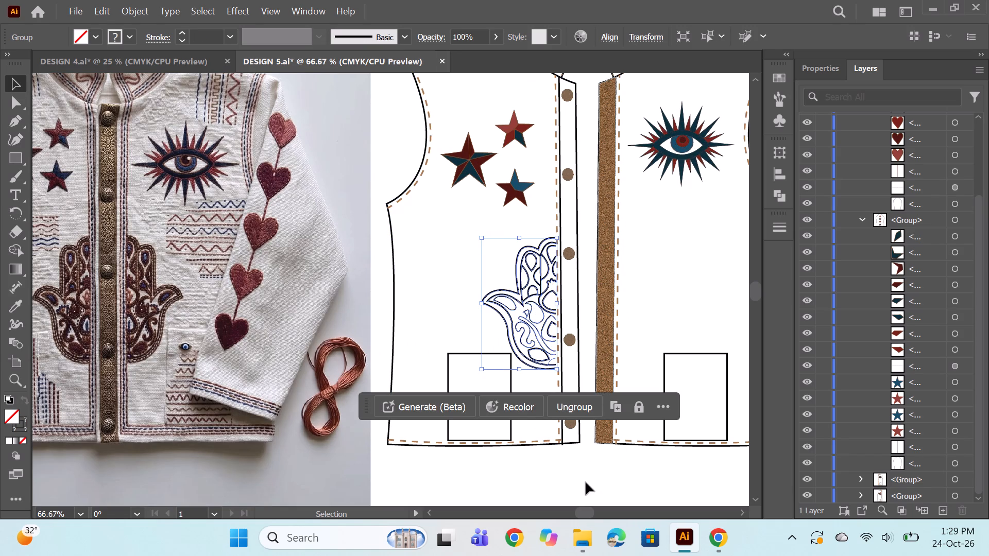
{"action": "scroll", "coordinate": [590, 325], "scroll_direction": "down", "scroll_amount": 1, "text": "alt"}
{"action": "left_click", "coordinate": [553, 281]}
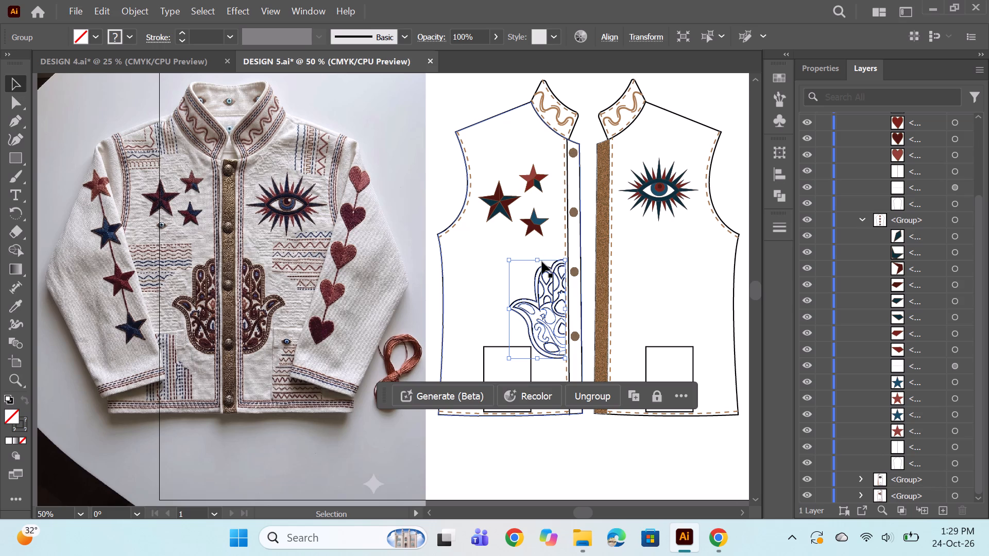
{"action": "left_click_drag", "start_coordinate": [537, 261], "coordinate": [538, 254]}
{"action": "left_click", "coordinate": [542, 450]}
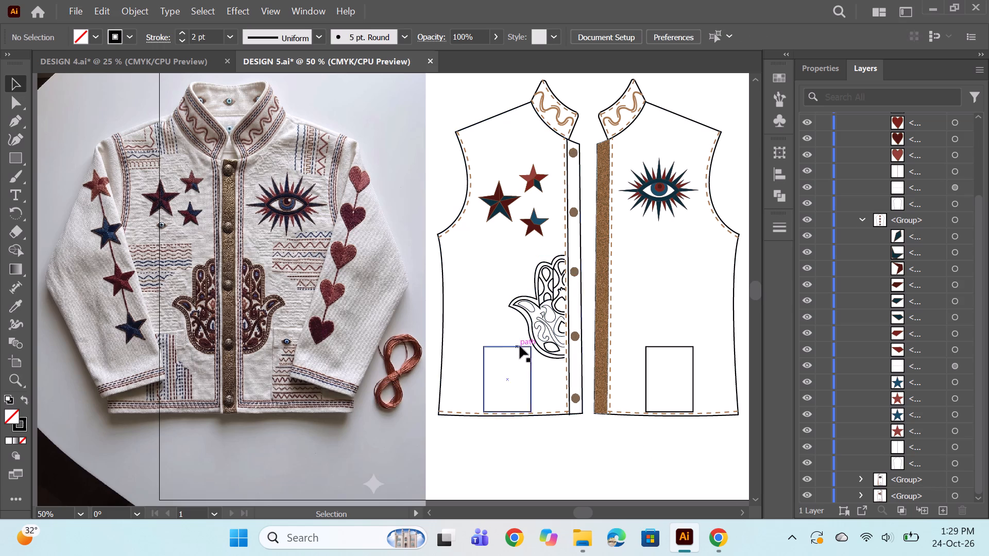
{"action": "left_click", "coordinate": [533, 328]}
{"action": "scroll", "coordinate": [565, 329], "scroll_direction": "up", "scroll_amount": 1, "text": "alt"}
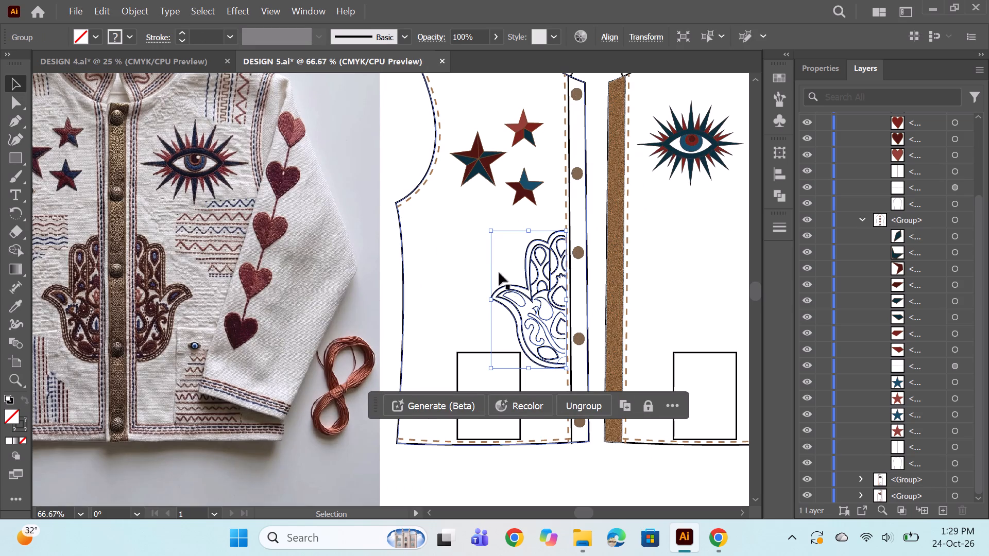
{"action": "left_click_drag", "start_coordinate": [490, 299], "coordinate": [498, 299]}
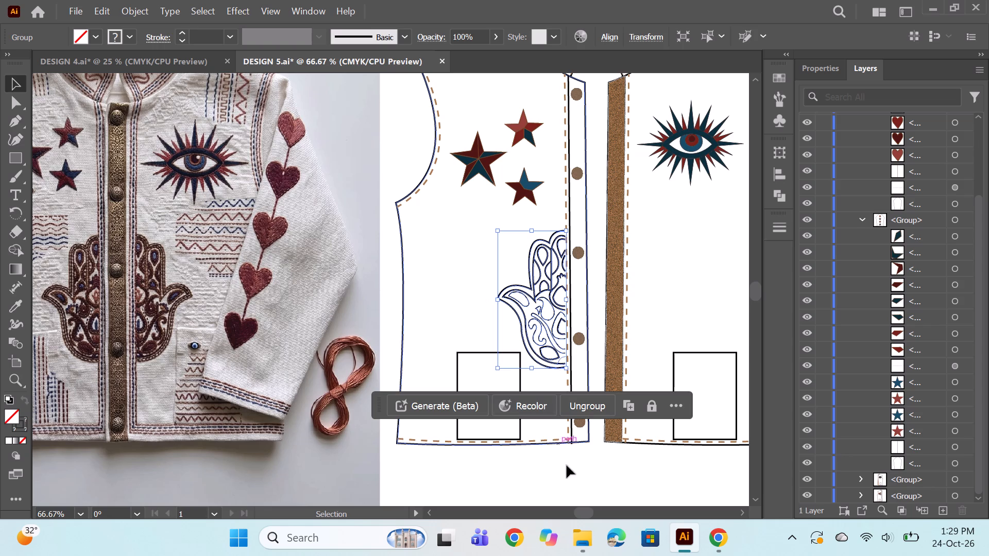
{"action": "left_click", "coordinate": [567, 468]}
Expand the half-hamsa group in Layer 1 and recolor its outermost and second outline paths with a brown stroke.
{"action": "scroll", "coordinate": [611, 344], "scroll_direction": "down", "scroll_amount": 2, "text": "alt"}
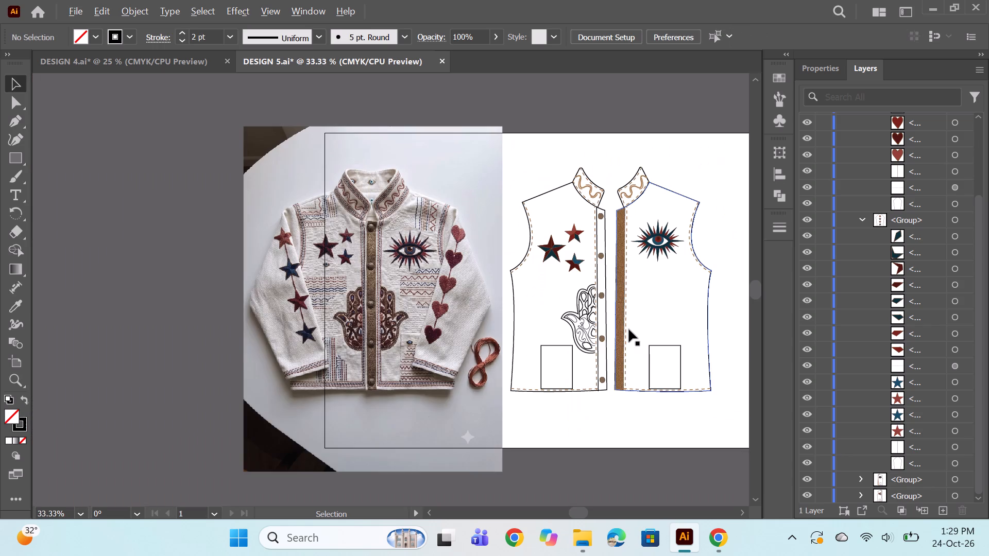
{"action": "scroll", "coordinate": [586, 284], "scroll_direction": "up", "scroll_amount": 2, "text": "alt"}
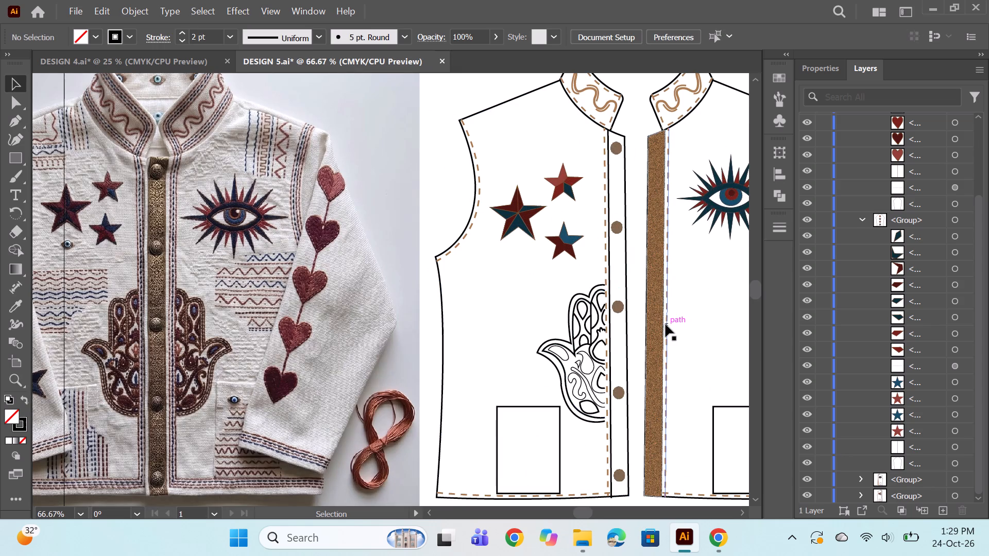
{"action": "scroll", "coordinate": [662, 328], "scroll_direction": "down", "scroll_amount": 1}
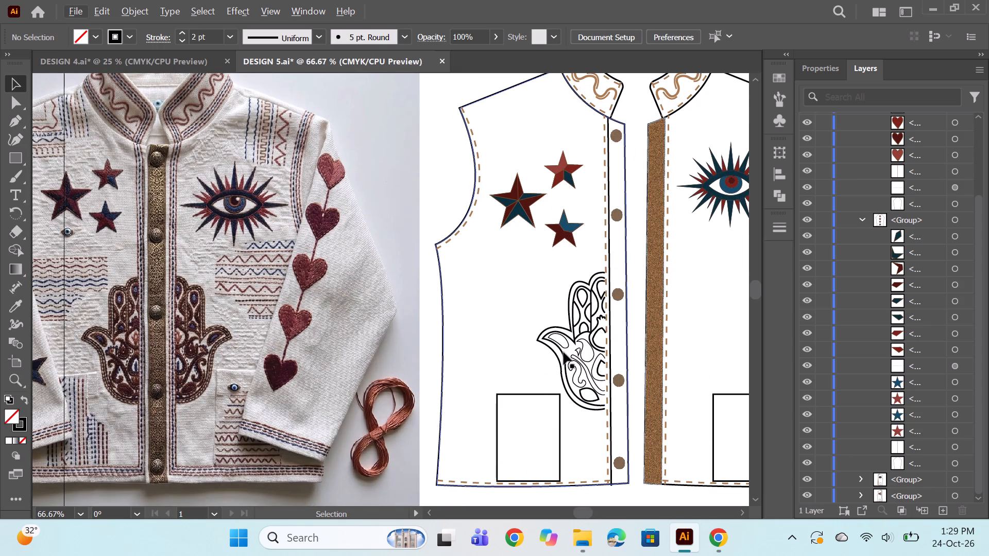
{"action": "scroll", "coordinate": [941, 287], "scroll_direction": "up", "scroll_amount": 8}
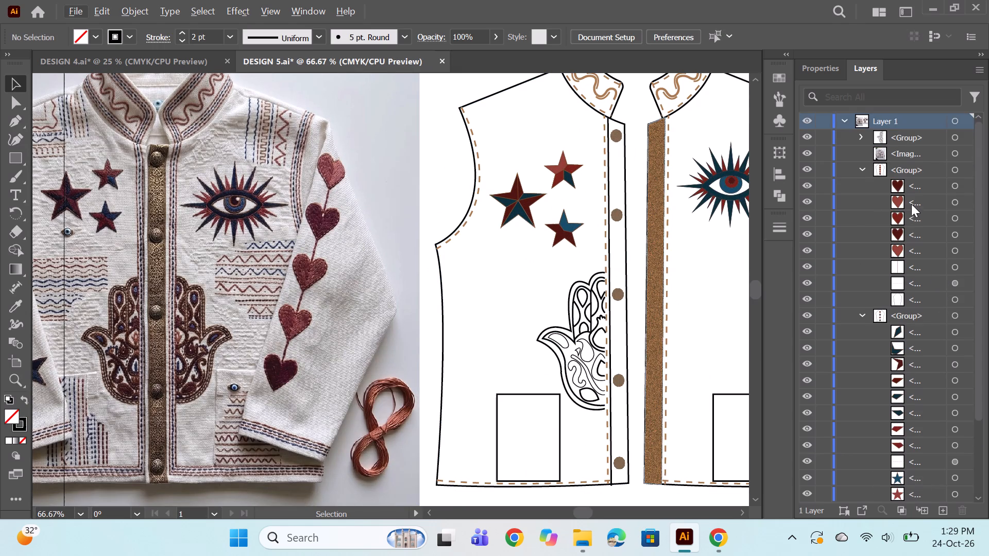
{"action": "left_click", "coordinate": [861, 135]}
{"action": "scroll", "coordinate": [914, 232], "scroll_direction": "down", "scroll_amount": 11}
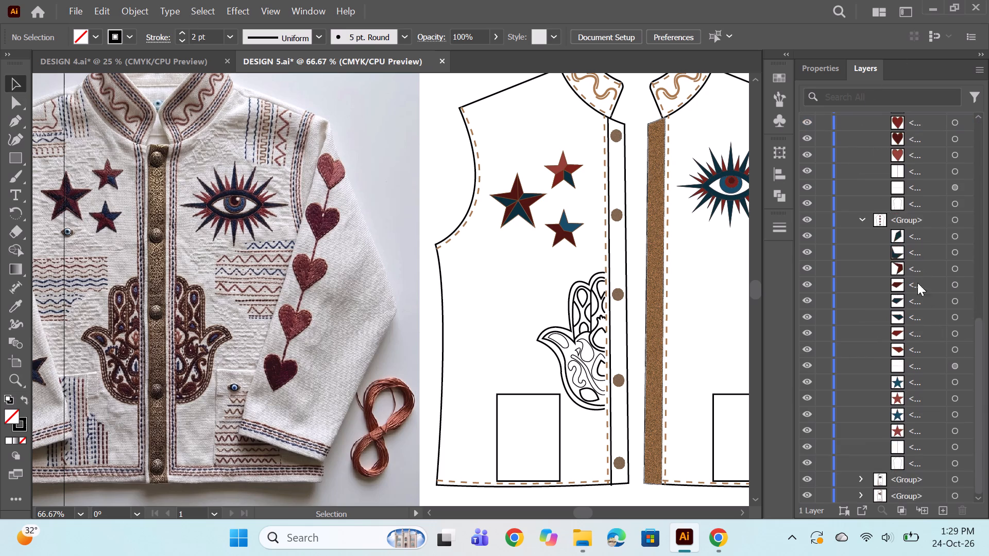
{"action": "scroll", "coordinate": [918, 265], "scroll_direction": "up", "scroll_amount": 3}
{"action": "scroll", "coordinate": [843, 219], "scroll_direction": "up", "scroll_amount": 2}
{"action": "left_click", "coordinate": [952, 286]}
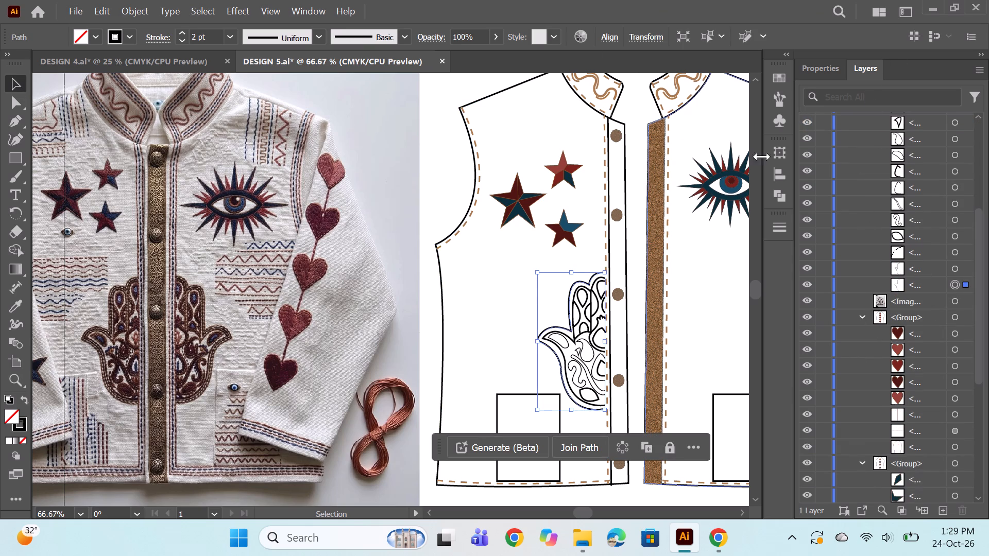
{"action": "left_click", "coordinate": [125, 37]}
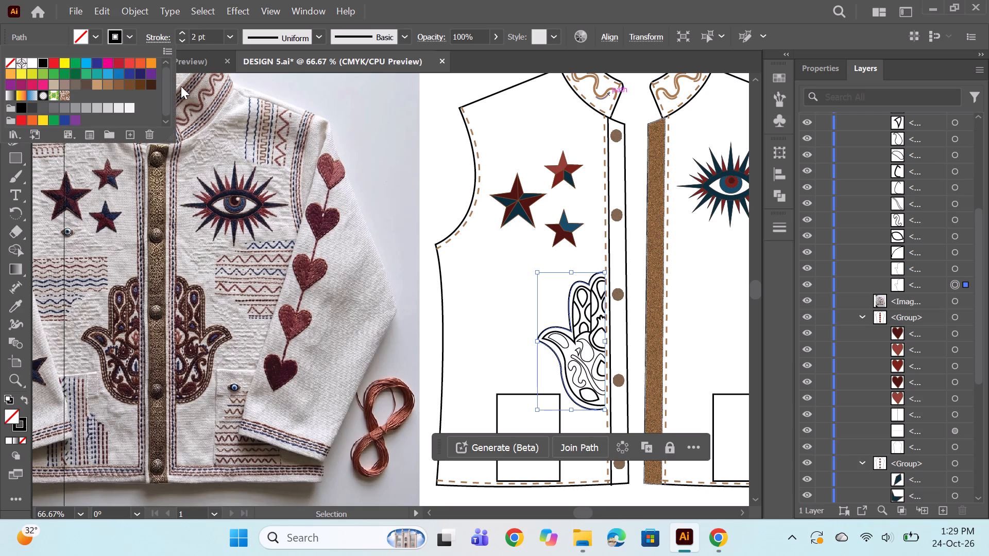
{"action": "left_click", "coordinate": [122, 85]}
{"action": "left_click", "coordinate": [952, 267]}
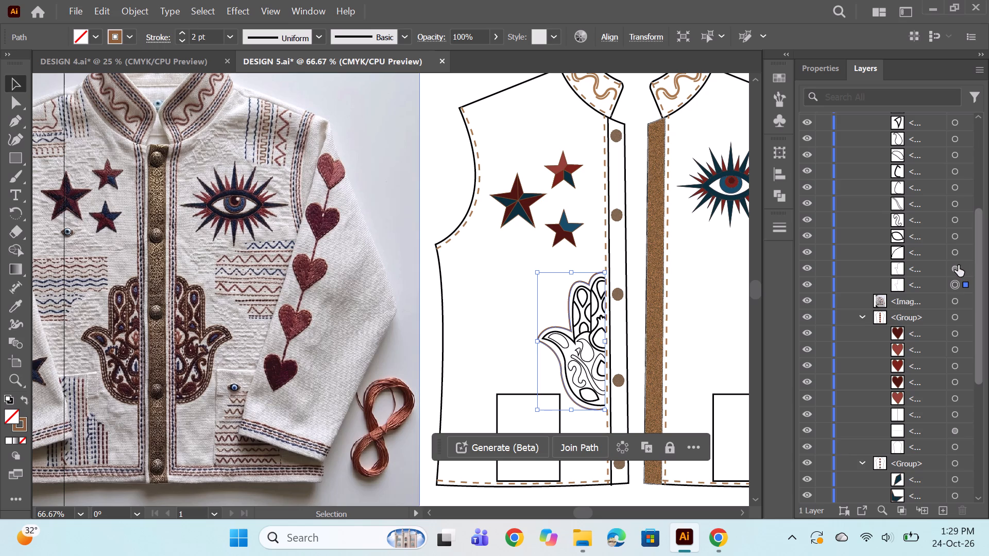
{"action": "left_click", "coordinate": [958, 265]}
{"action": "left_click", "coordinate": [135, 39]}
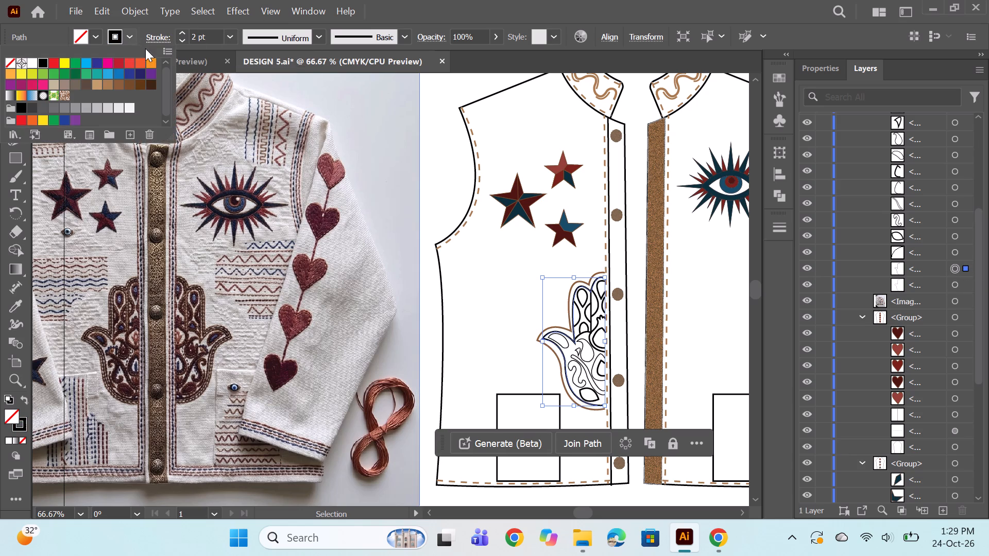
{"action": "left_click", "coordinate": [116, 85]}
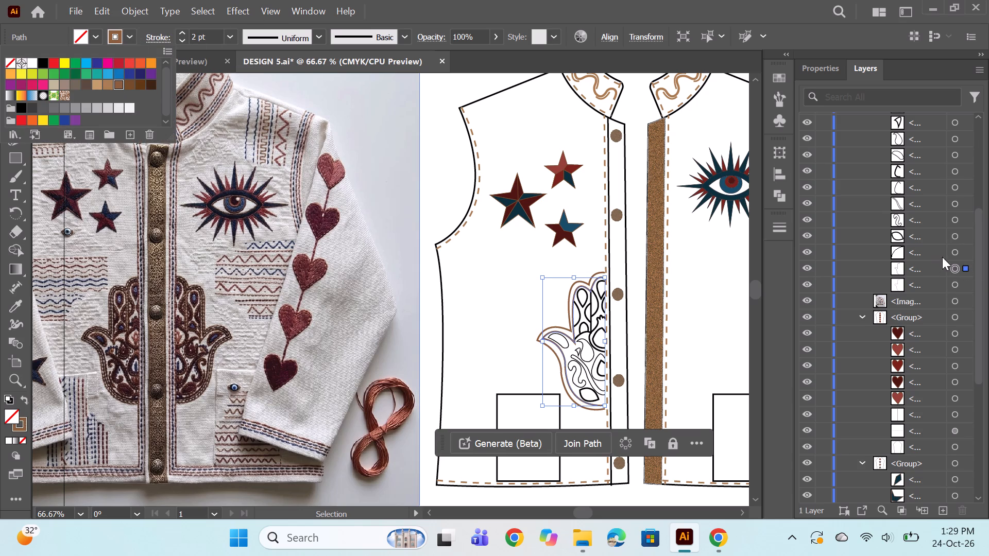
Give the small curve at the half-hamsa's bottom corner a 2 pt dark maroon stroke sampled from the large star, with no fill.
{"action": "left_click", "coordinate": [956, 252]}
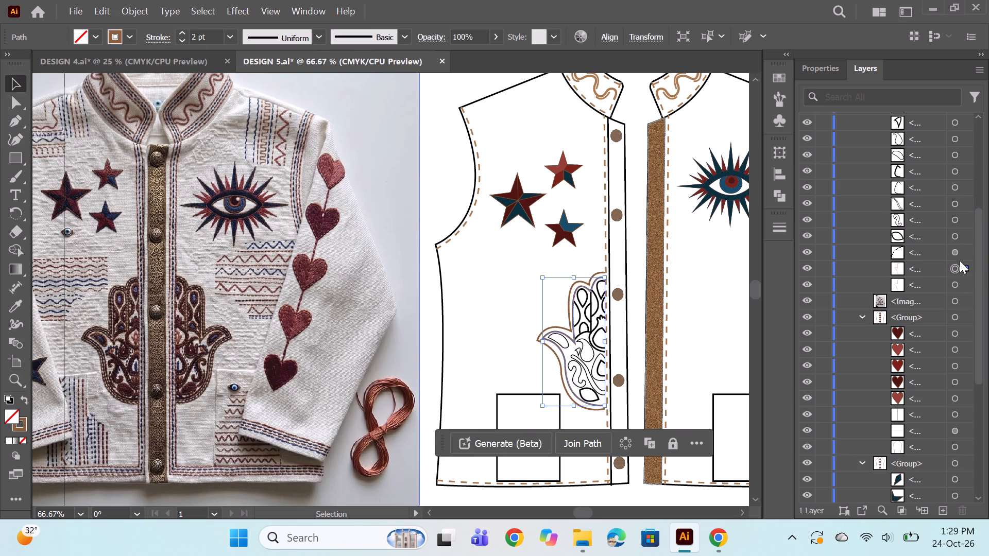
{"action": "left_click", "coordinate": [957, 250]}
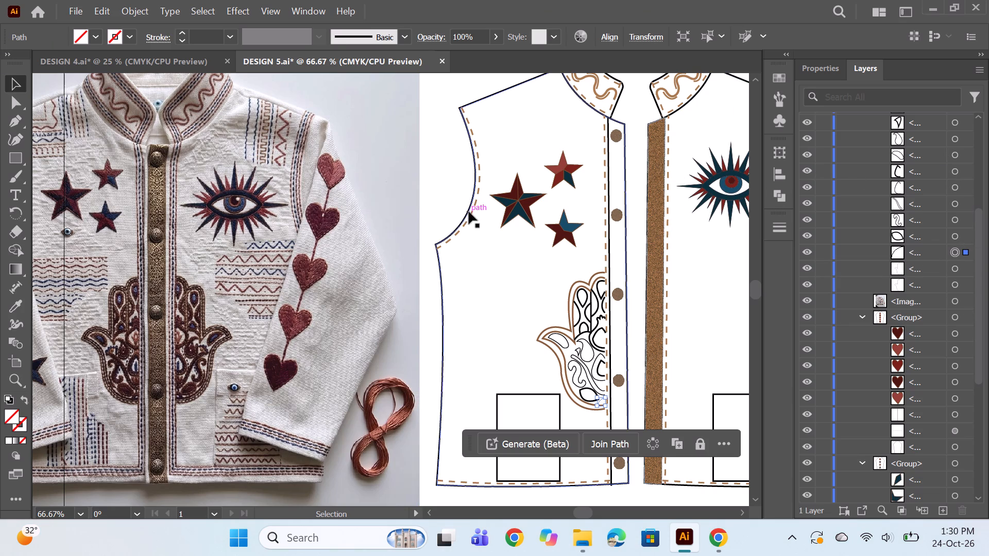
{"action": "left_click", "coordinate": [128, 37]}
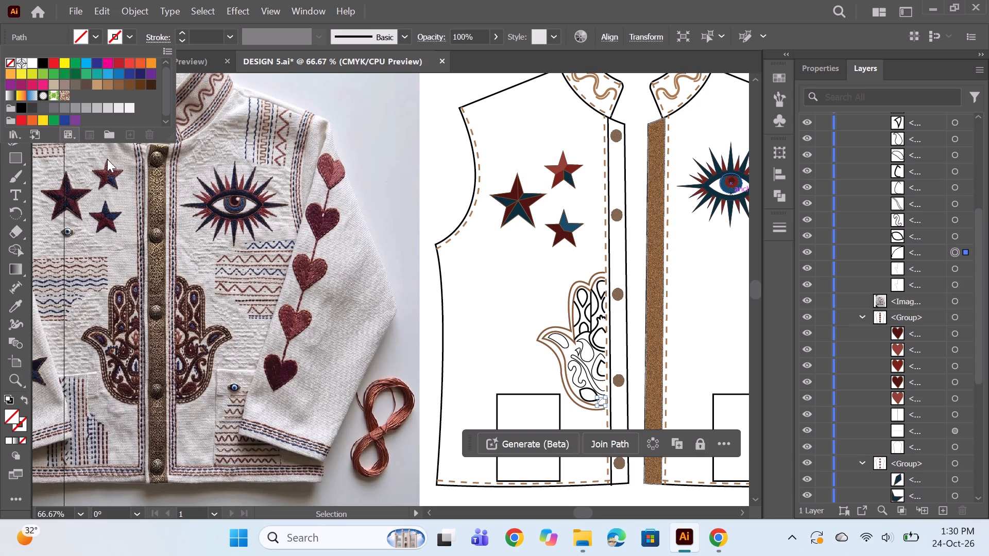
{"action": "left_click", "coordinate": [20, 301]}
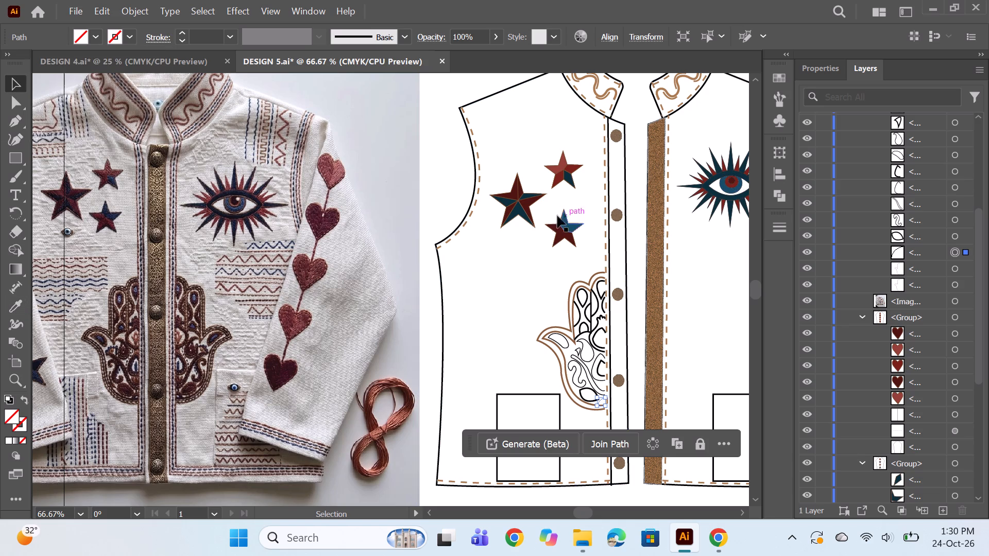
{"action": "left_click", "coordinate": [13, 306]}
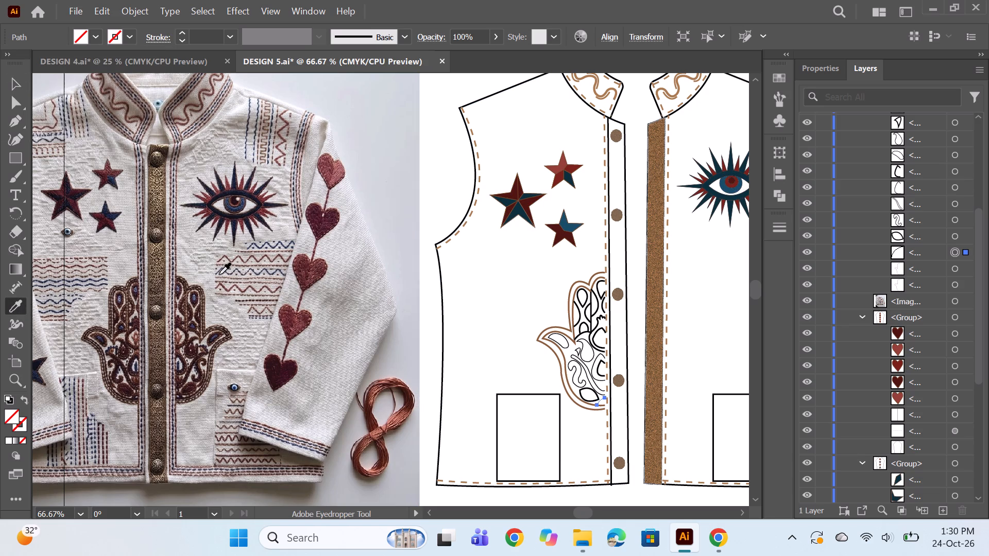
{"action": "left_click", "coordinate": [524, 203]}
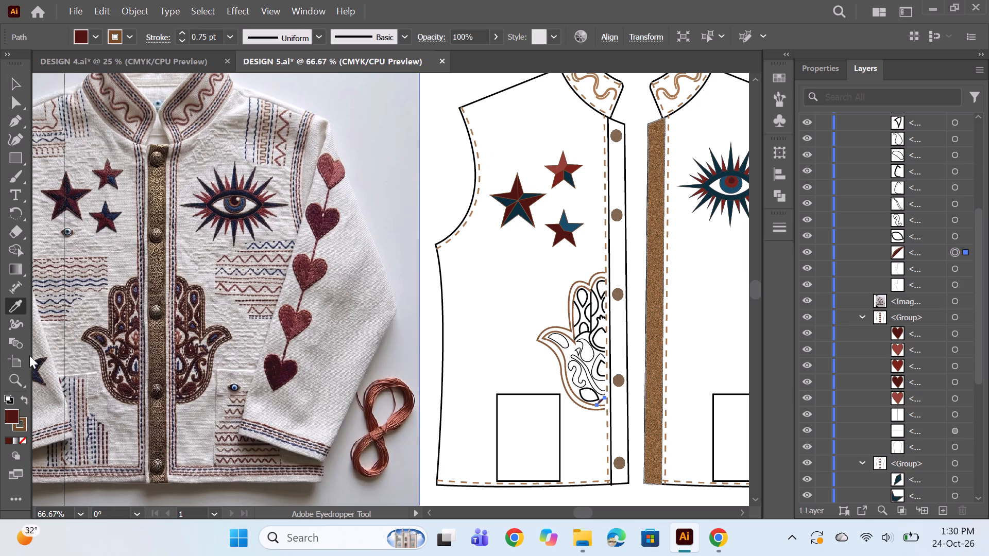
{"action": "left_click", "coordinate": [22, 396]}
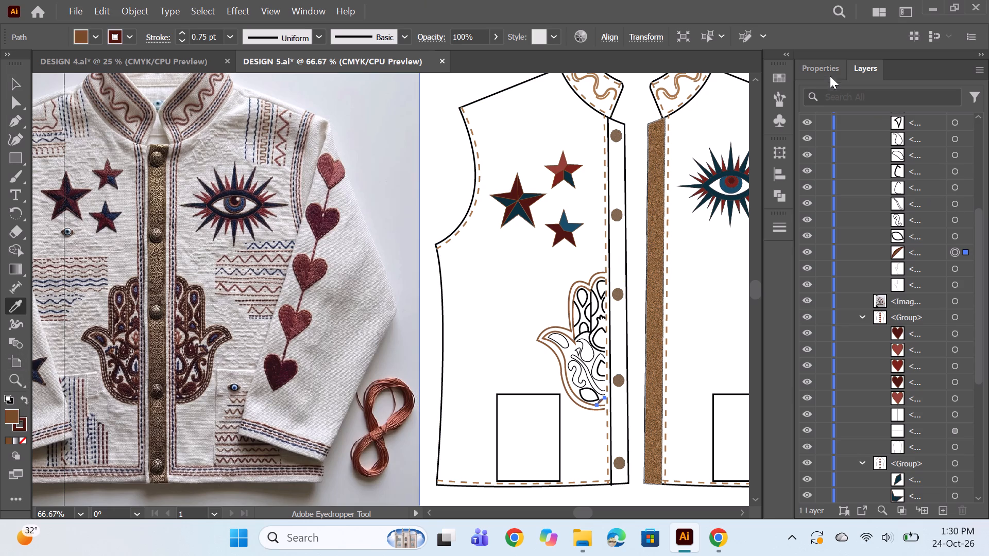
{"action": "left_click", "coordinate": [92, 34]}
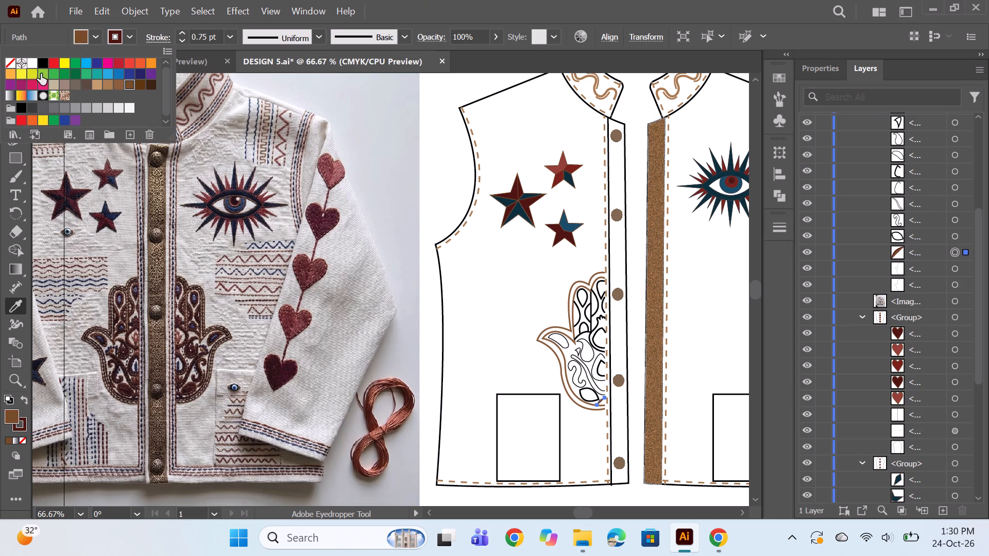
{"action": "left_click", "coordinate": [8, 59]}
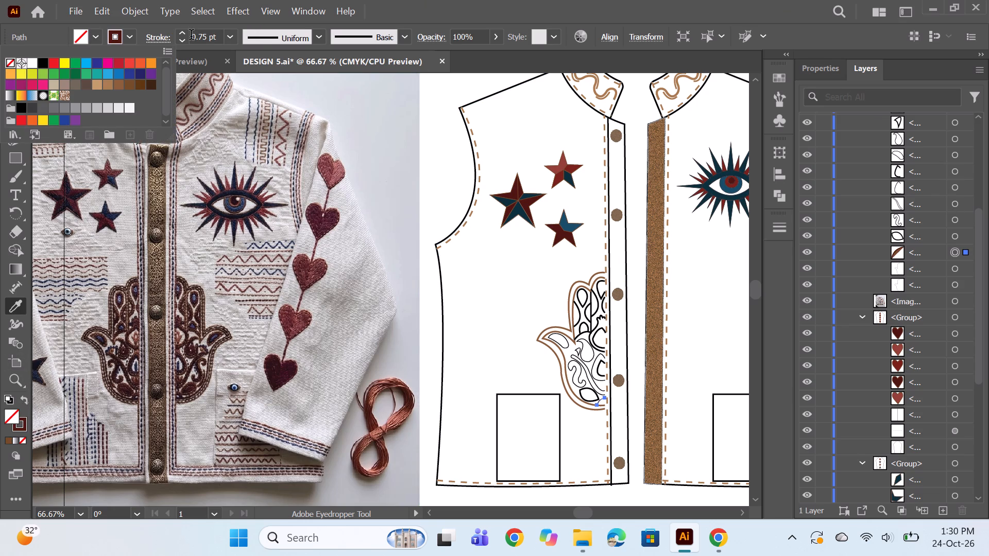
{"action": "double_click", "coordinate": [182, 31]}
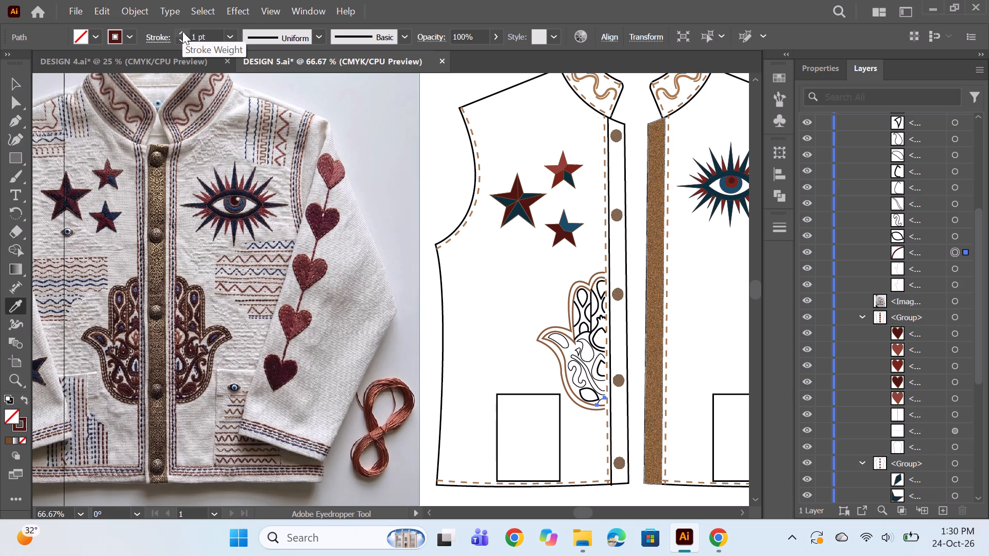
{"action": "left_click", "coordinate": [182, 31]}
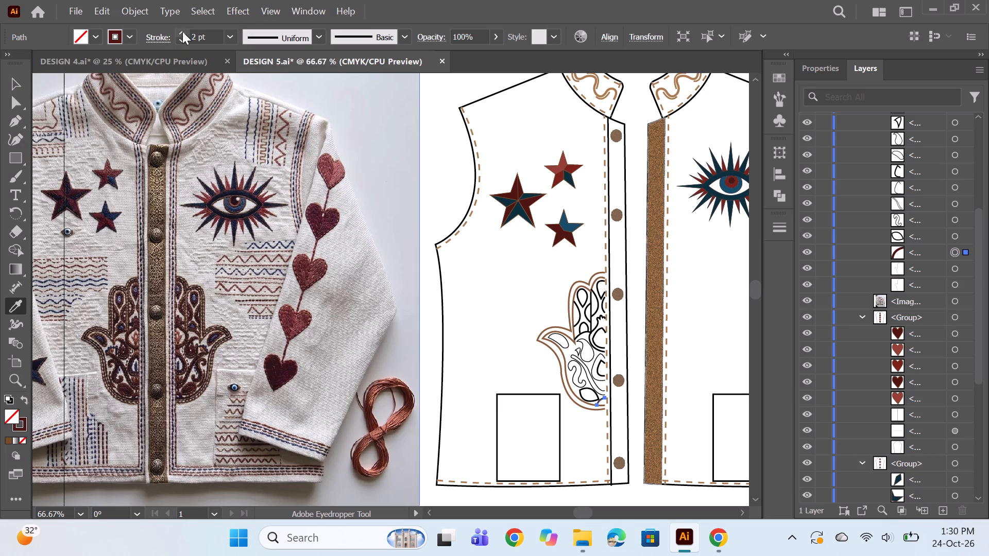
Copy the bottom curve's 2 pt dark maroon stroke onto the leaf-shaped path next to it in the half-hamsa.
{"action": "left_click", "coordinate": [956, 239]}
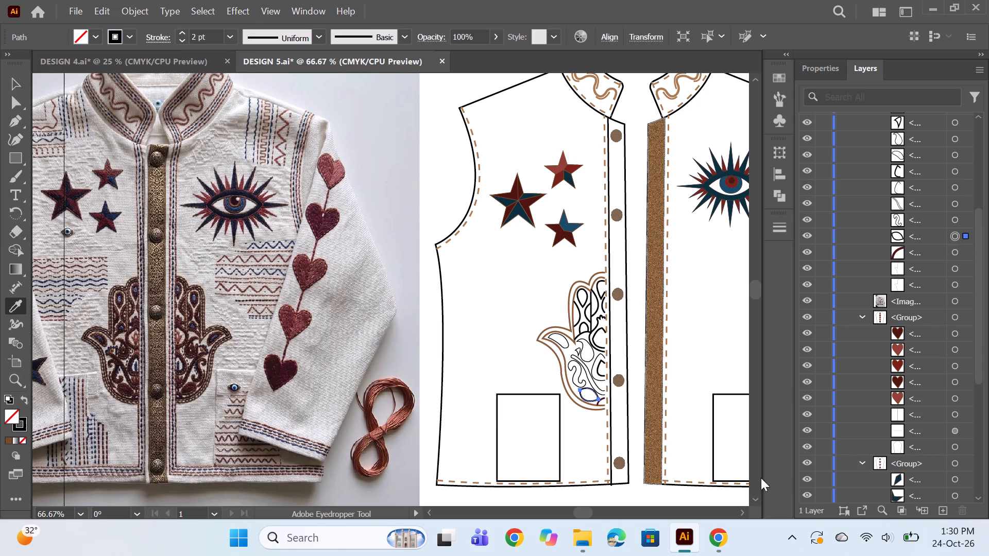
{"action": "left_click", "coordinate": [602, 397]}
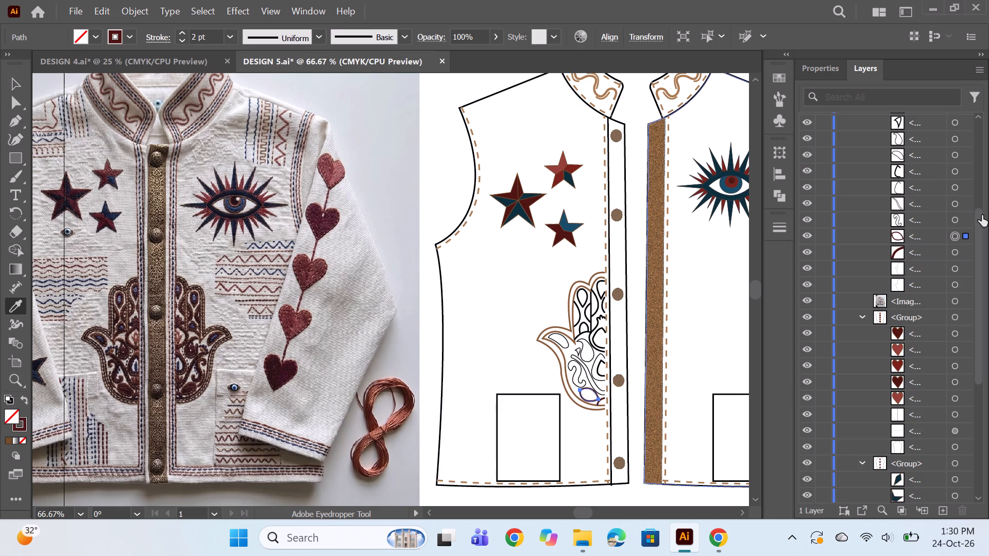
Give the half-hamsa's S-shaped scroll a 2 pt red stroke sampled from the upper small star, with no fill.
{"action": "left_click", "coordinate": [954, 219]}
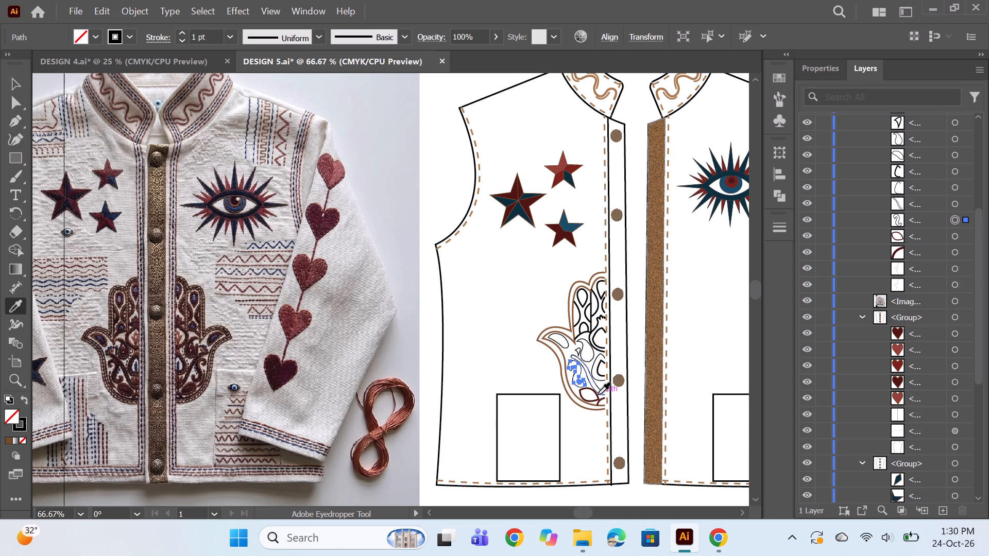
{"action": "left_click", "coordinate": [557, 179]}
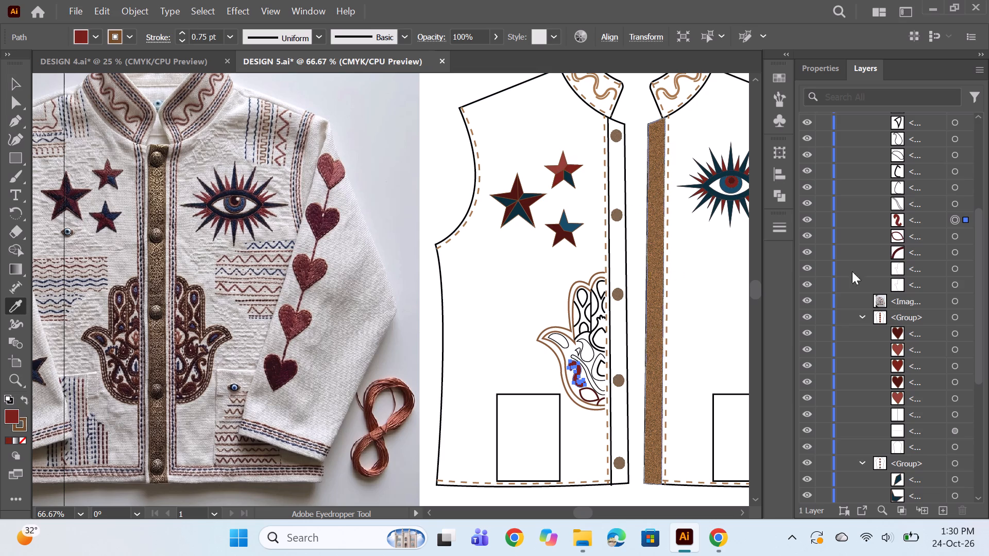
{"action": "left_click", "coordinate": [27, 399]}
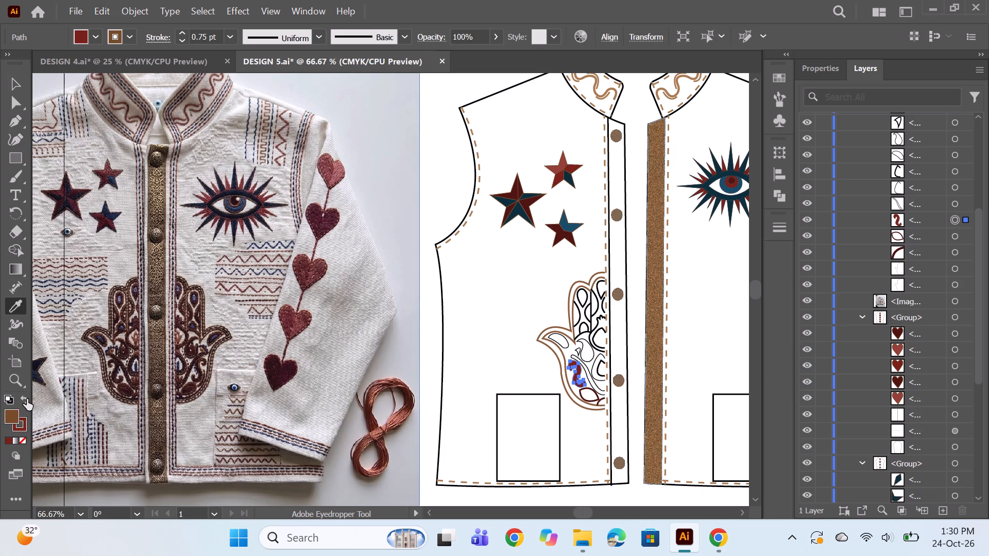
{"action": "left_click", "coordinate": [91, 31]}
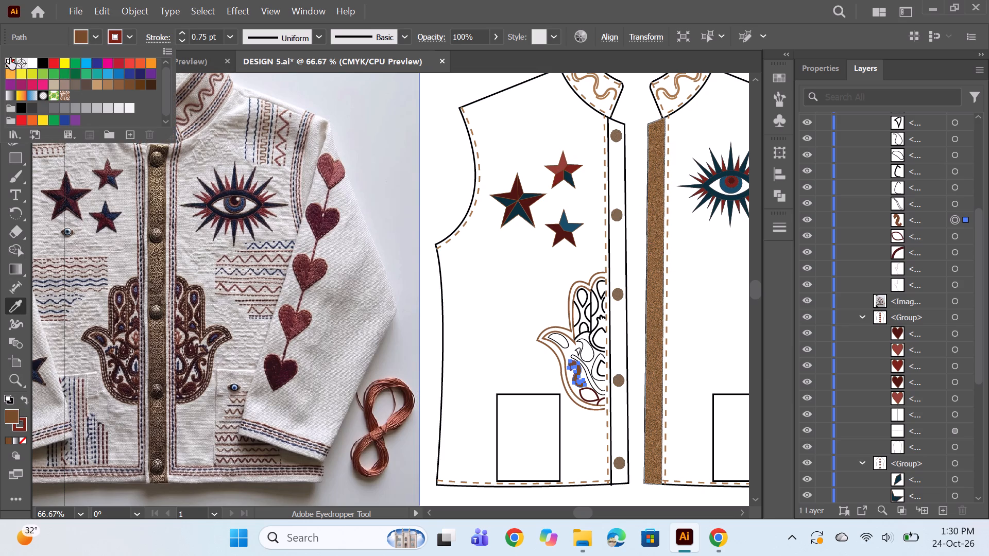
{"action": "left_click", "coordinate": [10, 58]}
{"action": "left_click", "coordinate": [179, 32]}
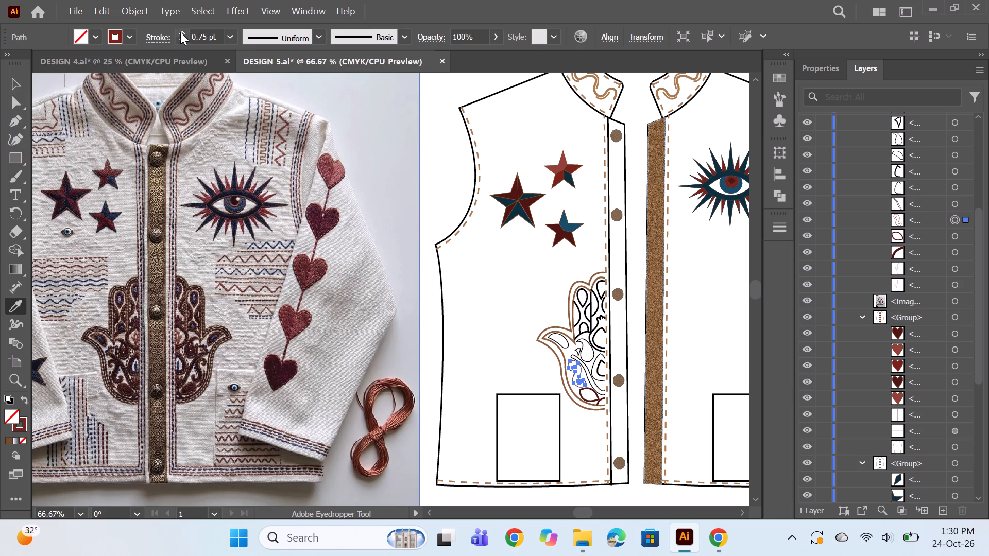
{"action": "left_click", "coordinate": [180, 32]}
{"action": "left_click", "coordinate": [180, 32]}
Copy the 2 pt dark maroon stroke without fill onto the long diagonal curve and the arc beside the placket in the half-hamsa.
{"action": "left_click", "coordinate": [953, 201]}
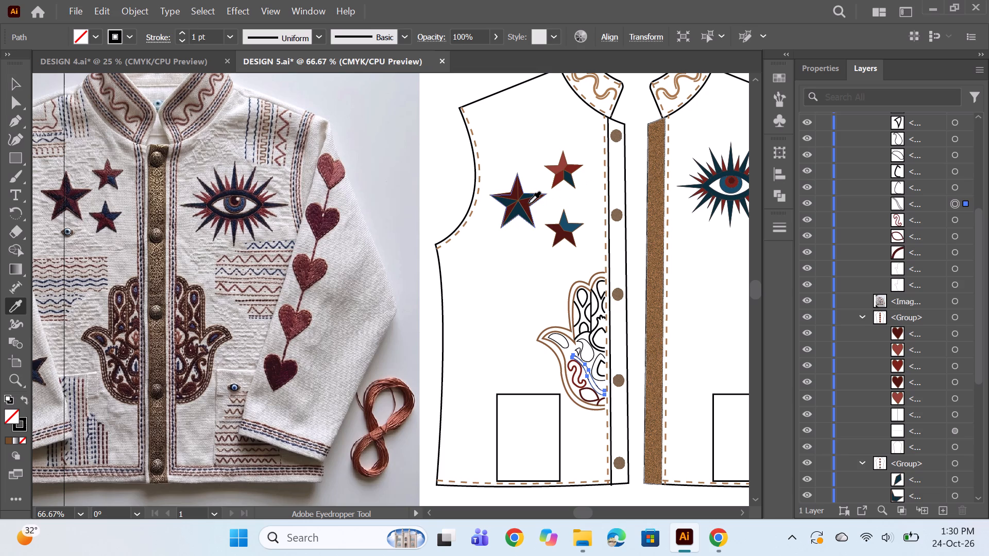
{"action": "left_click", "coordinate": [588, 388]}
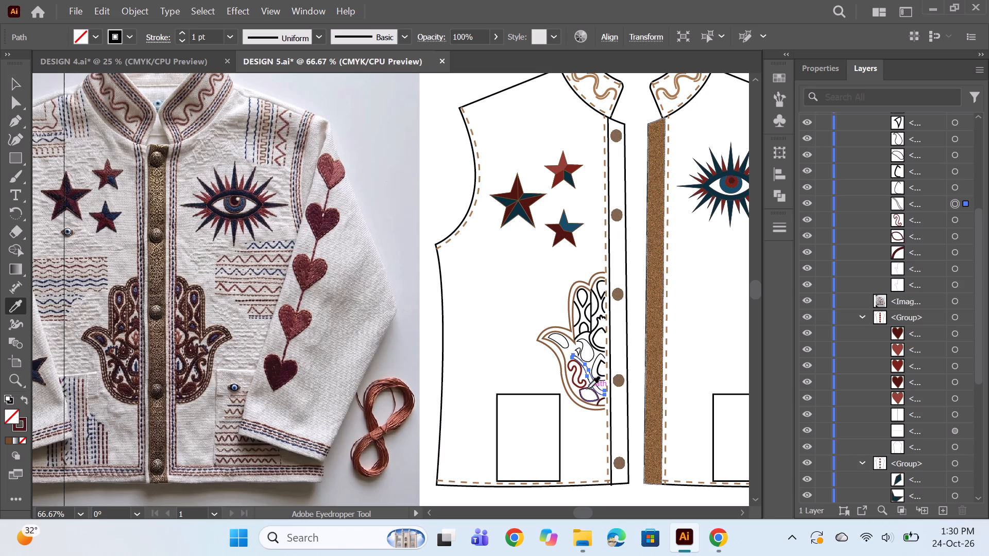
{"action": "left_click", "coordinate": [952, 186]}
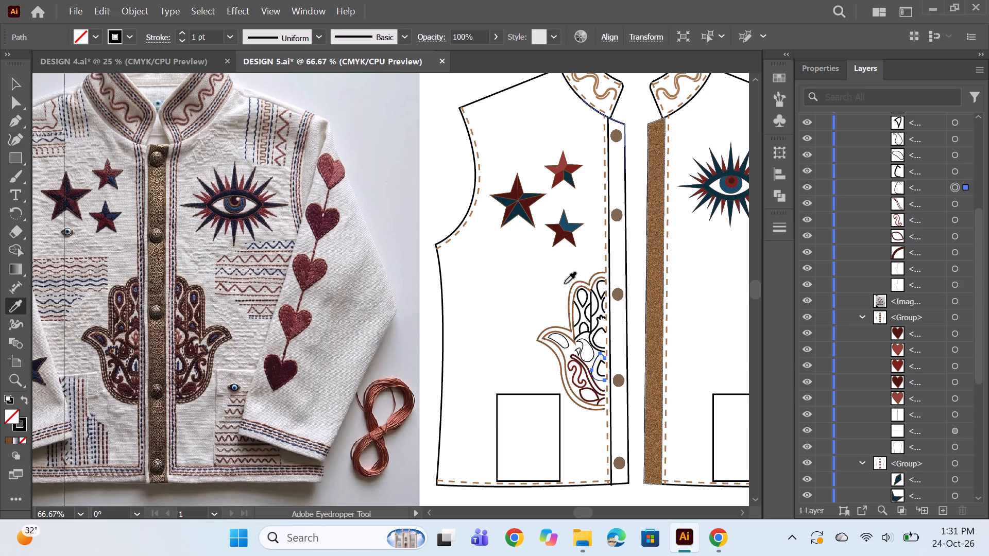
{"action": "left_click", "coordinate": [557, 234]}
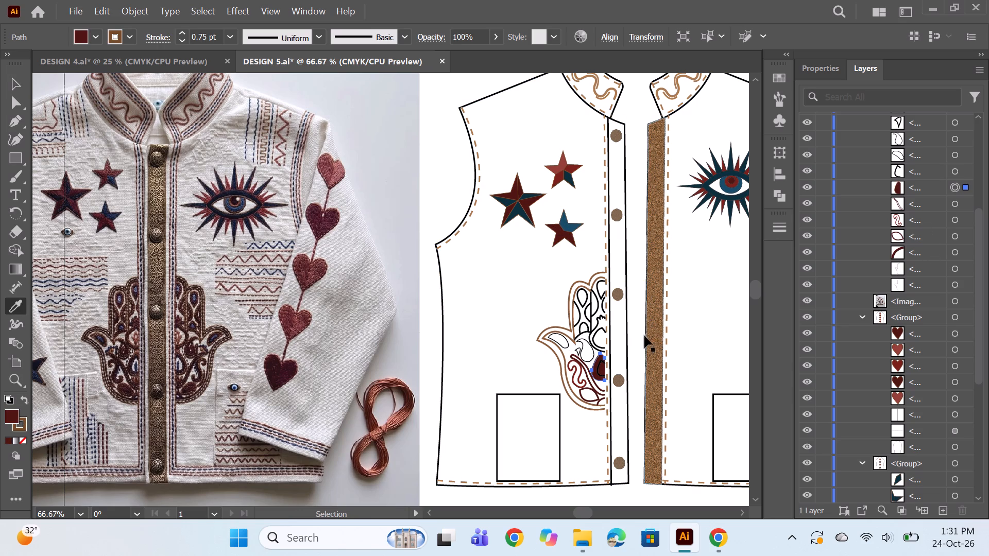
{"action": "key", "text": "ctrl+z"}
{"action": "left_click", "coordinate": [585, 367]}
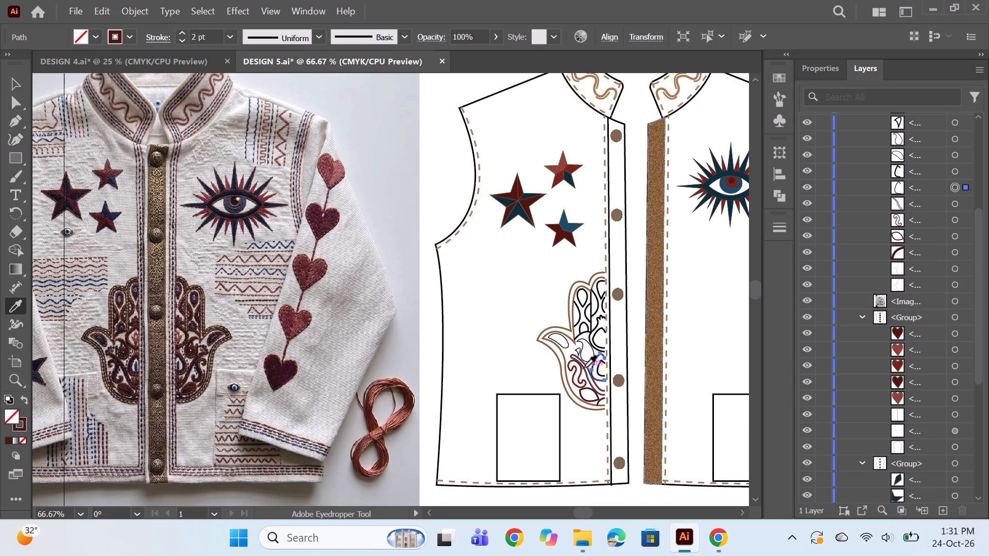
Give the small leaf curve beside the placket in the half-hamsa's lower palm a 2 pt dark blue stroke sampled from the large star, with no fill.
{"action": "left_click", "coordinate": [956, 172]}
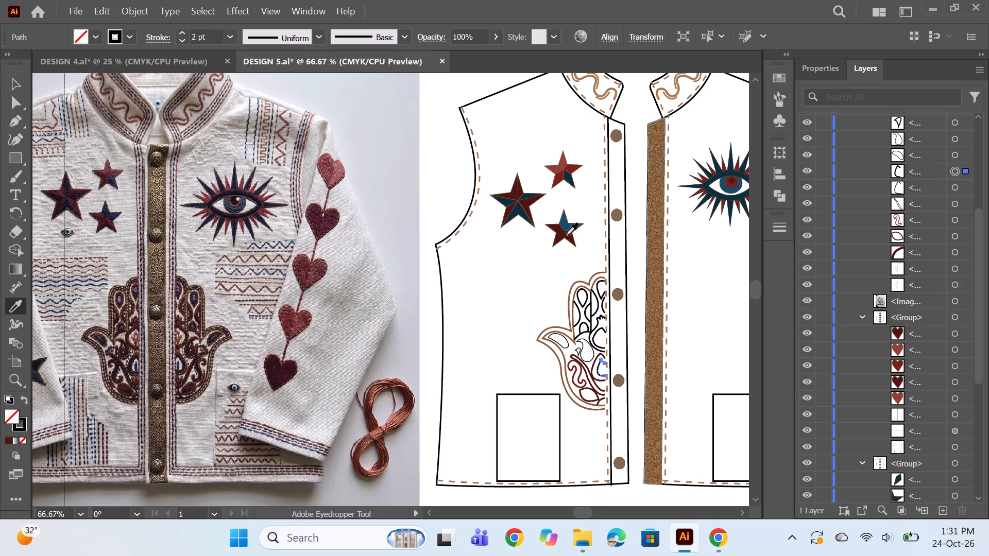
{"action": "left_click", "coordinate": [519, 209]}
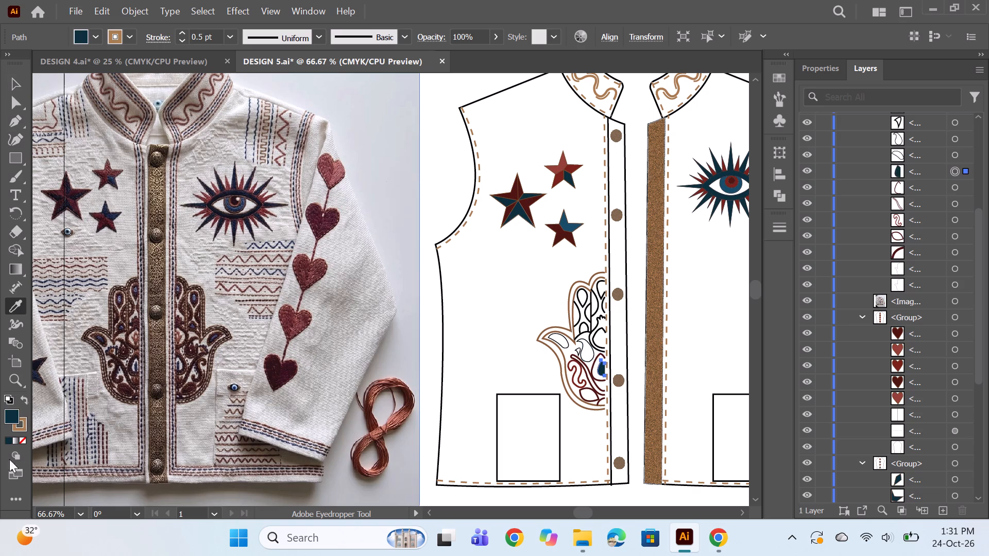
{"action": "left_click", "coordinate": [22, 399]}
{"action": "left_click", "coordinate": [90, 31]}
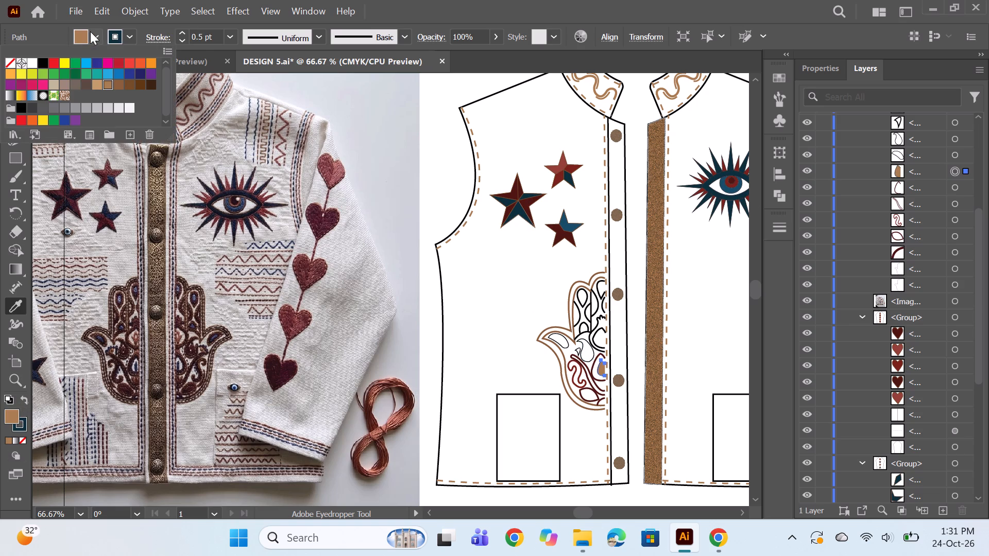
{"action": "left_click", "coordinate": [11, 66]}
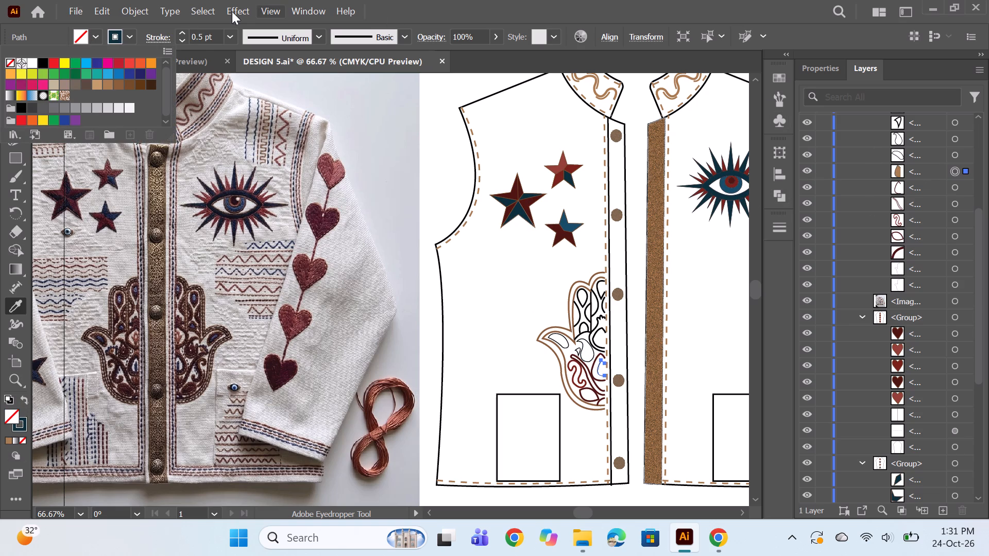
{"action": "double_click", "coordinate": [184, 29]}
{"action": "left_click", "coordinate": [181, 32]}
{"action": "left_click", "coordinate": [181, 32]}
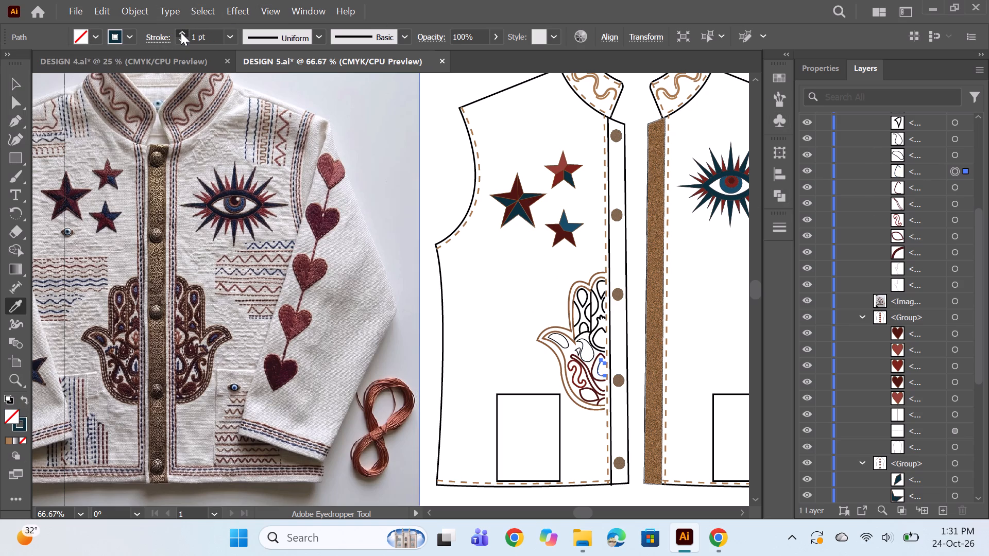
Copy the 2 pt dark blue stroke onto the thumb's leaf-shaped path and the 2 pt dark maroon stroke onto the teardrop curve mid-palm.
{"action": "left_click", "coordinate": [956, 153]}
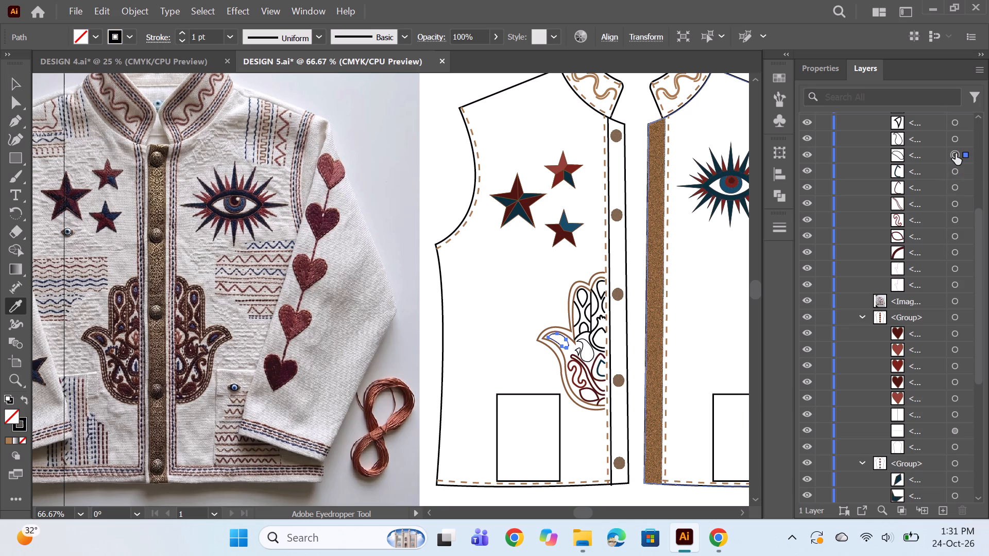
{"action": "left_click", "coordinate": [600, 365]}
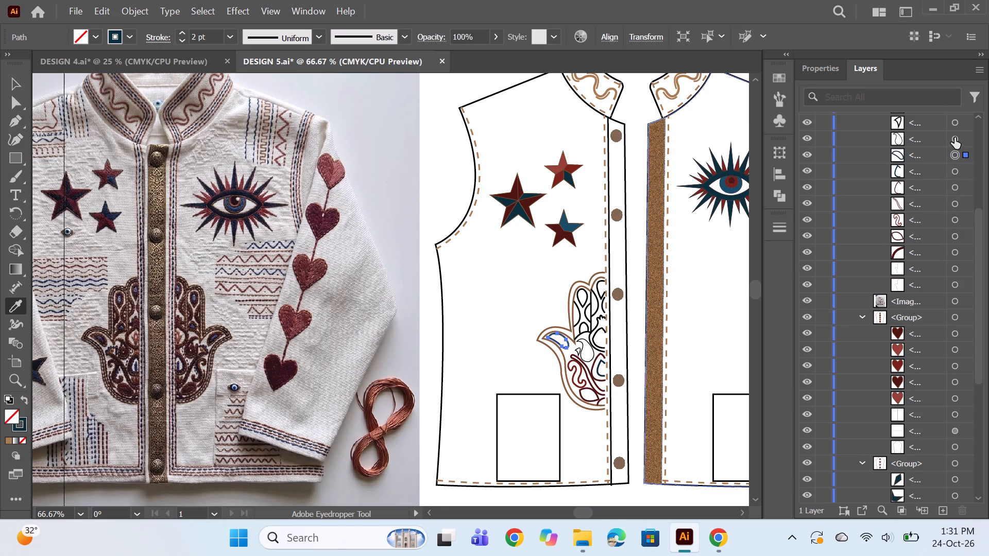
{"action": "left_click", "coordinate": [954, 137]}
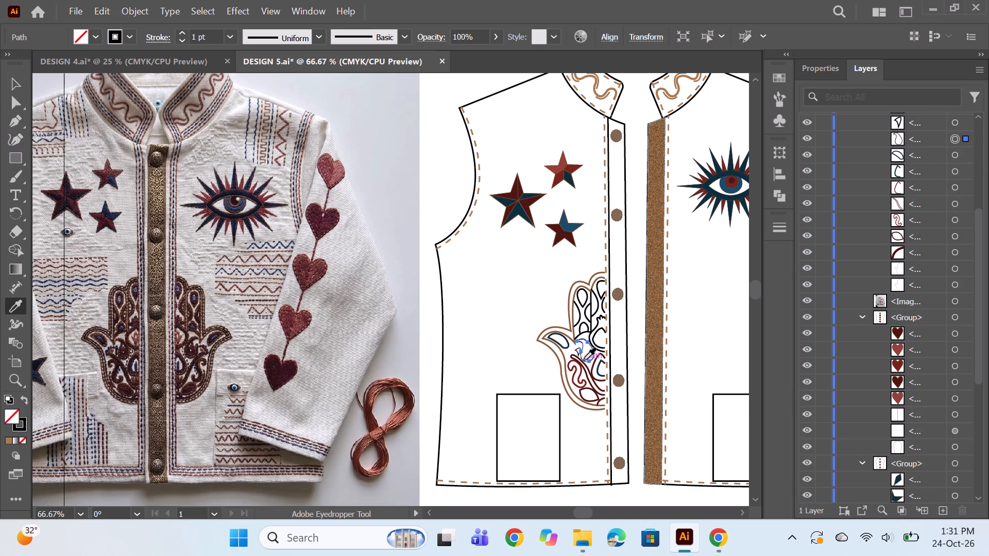
{"action": "left_click", "coordinate": [585, 369]}
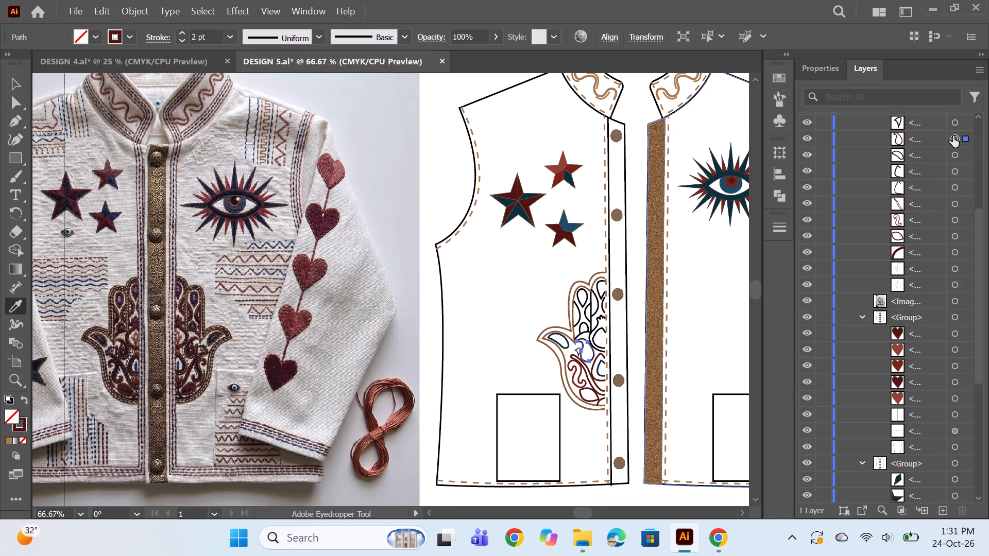
Give the small curl beside the palm's teardrop curve a 2 pt blue stroke sampled from the lower small star, with no fill.
{"action": "scroll", "coordinate": [951, 156], "scroll_direction": "up", "scroll_amount": 3}
{"action": "left_click", "coordinate": [952, 271]}
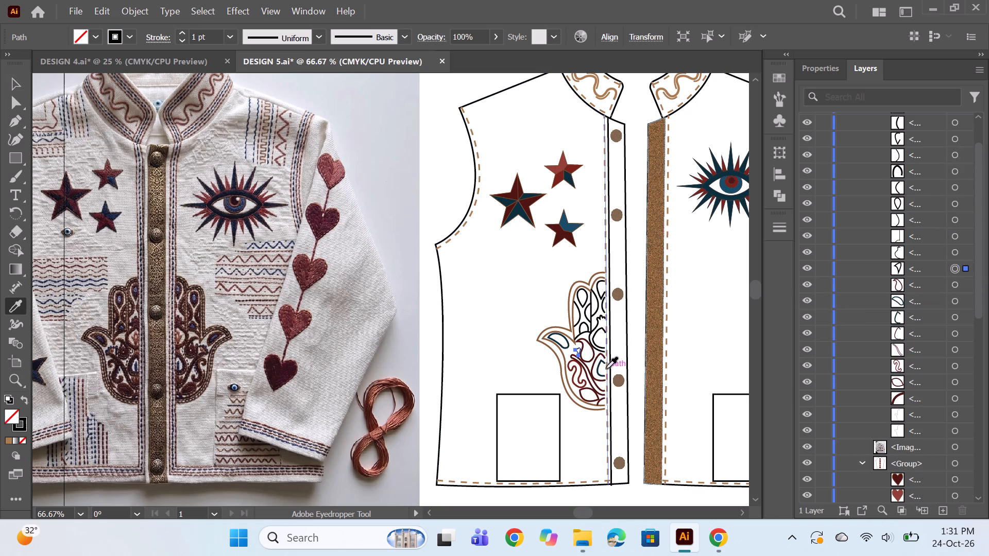
{"action": "left_click", "coordinate": [570, 227]}
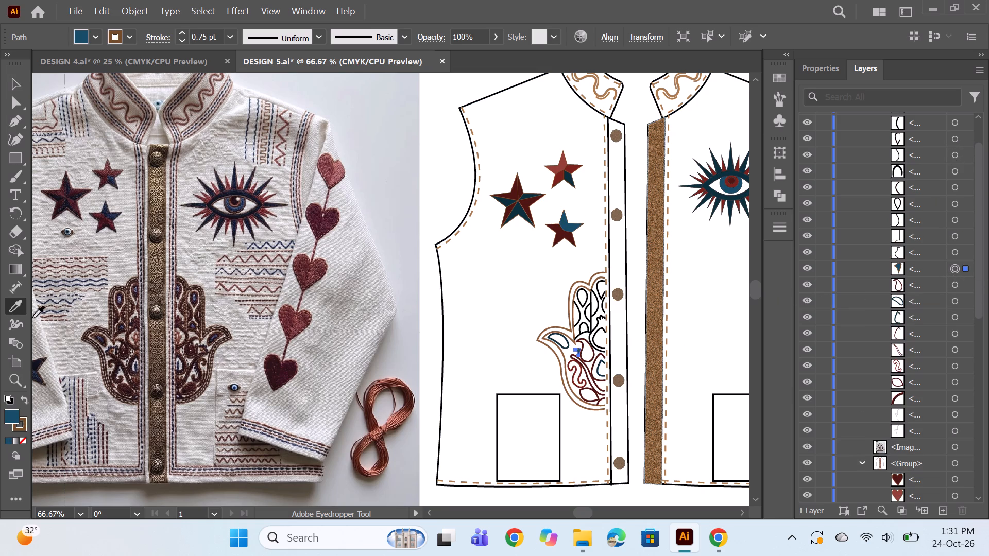
{"action": "left_click", "coordinate": [27, 396]}
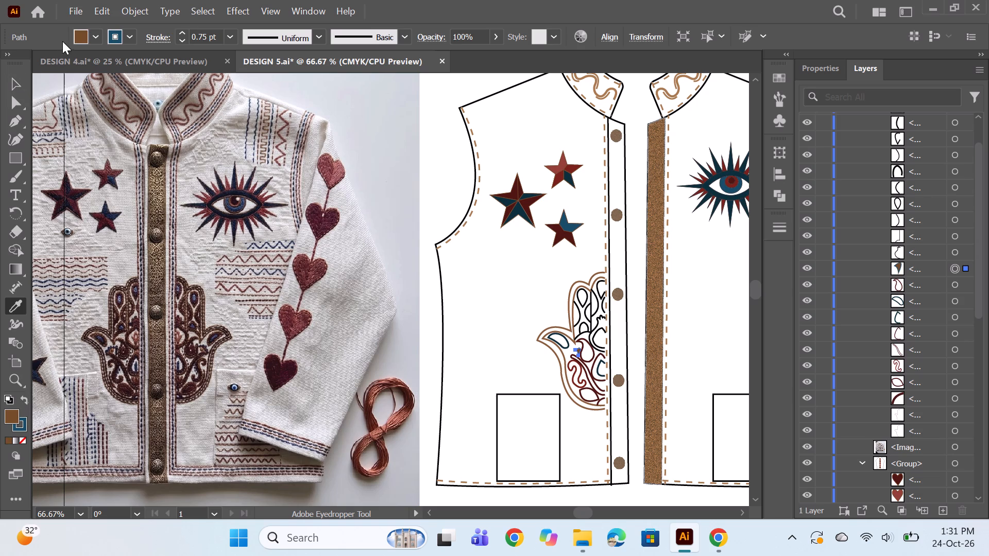
{"action": "left_click", "coordinate": [97, 39]}
{"action": "left_click", "coordinate": [10, 65]}
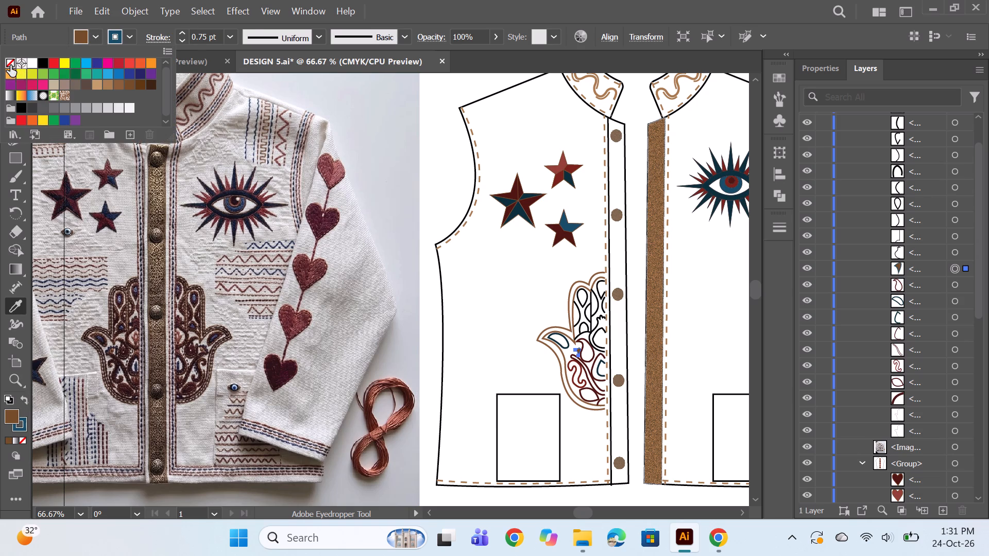
{"action": "double_click", "coordinate": [186, 31]}
{"action": "left_click", "coordinate": [178, 31]}
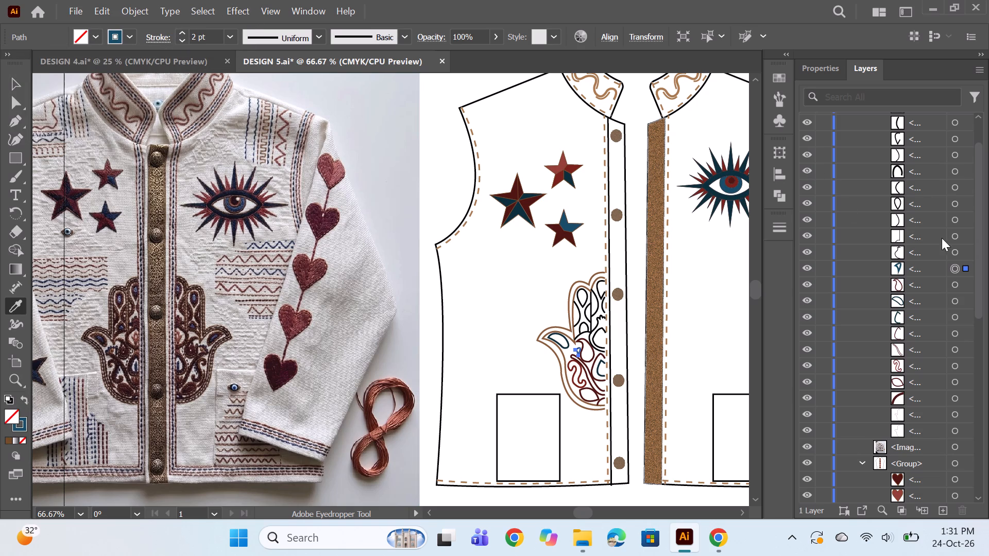
Copy the dark maroon stroke onto the pomegranate-shaped curve beside the placket and the outline's brown stroke onto the line dividing finger and palm.
{"action": "left_click", "coordinate": [956, 251]}
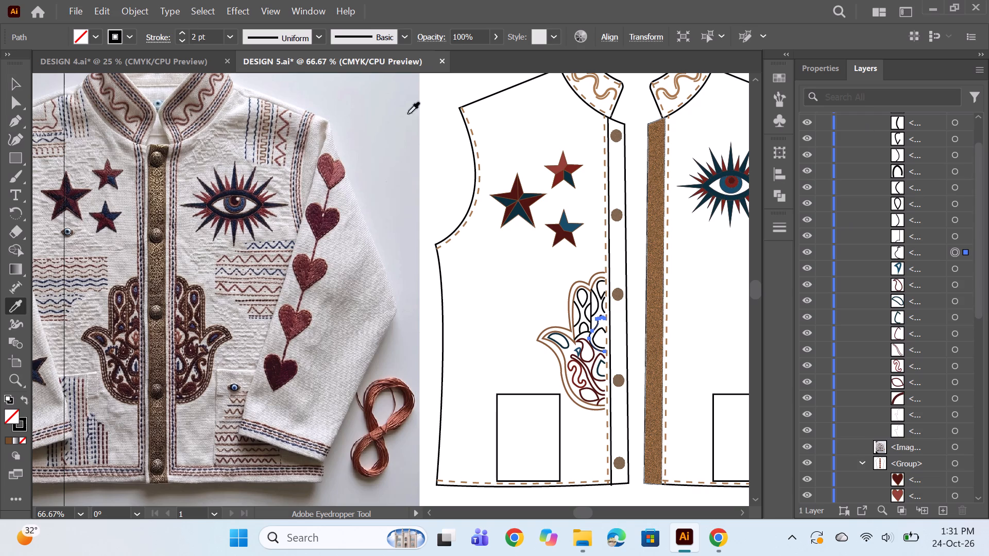
{"action": "left_click", "coordinate": [583, 370]}
{"action": "left_click", "coordinate": [954, 233]}
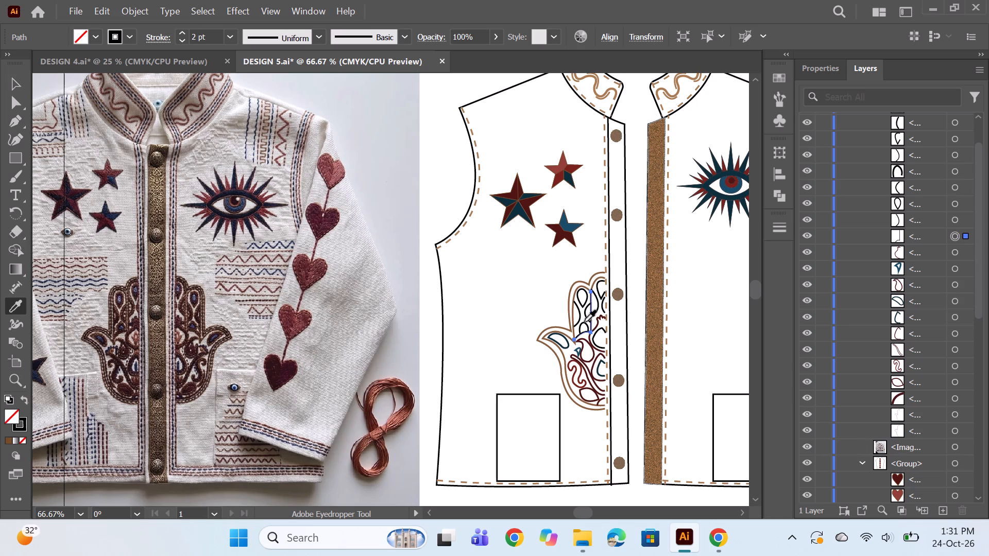
{"action": "left_click", "coordinate": [562, 329]}
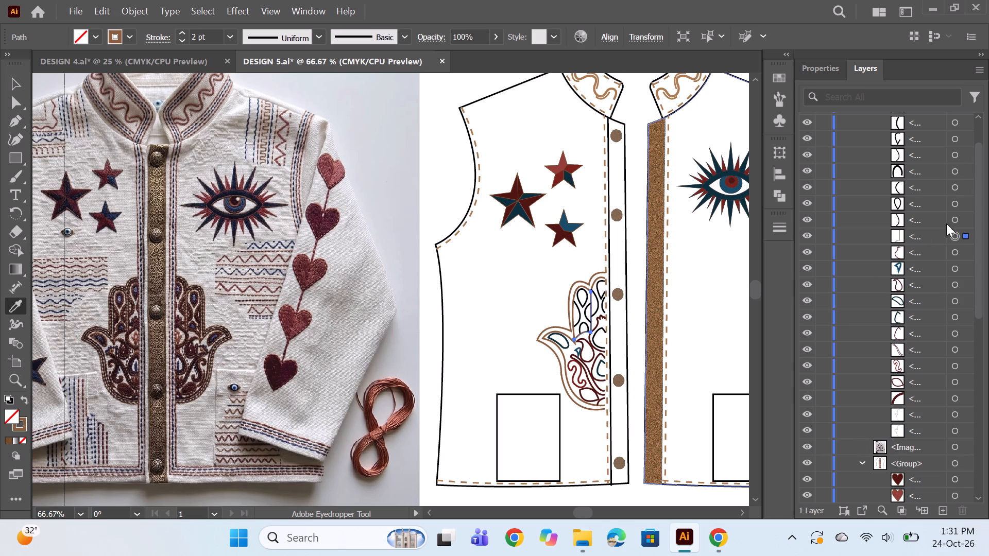
Recolor the outer finger's paths by copying the dark maroon stroke to the teardrop, red to the side curve and blue to the base arch.
{"action": "left_click", "coordinate": [955, 206]}
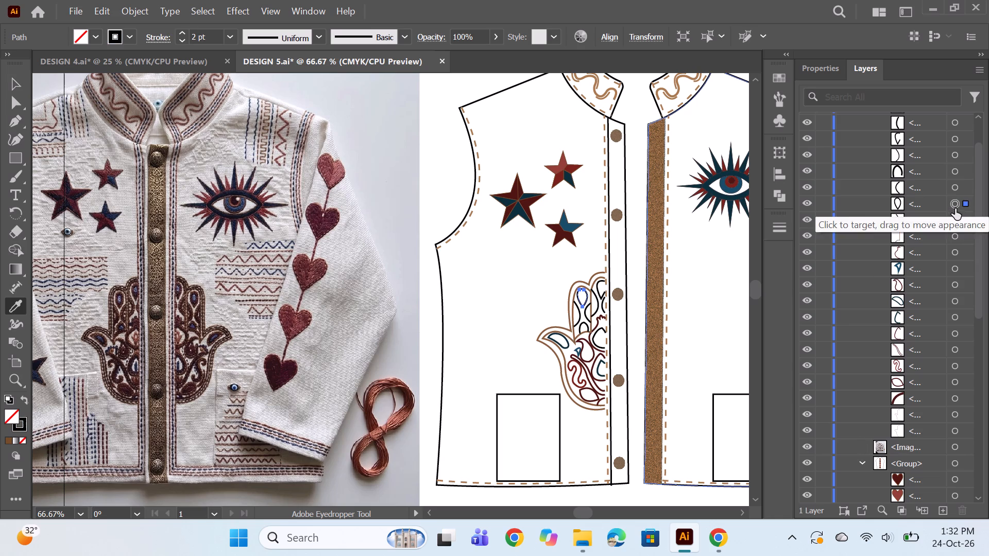
{"action": "left_click", "coordinate": [588, 360]}
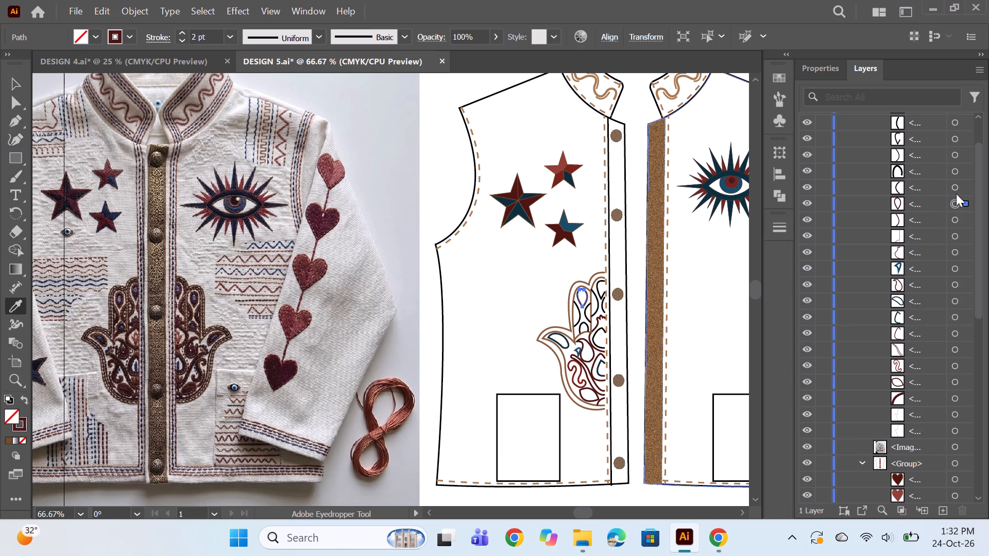
{"action": "left_click", "coordinate": [954, 184]}
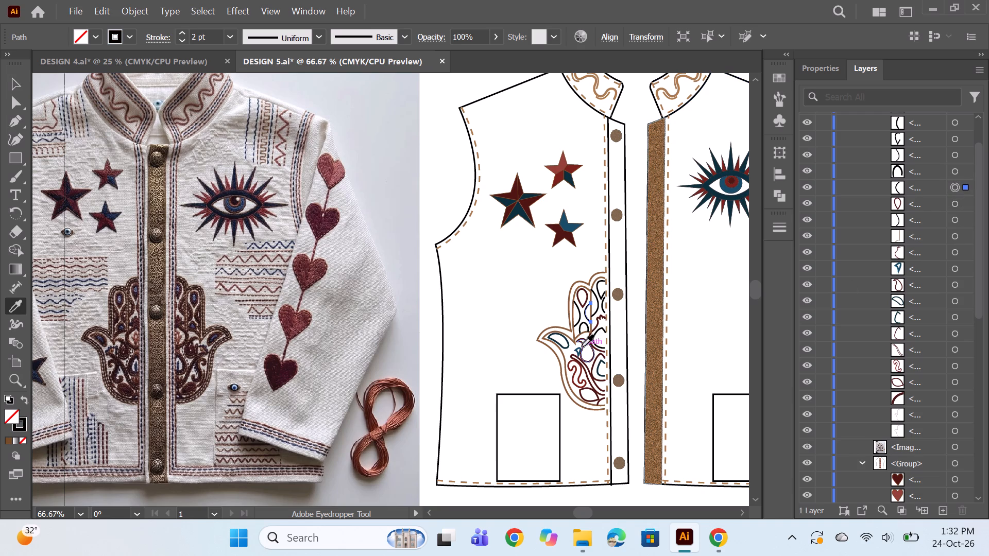
{"action": "left_click", "coordinate": [573, 378]}
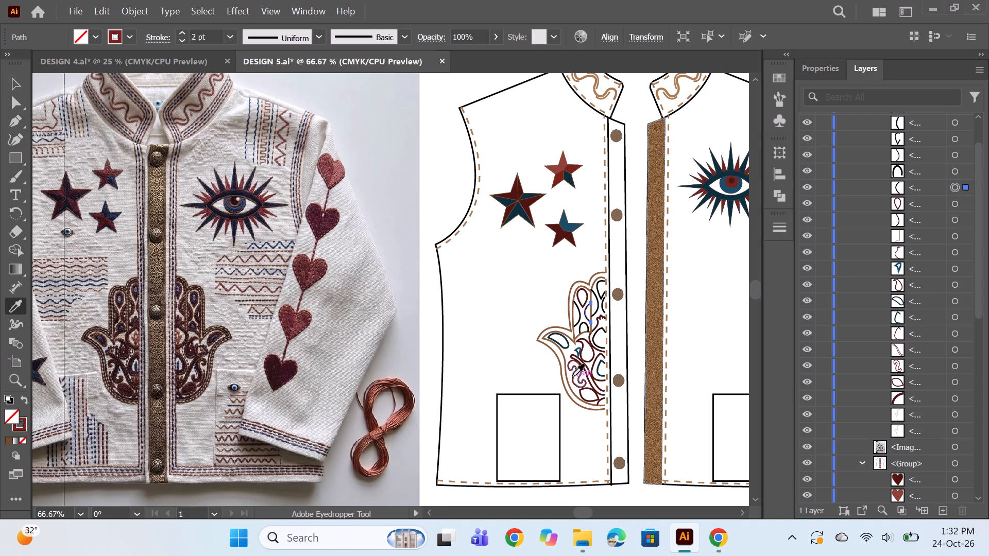
{"action": "left_click", "coordinate": [955, 170]}
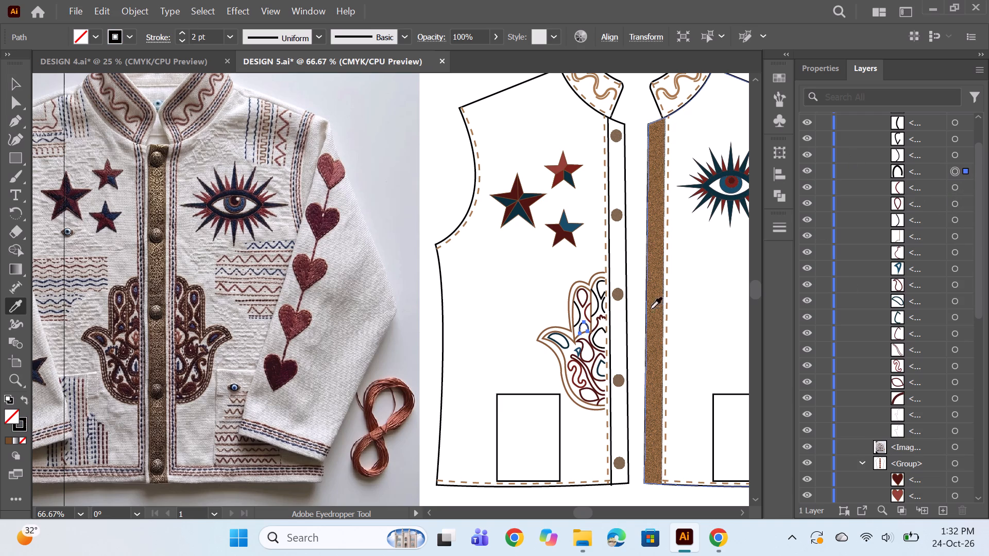
{"action": "left_click", "coordinate": [577, 356]}
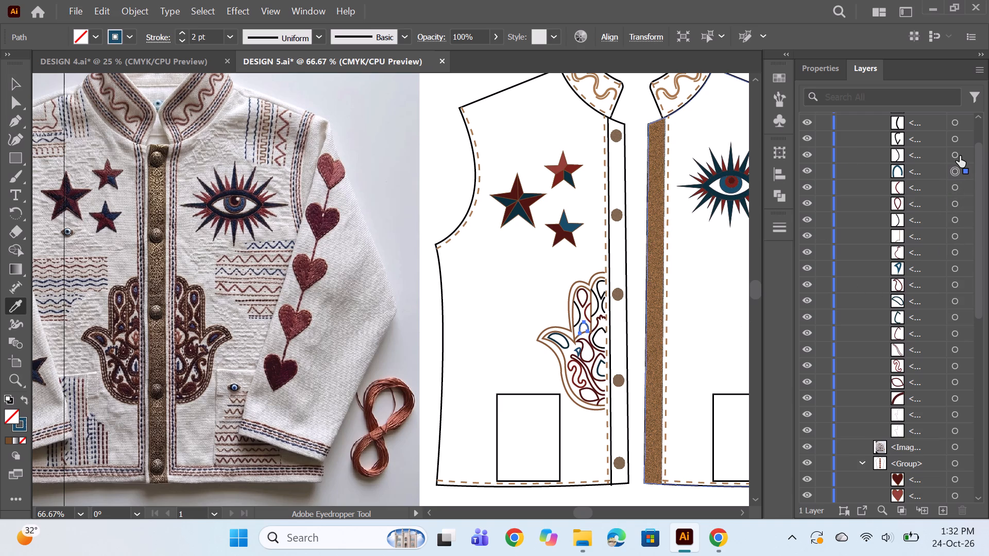
Copy the red stroke onto the two side curves of the finger beside the placket and the blue stroke onto its teardrop.
{"action": "left_click", "coordinate": [951, 154]}
{"action": "scroll", "coordinate": [884, 257], "scroll_direction": "up", "scroll_amount": 2}
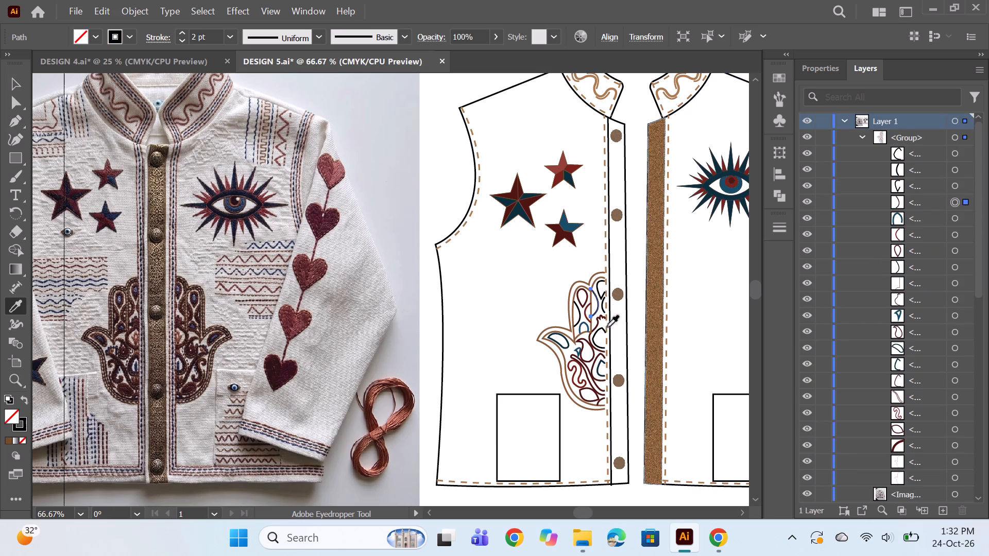
{"action": "left_click", "coordinate": [575, 367]}
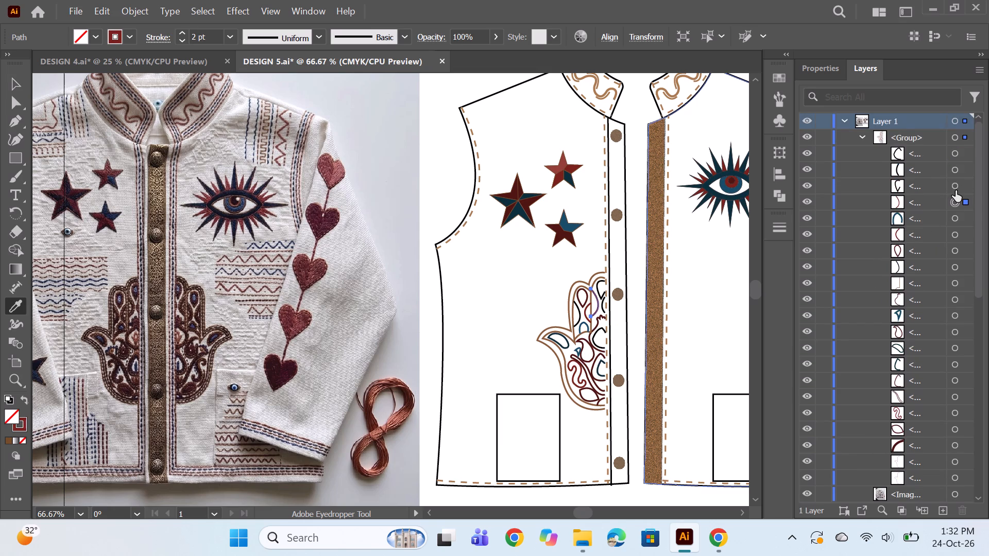
{"action": "left_click", "coordinate": [956, 190]}
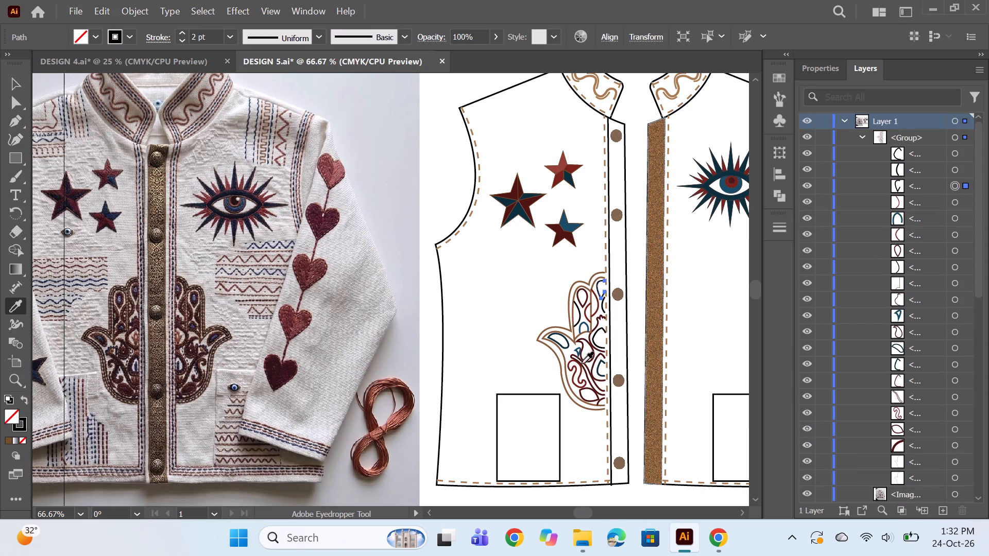
{"action": "left_click", "coordinate": [577, 352]}
{"action": "left_click", "coordinate": [955, 165]}
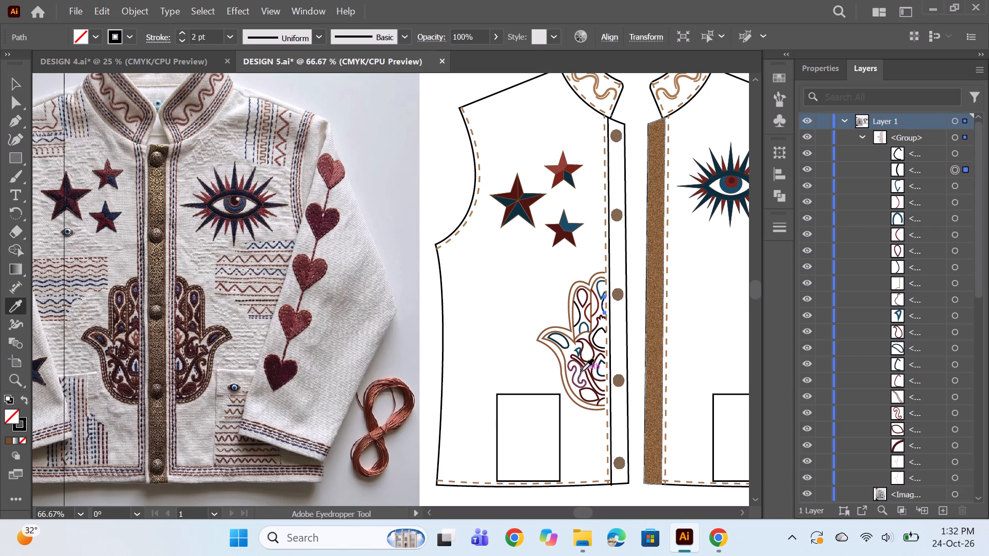
{"action": "left_click", "coordinate": [581, 367]}
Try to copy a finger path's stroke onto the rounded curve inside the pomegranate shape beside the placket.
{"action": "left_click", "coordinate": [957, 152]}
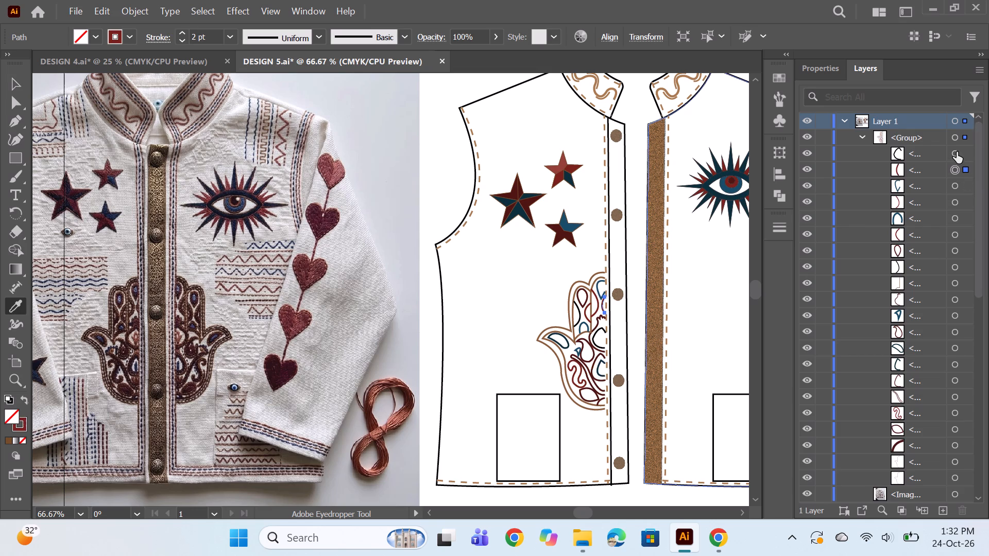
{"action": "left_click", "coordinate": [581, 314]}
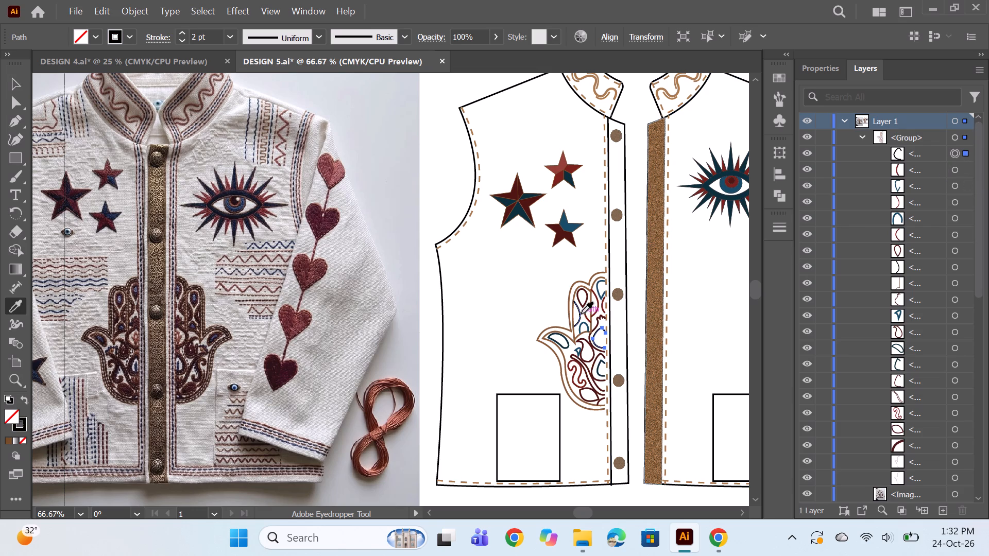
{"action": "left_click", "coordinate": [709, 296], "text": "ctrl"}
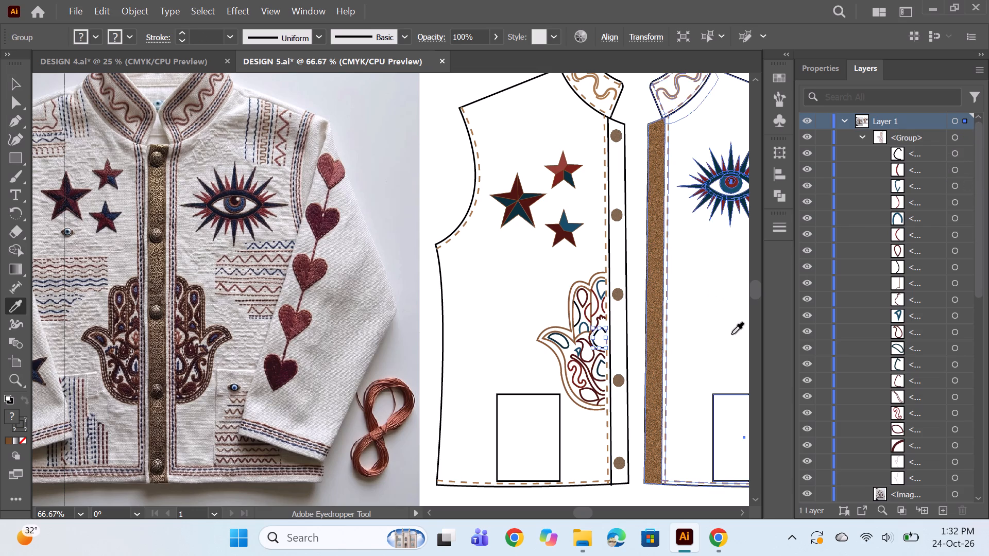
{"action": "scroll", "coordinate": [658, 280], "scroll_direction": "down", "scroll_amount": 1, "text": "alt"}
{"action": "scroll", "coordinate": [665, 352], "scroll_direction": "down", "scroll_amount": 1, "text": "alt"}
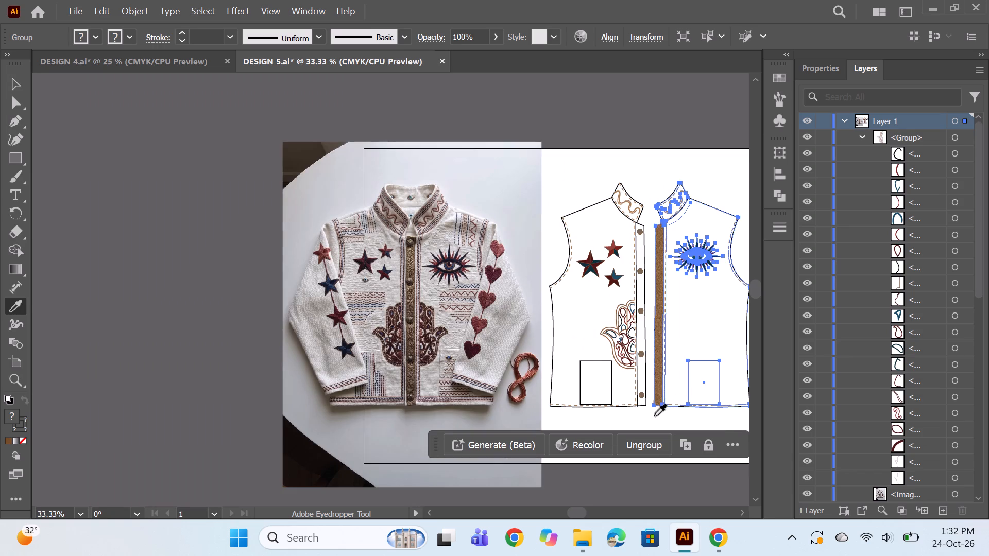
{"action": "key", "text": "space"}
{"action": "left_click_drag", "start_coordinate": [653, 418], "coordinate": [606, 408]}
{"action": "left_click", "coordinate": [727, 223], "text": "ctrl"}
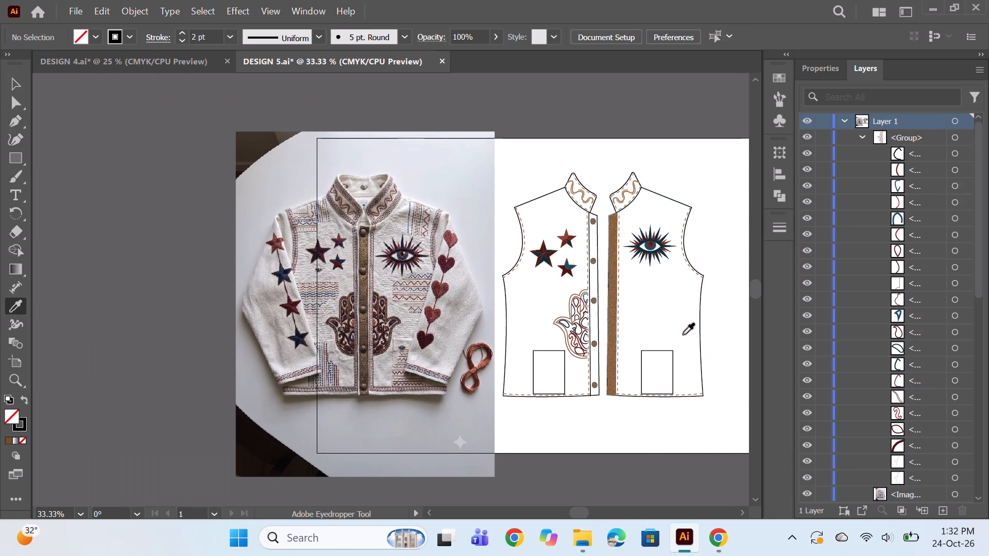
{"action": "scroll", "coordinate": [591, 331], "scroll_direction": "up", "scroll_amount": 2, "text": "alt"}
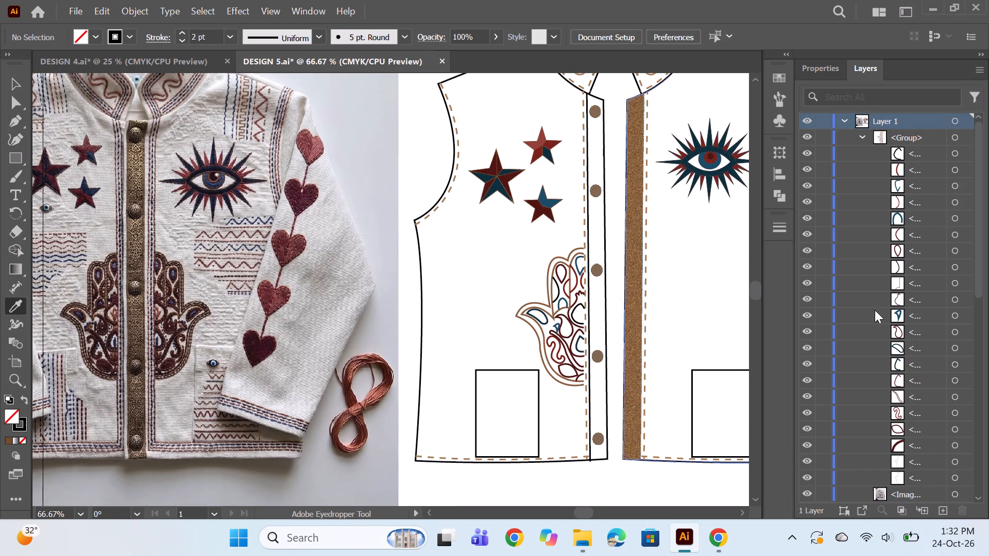
Adjust the inner hamsa outline's curve handle at the notch between the fingers and nudge its upper end onto the placket stitching.
{"action": "left_click", "coordinate": [18, 123]}
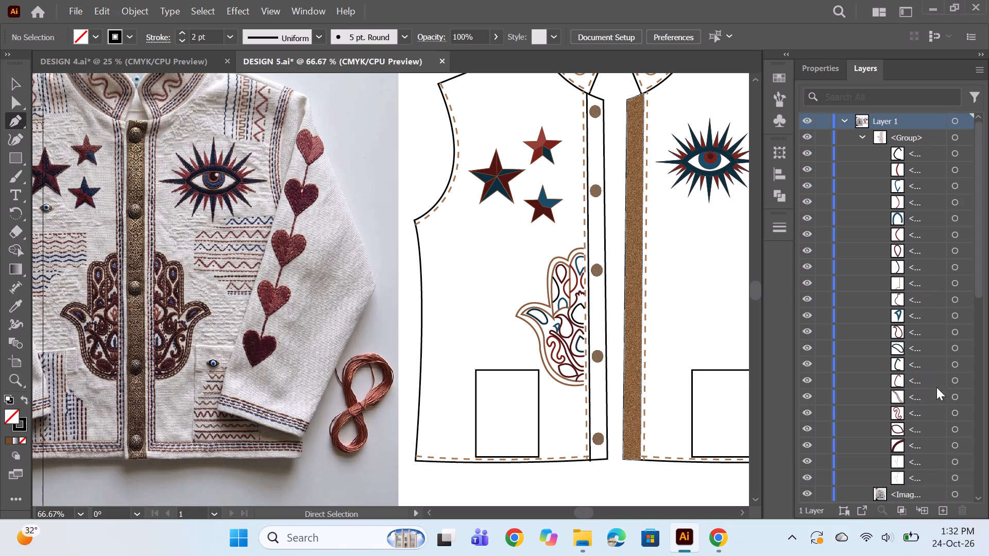
{"action": "left_click", "coordinate": [956, 461]}
{"action": "scroll", "coordinate": [585, 269], "scroll_direction": "up", "scroll_amount": 2, "text": "alt"}
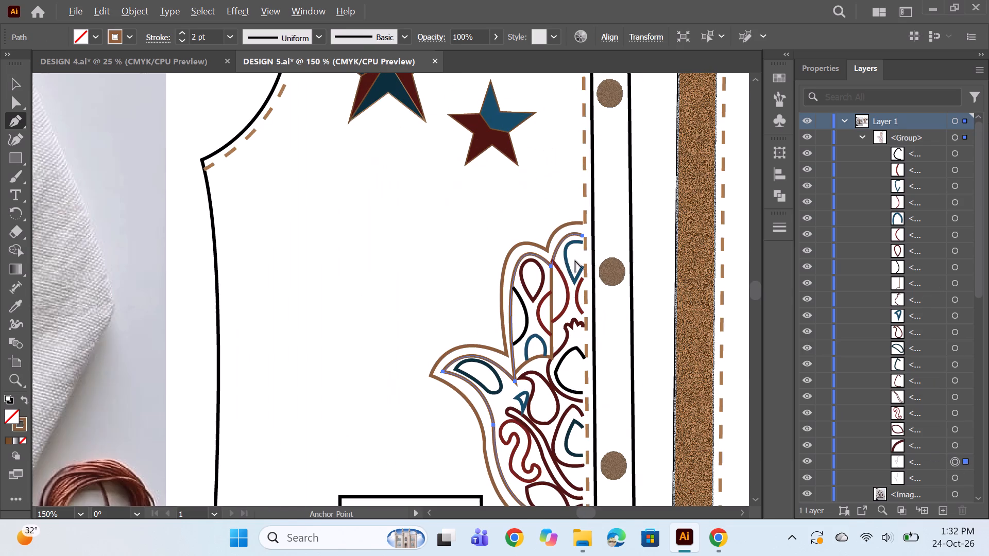
{"action": "left_click", "coordinate": [515, 380], "text": "ctrl"}
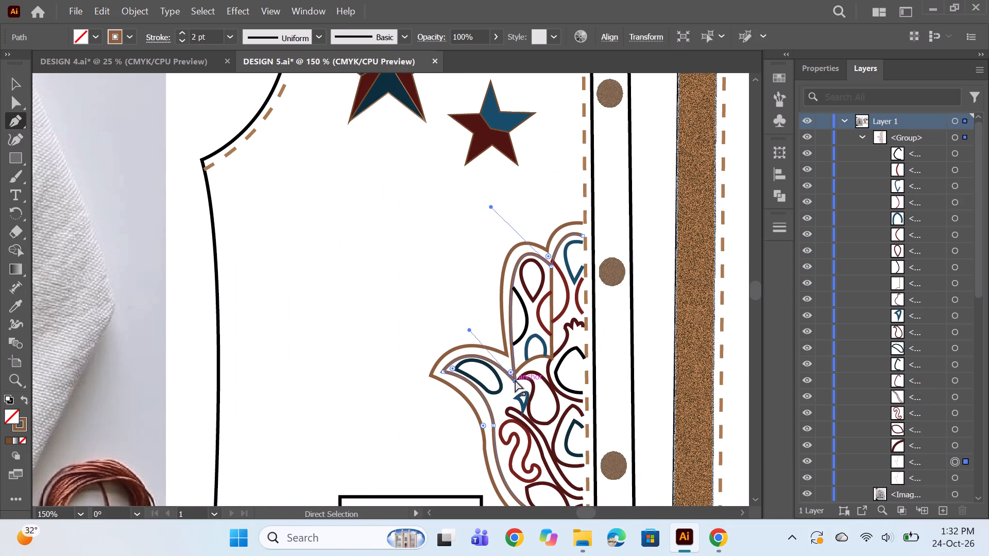
{"action": "left_click_drag", "start_coordinate": [490, 208], "coordinate": [480, 214], "text": "alt"}
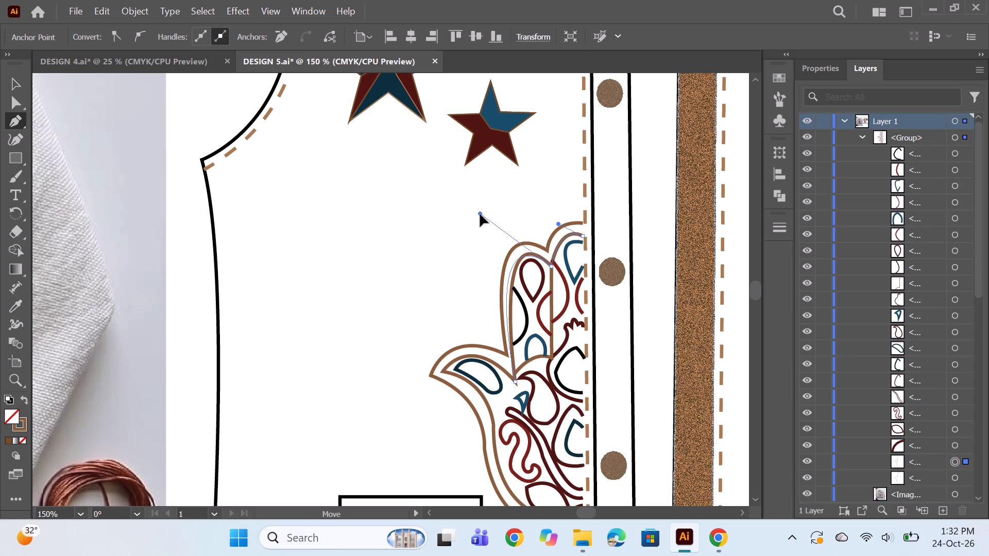
{"action": "left_click_drag", "start_coordinate": [480, 214], "coordinate": [484, 197], "text": "alt"}
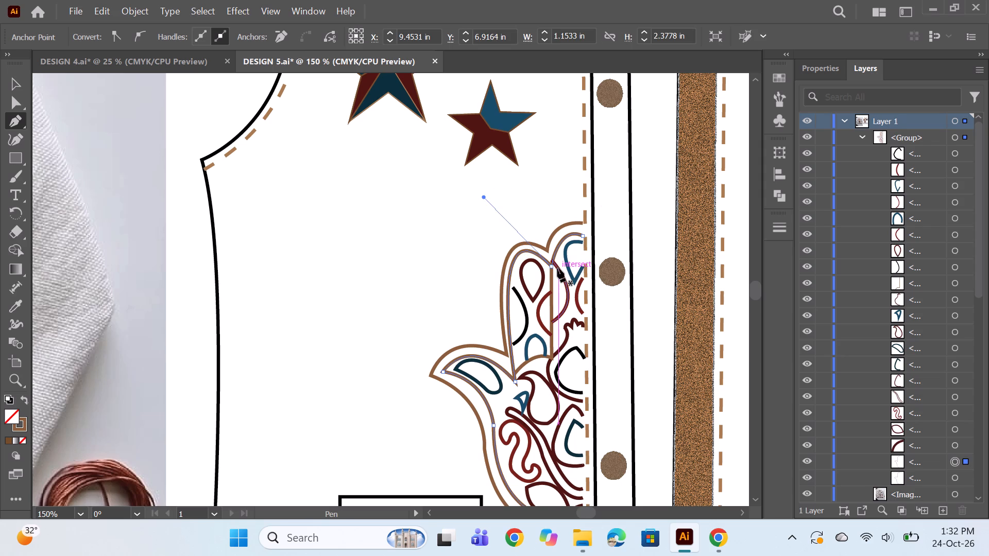
{"action": "left_click", "coordinate": [582, 236], "text": "ctrl"}
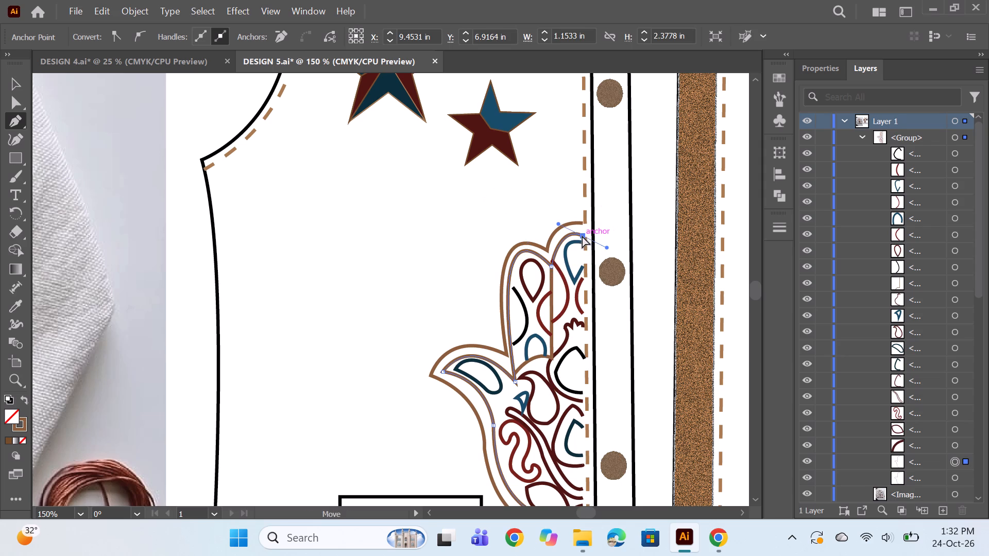
{"action": "left_click", "coordinate": [584, 235], "text": "ctrl"}
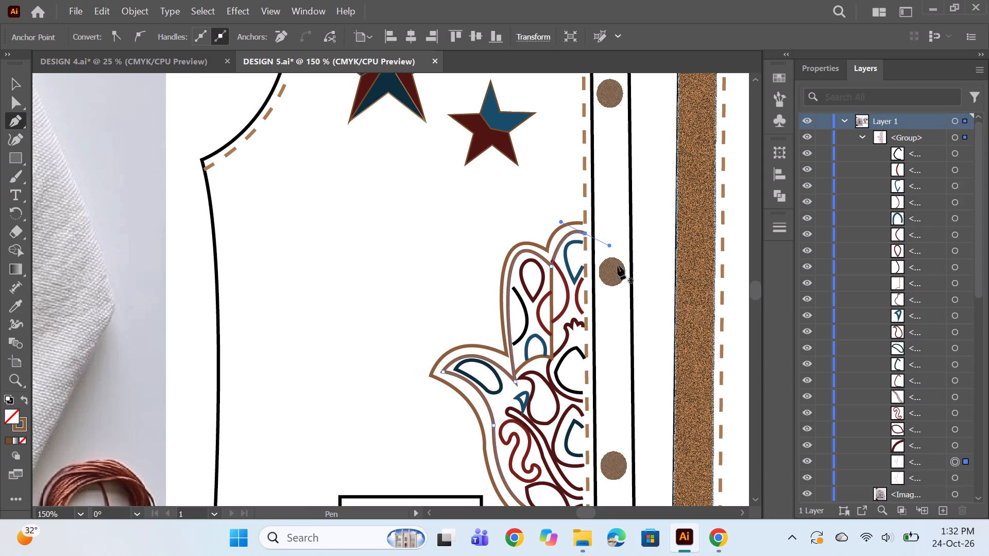
Move the inner outline's corner anchor between thumb and finger up to the dividing line's end and adjust its handle.
{"action": "scroll", "coordinate": [616, 271], "scroll_direction": "down", "scroll_amount": 3}
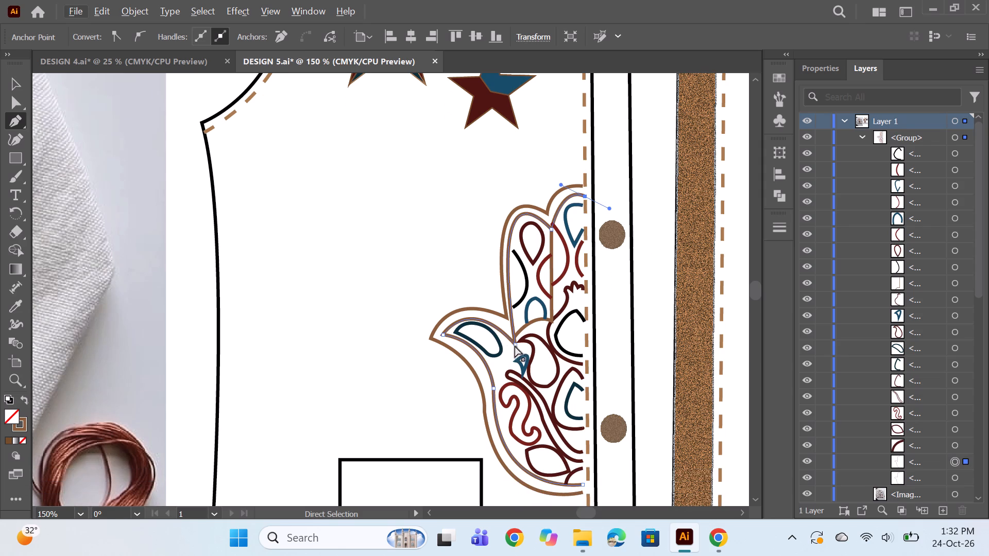
{"action": "left_click", "coordinate": [515, 345], "text": "ctrl"}
{"action": "left_click_drag", "start_coordinate": [515, 345], "coordinate": [515, 342], "text": "ctrl"}
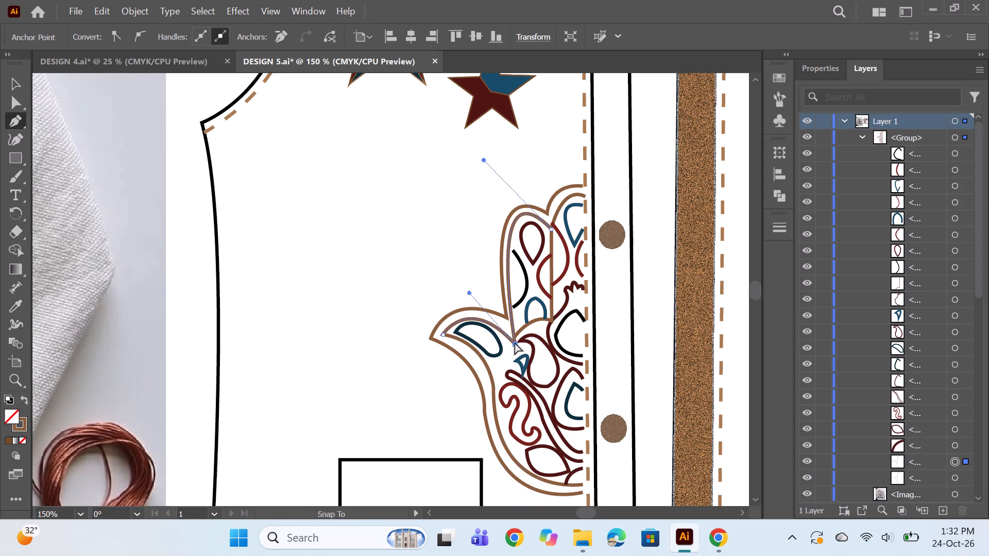
{"action": "left_click_drag", "start_coordinate": [515, 342], "coordinate": [515, 339], "text": "ctrl"}
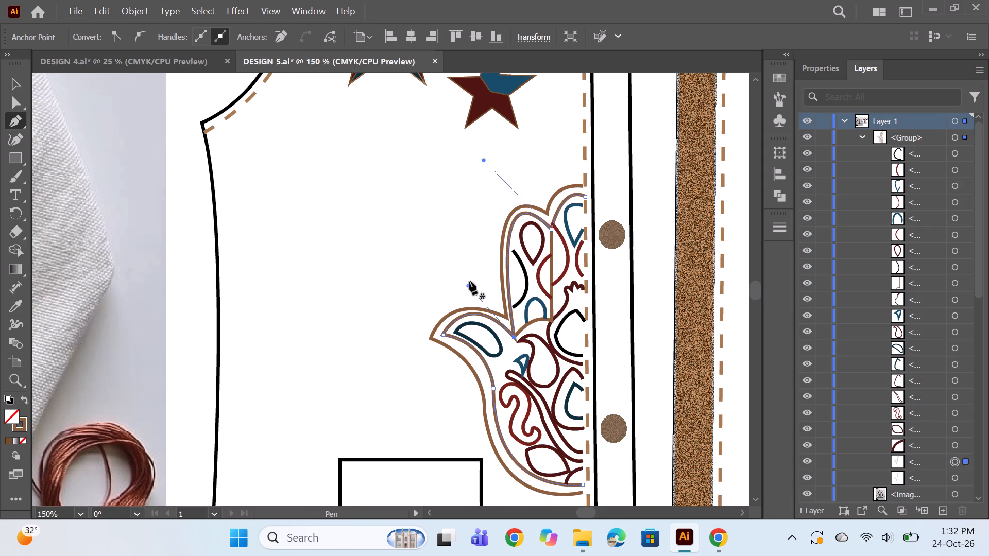
{"action": "left_click_drag", "start_coordinate": [469, 287], "coordinate": [458, 293], "text": "alt"}
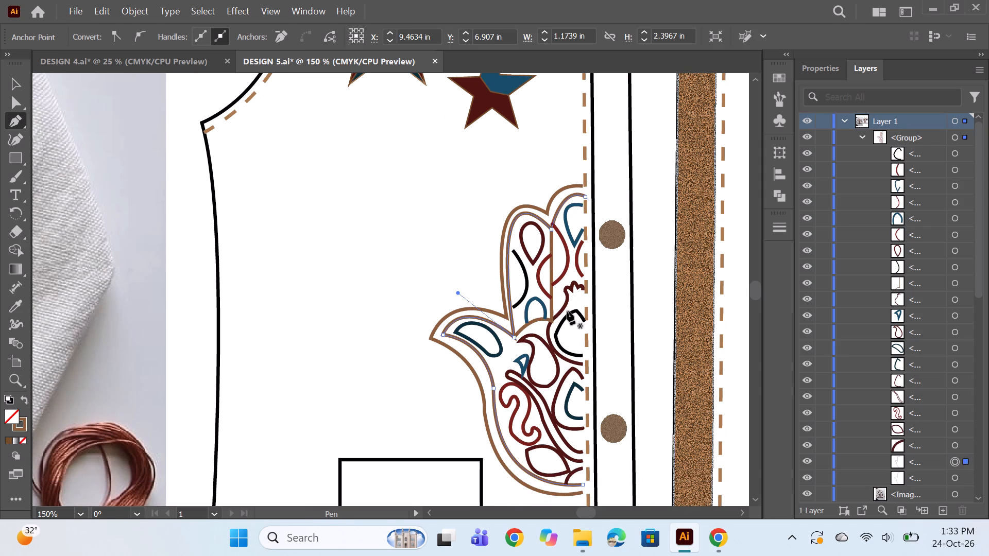
{"action": "left_click", "coordinate": [516, 337], "text": "ctrl"}
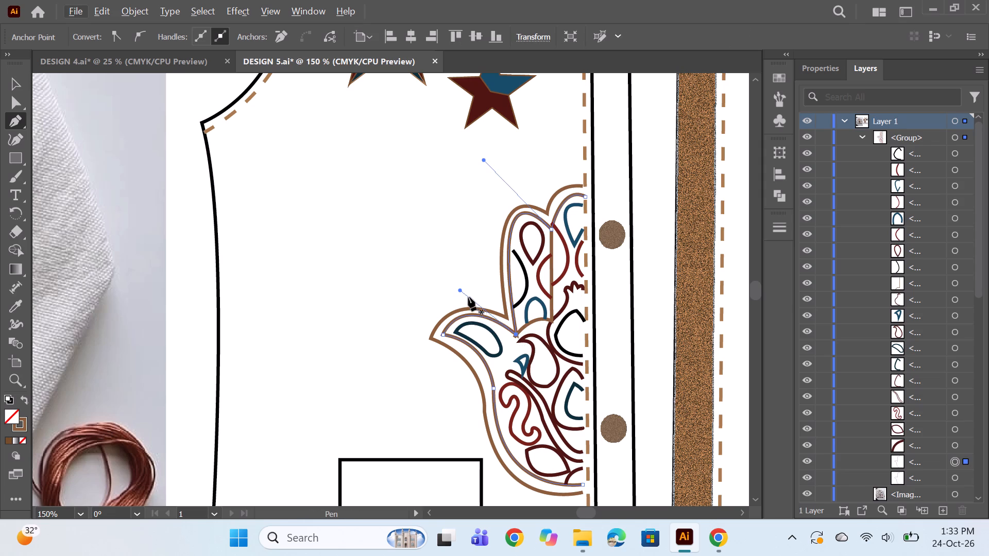
Shift the inner outline's anchor below the thumb outward and reshape the adjoining curves to run parallel to the outer outline.
{"action": "left_click", "coordinate": [494, 389], "text": "ctrl"}
{"action": "left_click_drag", "start_coordinate": [494, 389], "coordinate": [496, 388], "text": "ctrl"}
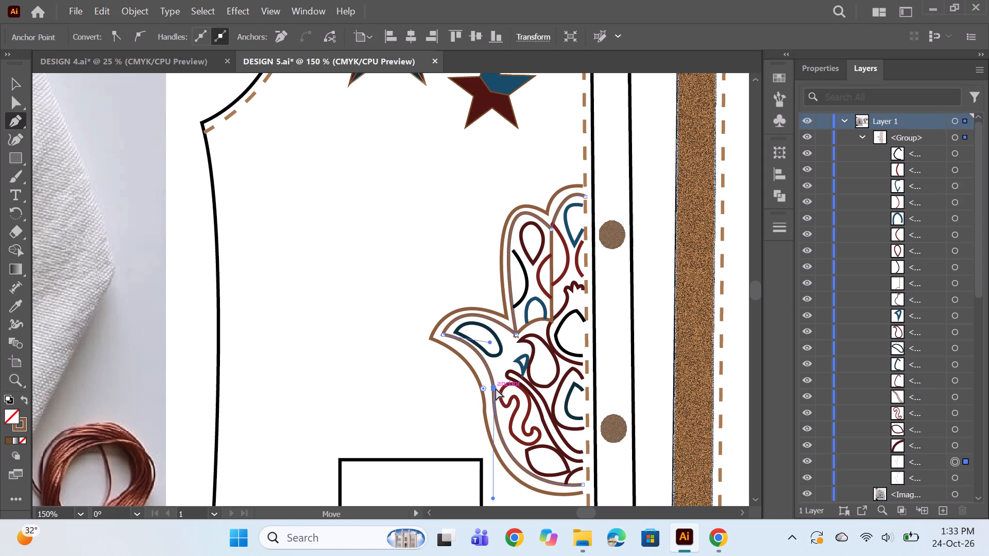
{"action": "left_click_drag", "start_coordinate": [496, 388], "coordinate": [490, 392], "text": "ctrl"}
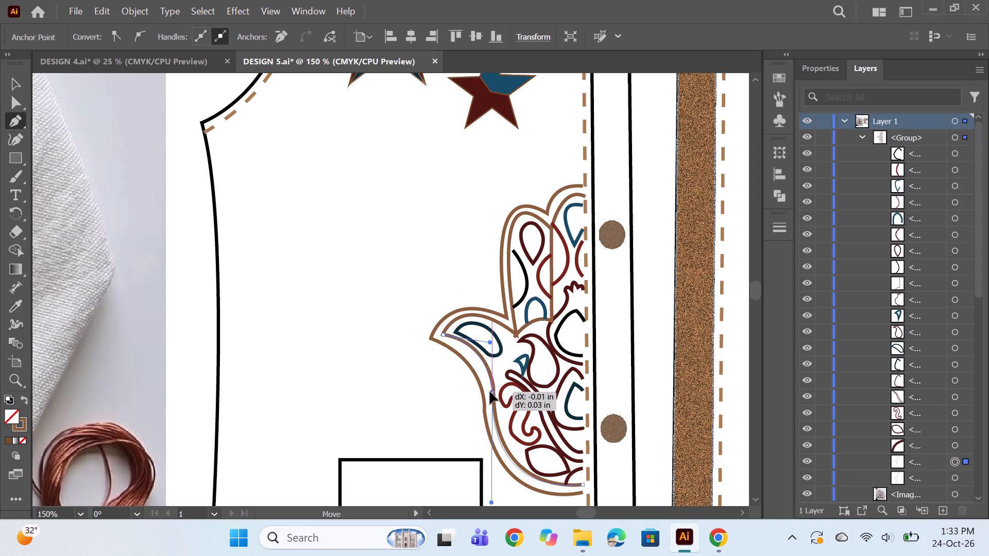
{"action": "left_click_drag", "start_coordinate": [490, 392], "coordinate": [489, 391], "text": "ctrl"}
{"action": "left_click_drag", "start_coordinate": [489, 343], "coordinate": [483, 351], "text": "alt"}
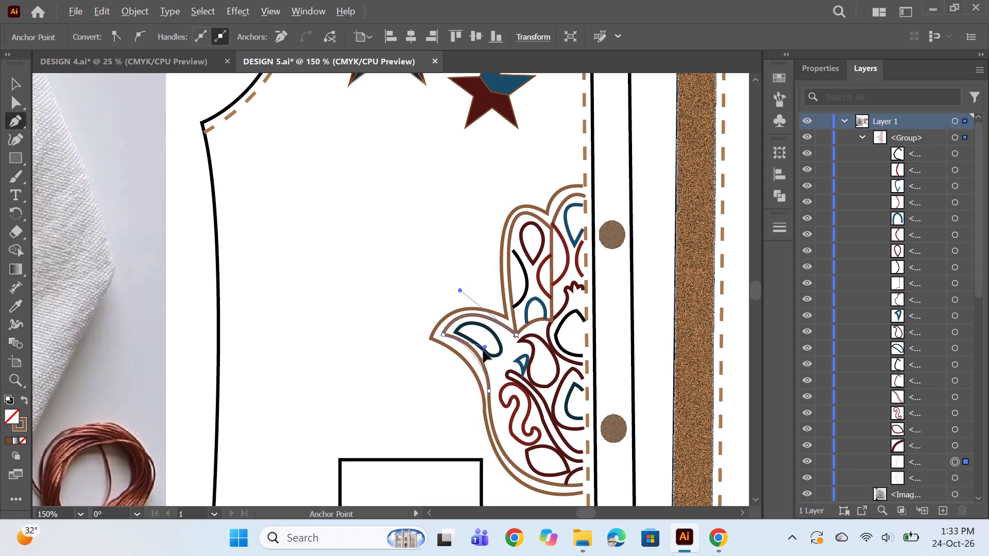
{"action": "left_click_drag", "start_coordinate": [483, 351], "coordinate": [484, 357], "text": "alt"}
{"action": "scroll", "coordinate": [519, 324], "scroll_direction": "down", "scroll_amount": 2}
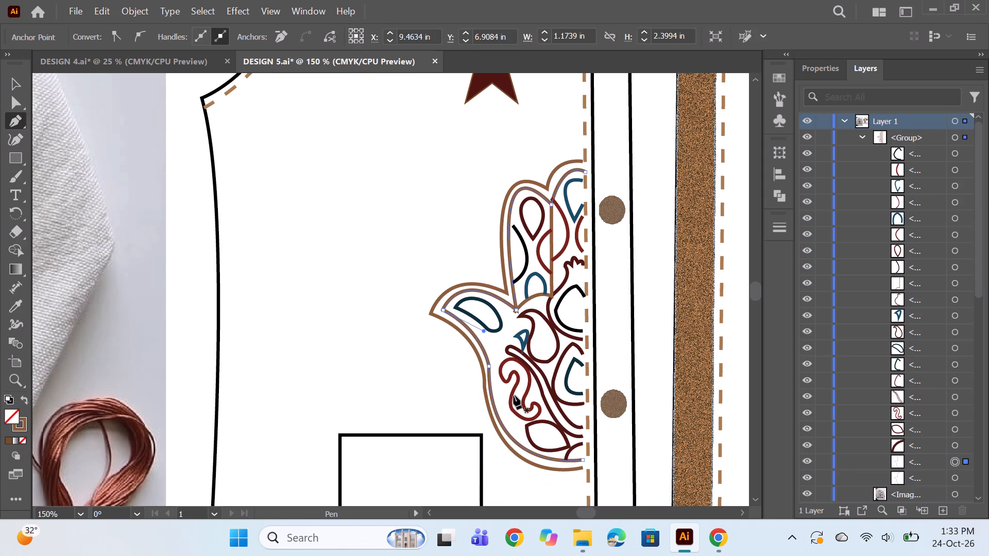
{"action": "left_click", "coordinate": [582, 459], "text": "ctrl"}
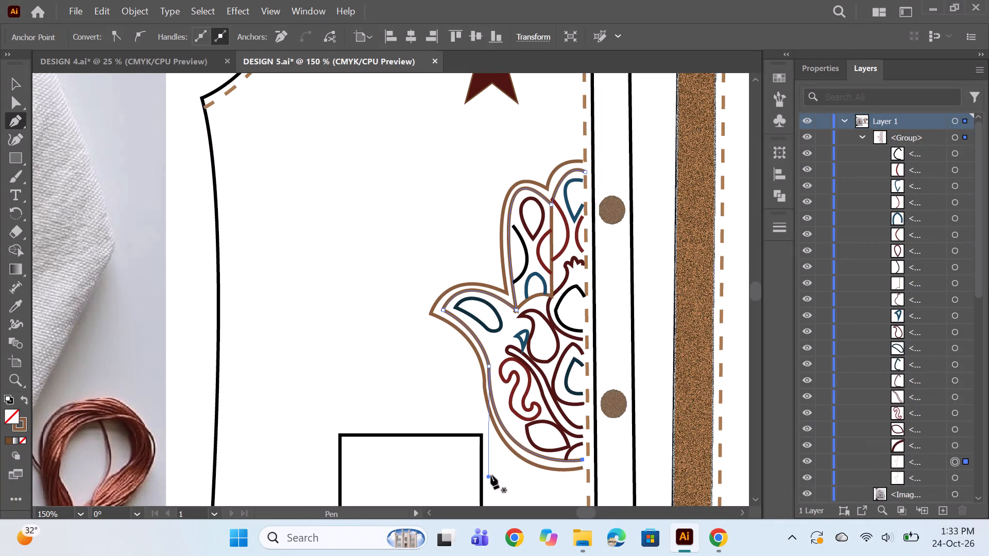
{"action": "left_click_drag", "start_coordinate": [489, 475], "coordinate": [504, 487], "text": "alt"}
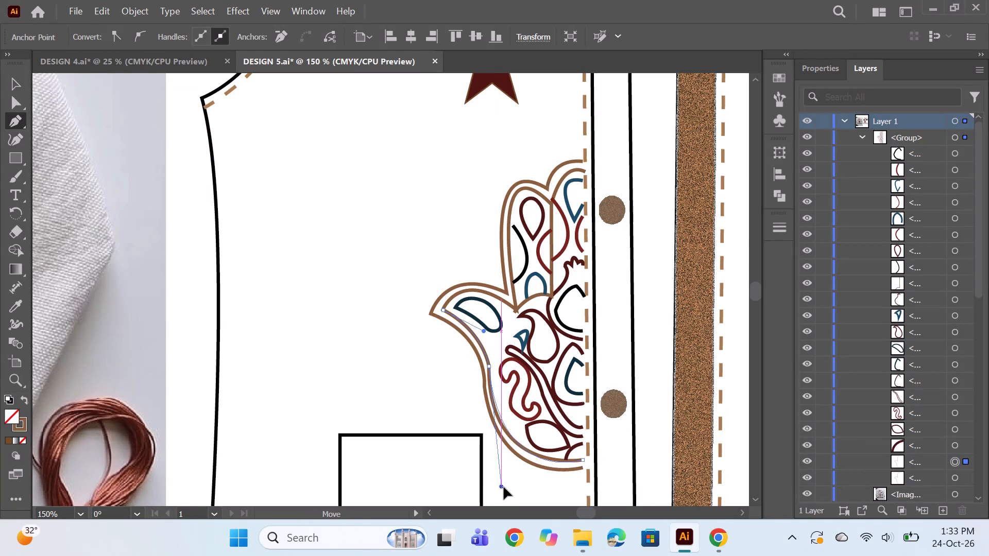
{"action": "left_click_drag", "start_coordinate": [504, 487], "coordinate": [509, 492], "text": "alt"}
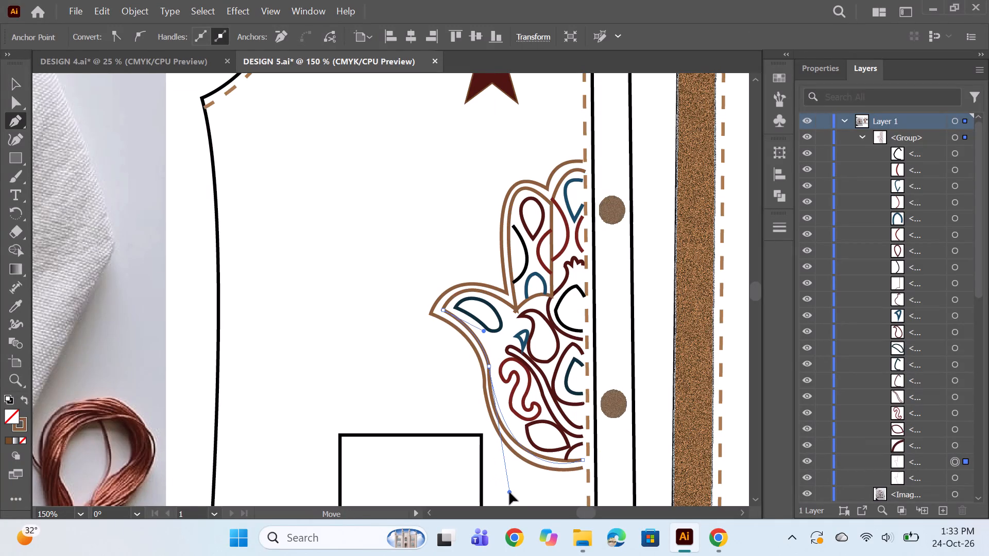
{"action": "left_click_drag", "start_coordinate": [509, 492], "coordinate": [505, 489], "text": "alt"}
Apply a round corner join to the strokes of the finger-palm dividing line and the inner hamsa outline.
{"action": "scroll", "coordinate": [618, 310], "scroll_direction": "down", "scroll_amount": 1, "text": "alt"}
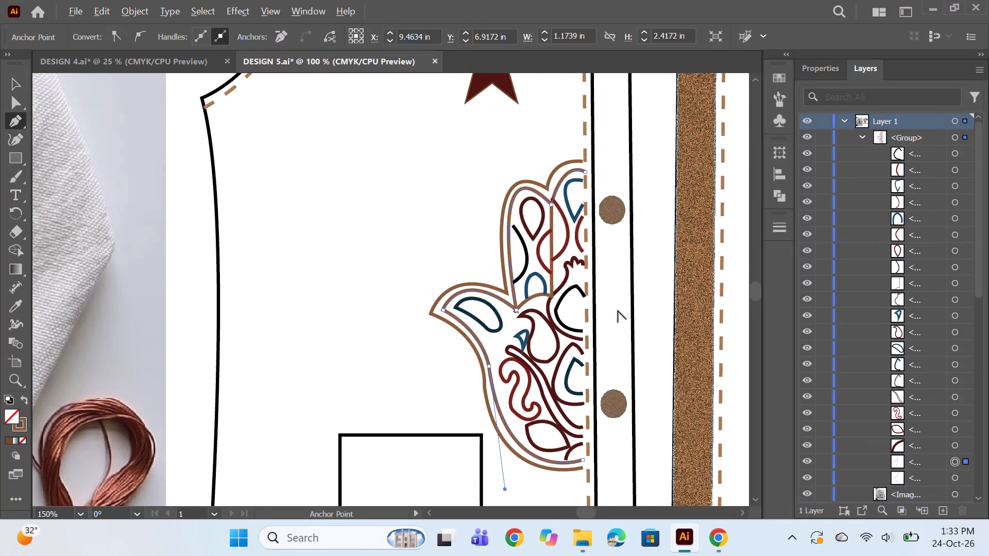
{"action": "left_click", "coordinate": [543, 238], "text": "ctrl"}
{"action": "scroll", "coordinate": [548, 318], "scroll_direction": "up", "scroll_amount": 2, "text": "alt"}
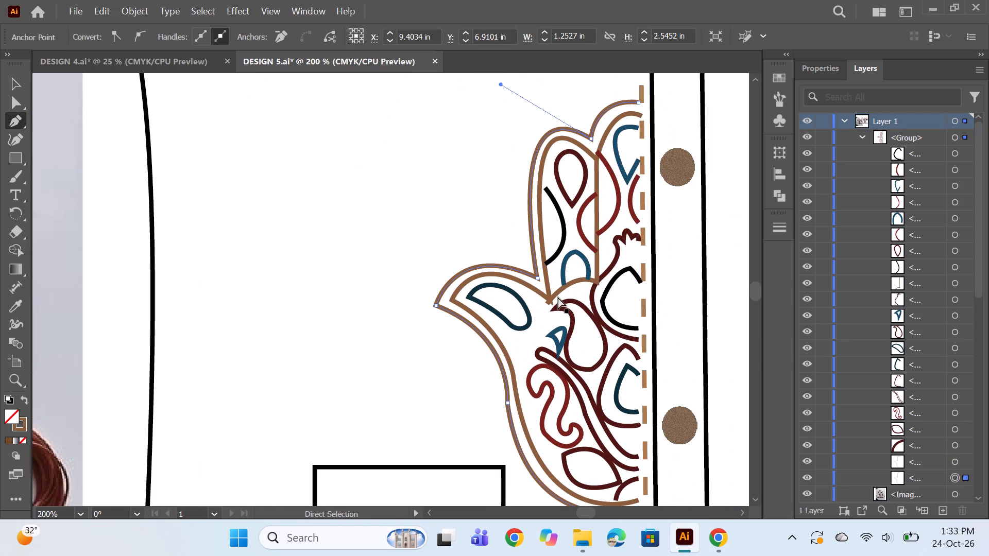
{"action": "left_click", "coordinate": [551, 299], "text": "ctrl"}
{"action": "left_click", "coordinate": [780, 231]}
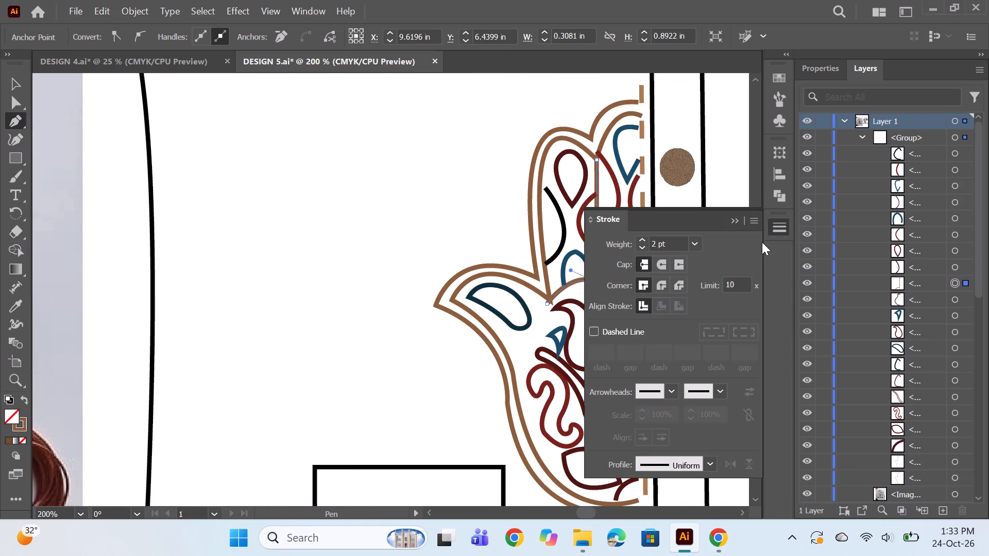
{"action": "left_click", "coordinate": [660, 282]}
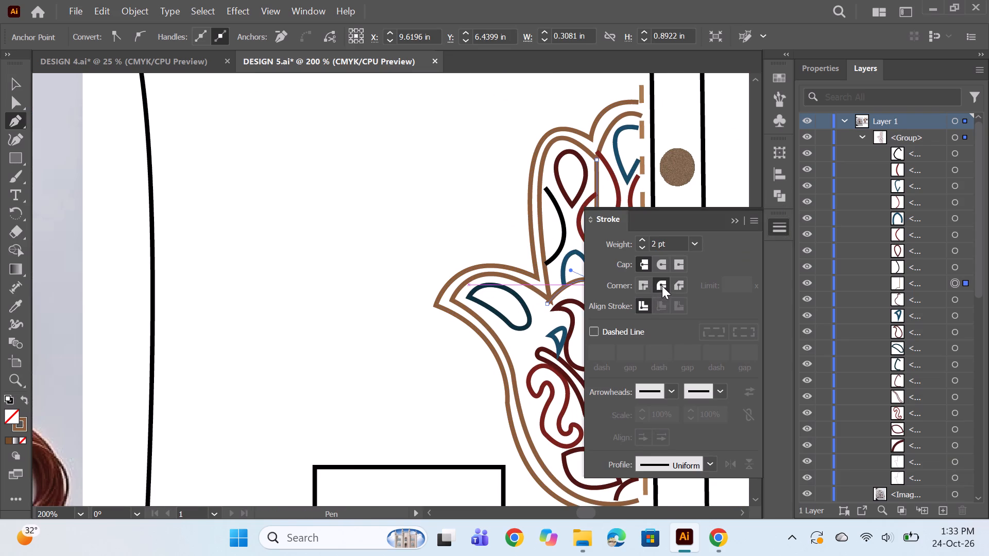
{"action": "left_click", "coordinate": [662, 286]}
{"action": "left_click", "coordinate": [461, 232], "text": "ctrl"}
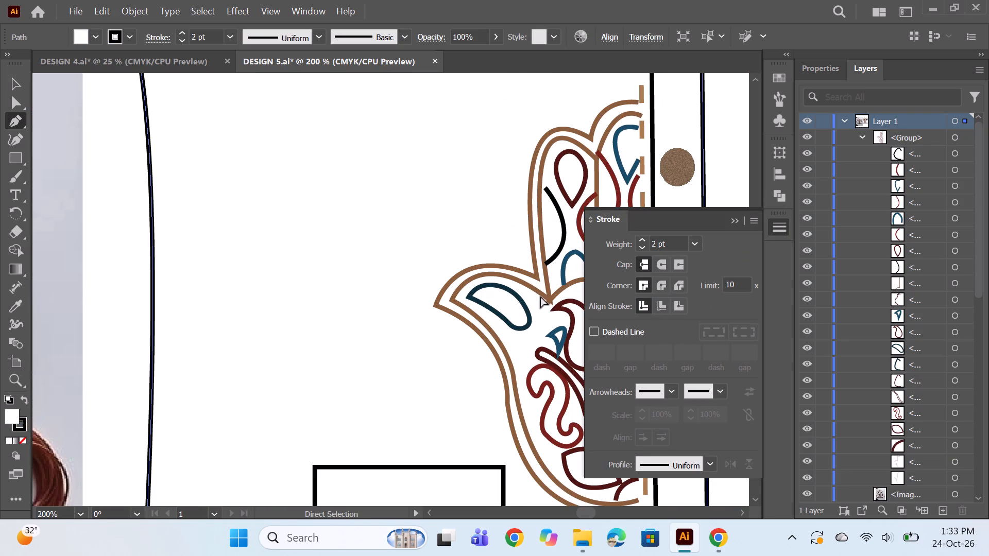
{"action": "left_click", "coordinate": [540, 293], "text": "ctrl"}
{"action": "left_click", "coordinate": [551, 302], "text": "ctrl"}
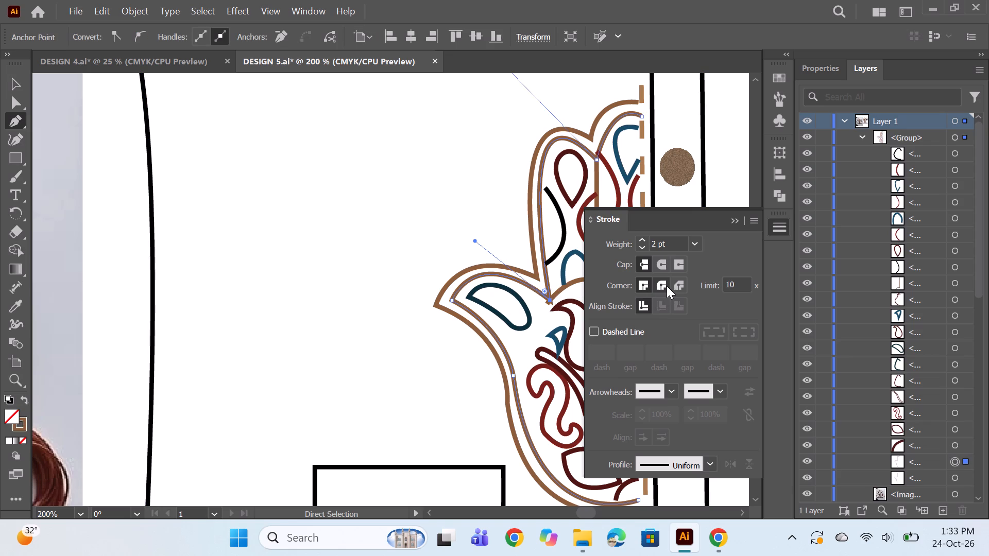
{"action": "left_click", "coordinate": [664, 286], "text": "ctrl"}
{"action": "left_click", "coordinate": [496, 182], "text": "ctrl"}
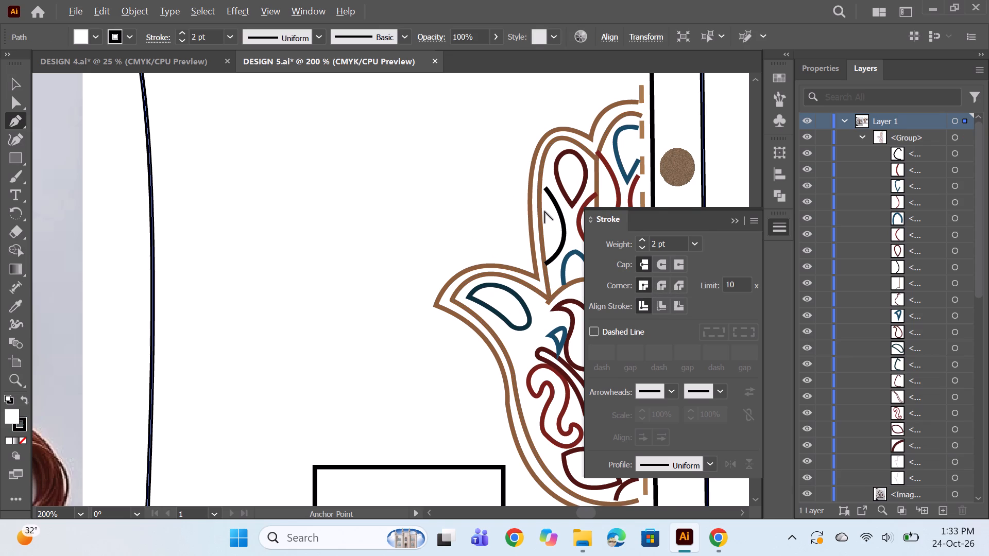
{"action": "scroll", "coordinate": [544, 211], "scroll_direction": "down", "scroll_amount": 3, "text": "alt"}
{"action": "left_click", "coordinate": [504, 200], "text": "ctrl"}
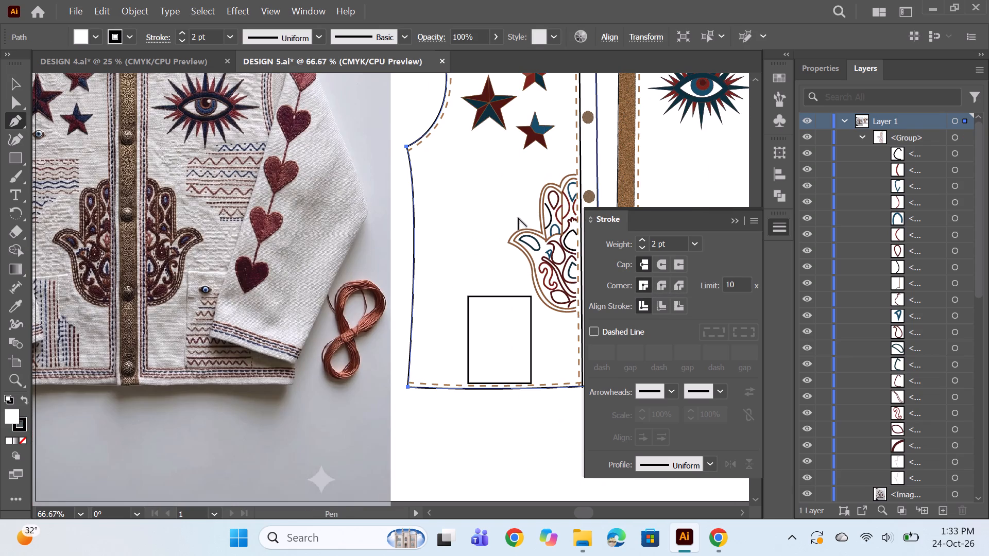
{"action": "left_click", "coordinate": [735, 221]}
Compare the jacket drawing with the reference photo, examining the hamsa motif and the overall embroidery layout.
{"action": "key", "text": "space"}
{"action": "left_click_drag", "start_coordinate": [549, 376], "coordinate": [530, 396]}
{"action": "scroll", "coordinate": [554, 308], "scroll_direction": "down", "scroll_amount": 1, "text": "alt"}
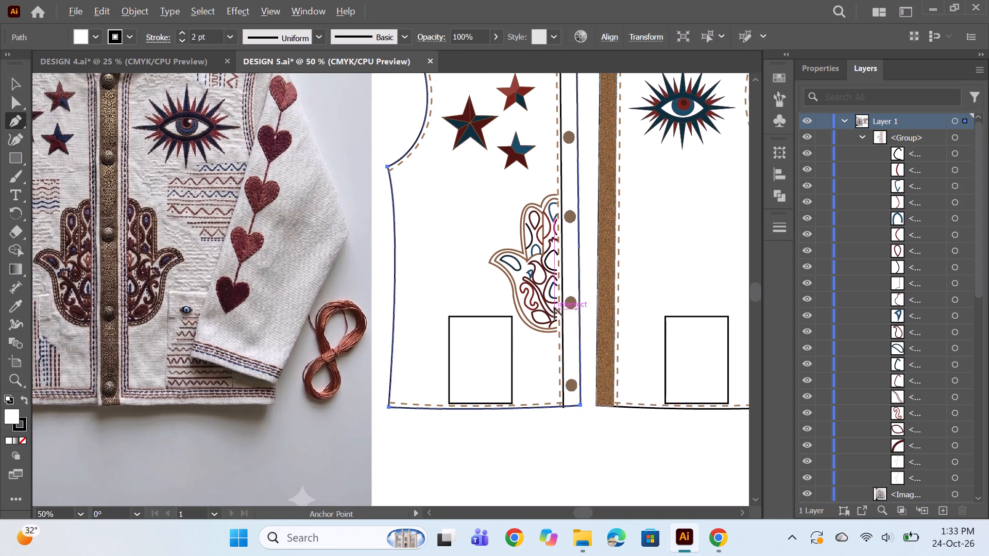
{"action": "scroll", "coordinate": [642, 261], "scroll_direction": "up", "scroll_amount": 3}
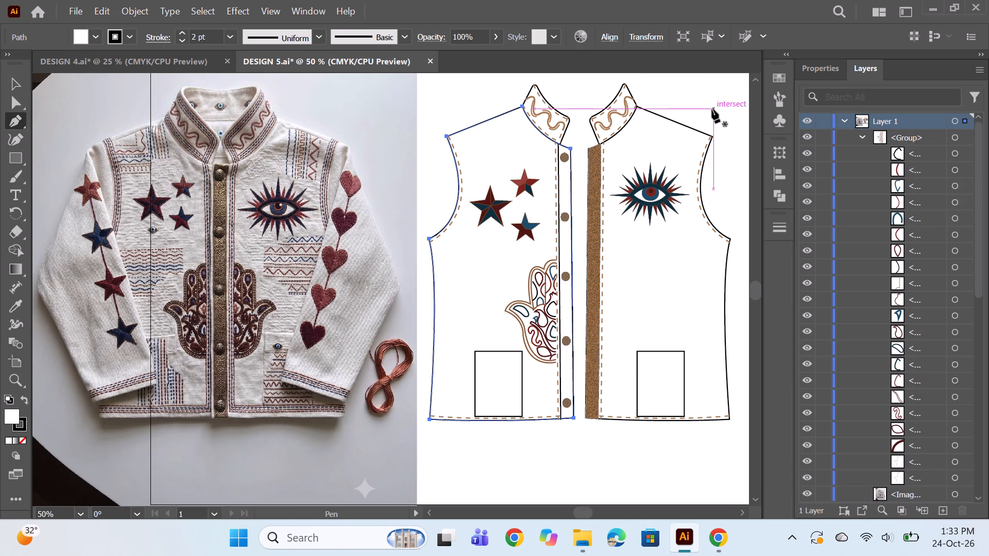
{"action": "scroll", "coordinate": [170, 375], "scroll_direction": "up", "scroll_amount": 2, "text": "alt"}
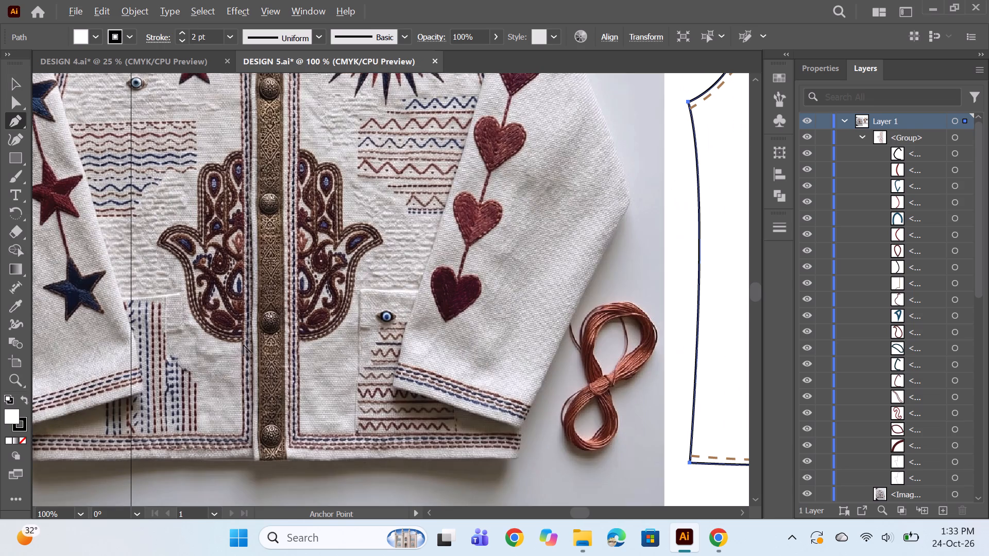
{"action": "scroll", "coordinate": [261, 302], "scroll_direction": "down", "scroll_amount": 1, "text": "alt"}
{"action": "scroll", "coordinate": [396, 327], "scroll_direction": "up", "scroll_amount": 3}
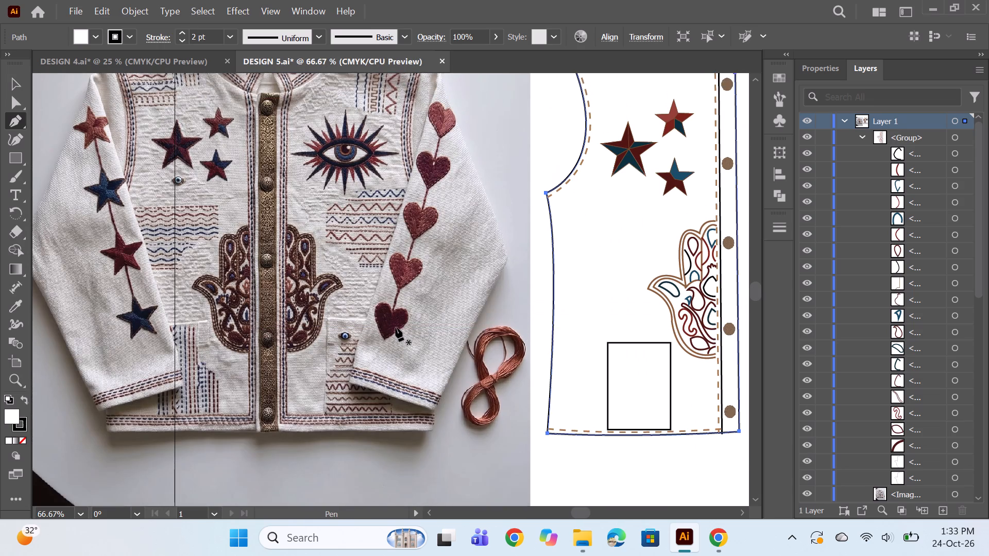
{"action": "scroll", "coordinate": [396, 319], "scroll_direction": "down", "scroll_amount": 1, "text": "alt"}
{"action": "scroll", "coordinate": [399, 320], "scroll_direction": "up", "scroll_amount": 3}
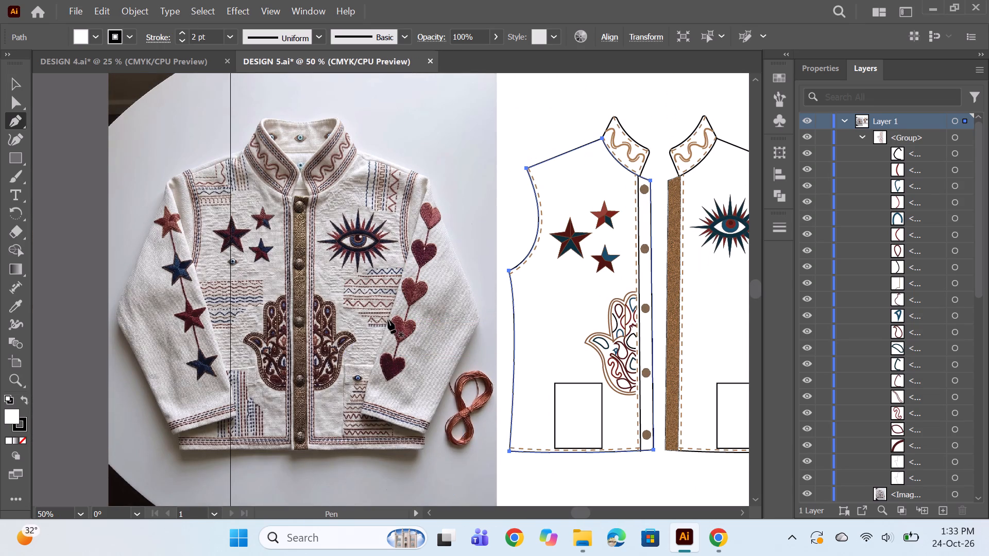
{"action": "scroll", "coordinate": [480, 309], "scroll_direction": "down", "scroll_amount": 1, "text": "alt"}
{"action": "key", "text": "space"}
{"action": "key", "text": "space"}
{"action": "left_click_drag", "start_coordinate": [500, 347], "coordinate": [430, 347]}
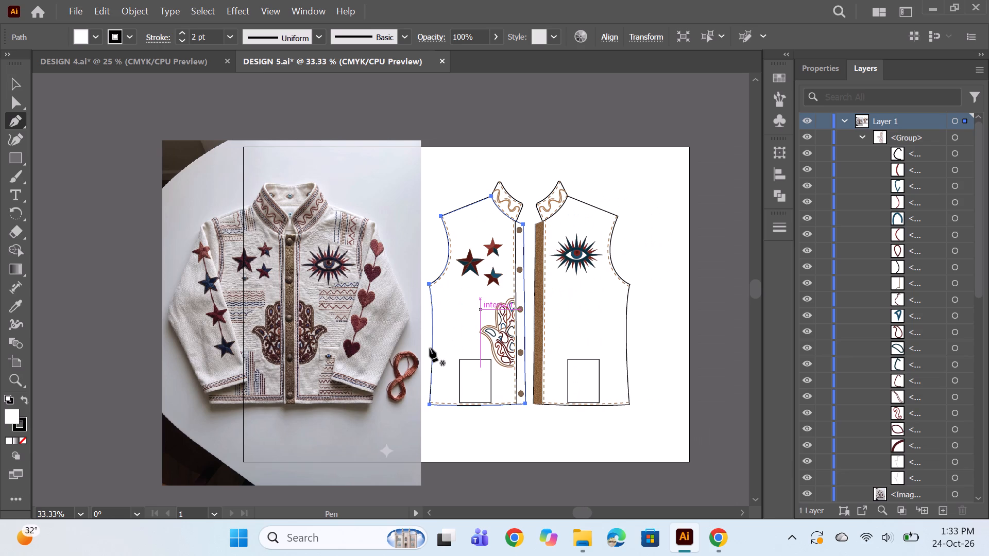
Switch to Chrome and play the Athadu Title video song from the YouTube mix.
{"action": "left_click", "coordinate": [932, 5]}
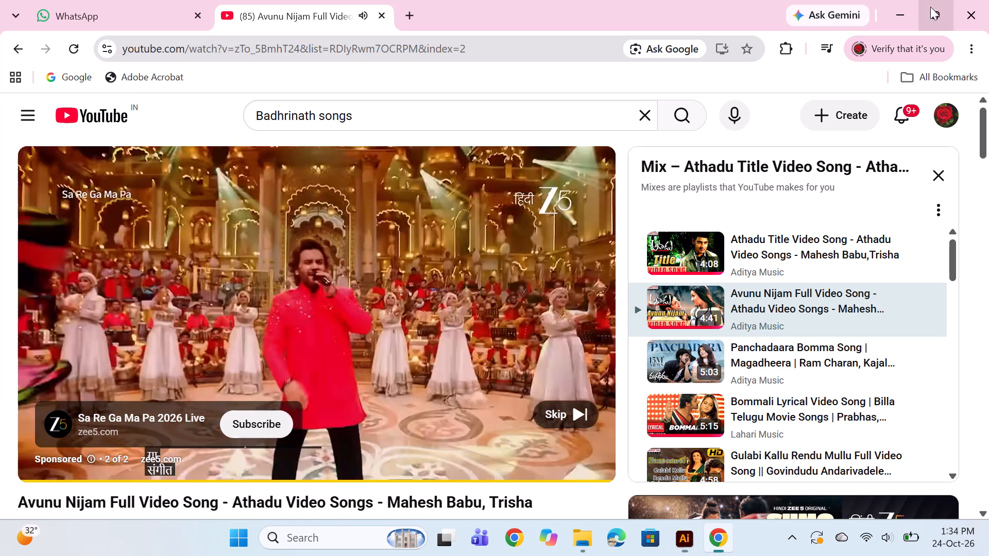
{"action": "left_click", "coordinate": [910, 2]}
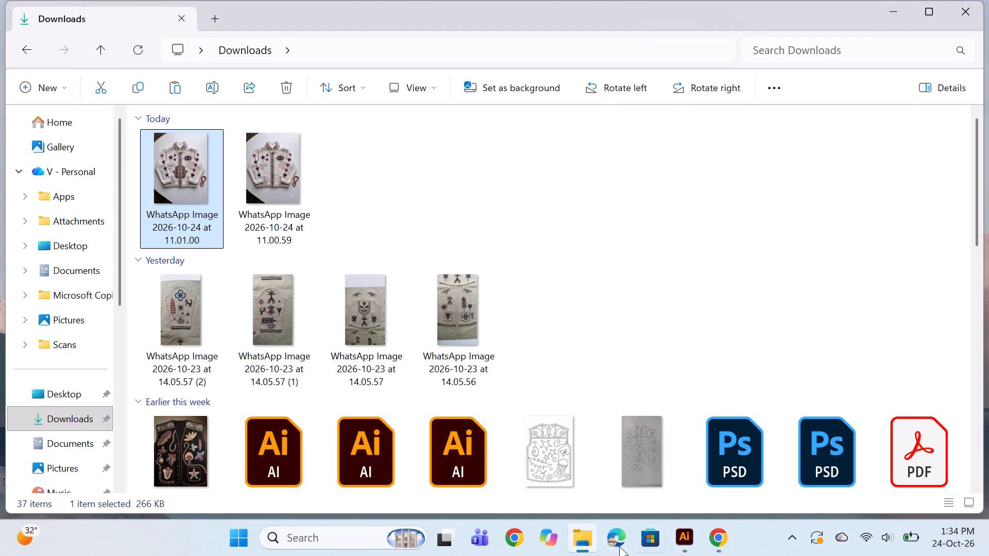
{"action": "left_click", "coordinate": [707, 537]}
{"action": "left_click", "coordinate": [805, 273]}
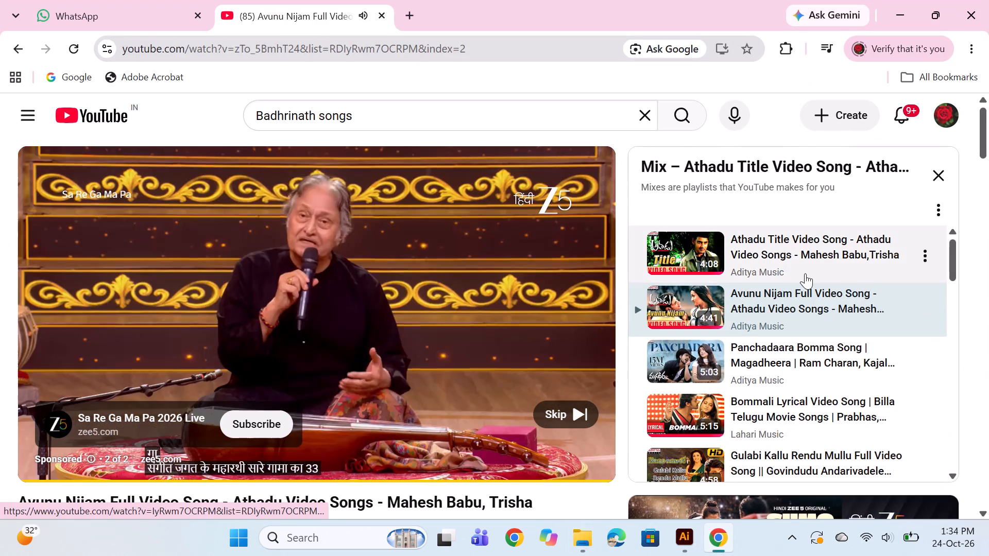
Clear the open windows and launch Kuro from the desktop.
{"action": "left_click", "coordinate": [900, 12]}
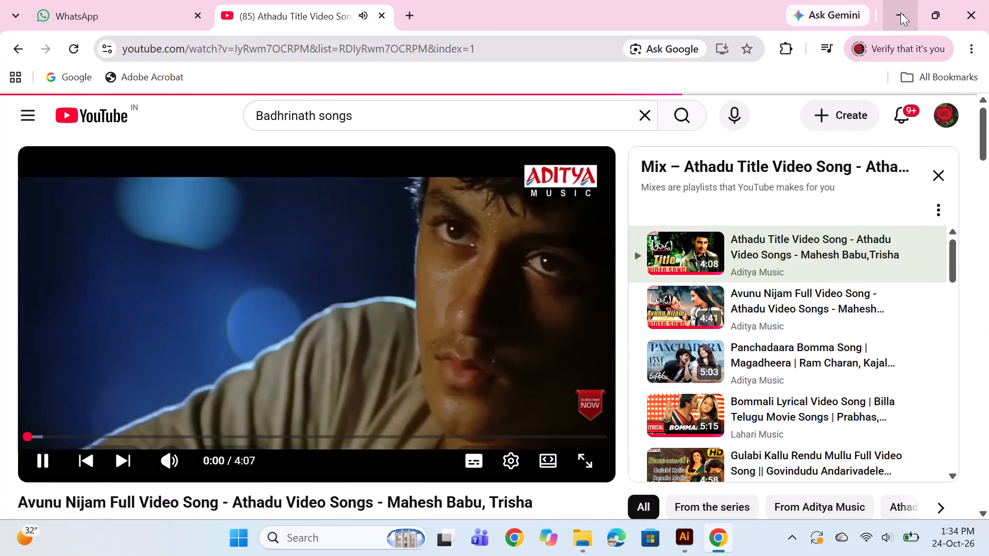
{"action": "left_click", "coordinate": [899, 16]}
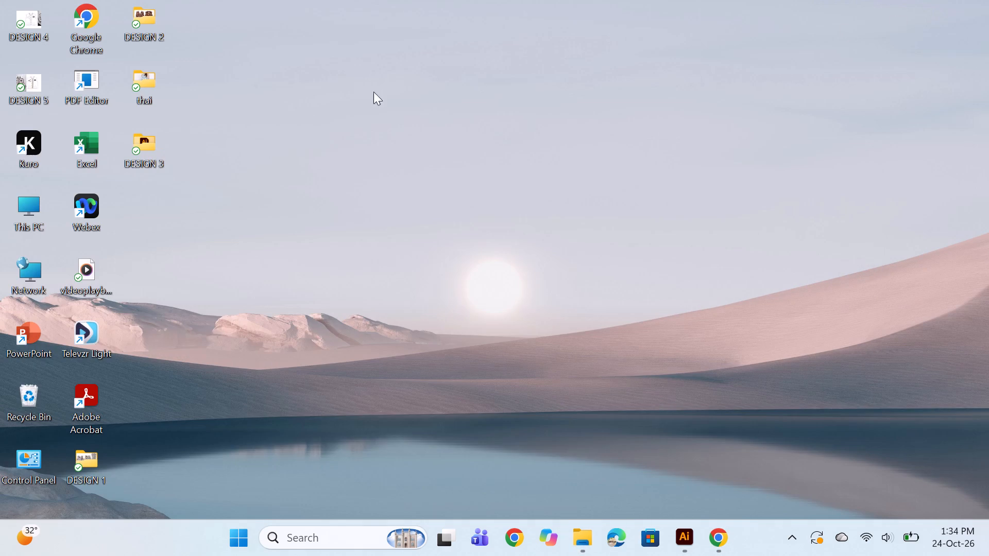
{"action": "double_click", "coordinate": [33, 136]}
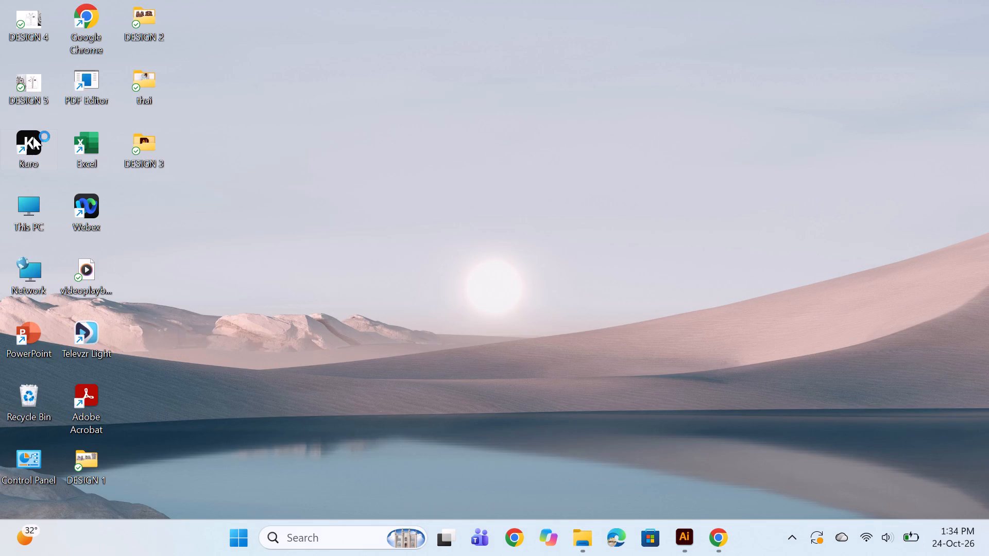
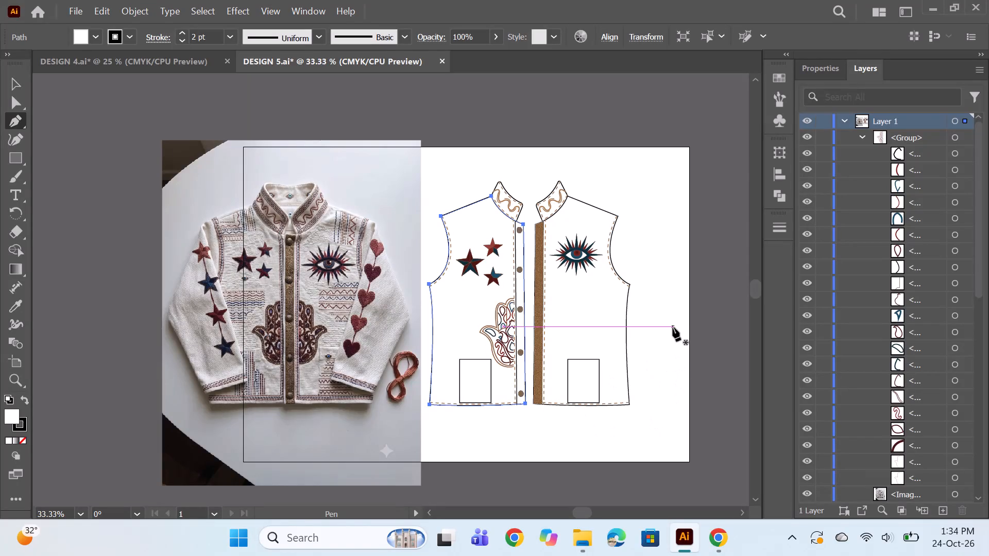
Reflect a copy of the half-hamsa group so its palm side faces the opposite way.
{"action": "left_click", "coordinate": [671, 325], "text": "ctrl"}
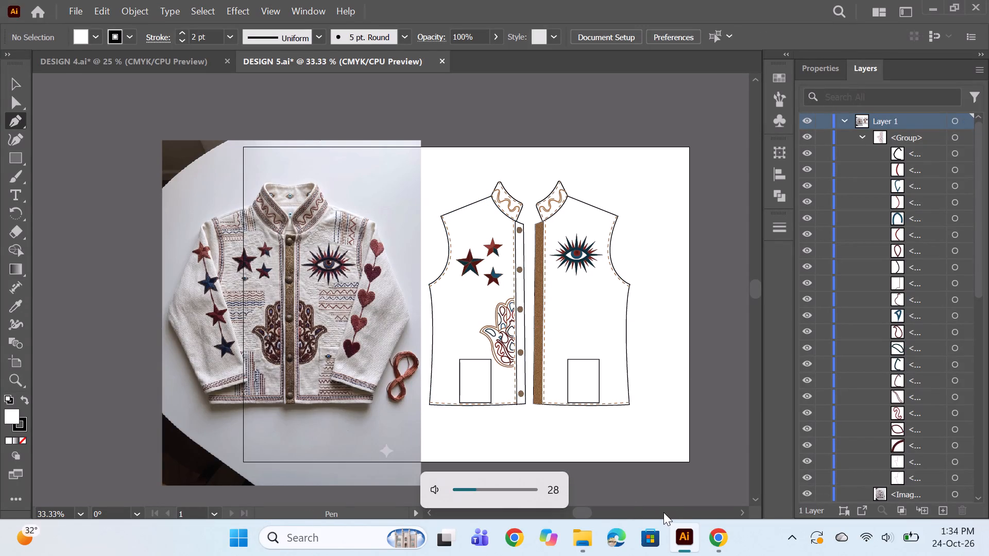
{"action": "left_click", "coordinate": [647, 209], "text": "ctrl"}
{"action": "scroll", "coordinate": [592, 286], "scroll_direction": "down", "scroll_amount": 1}
{"action": "scroll", "coordinate": [514, 351], "scroll_direction": "up", "scroll_amount": 1, "text": "alt"}
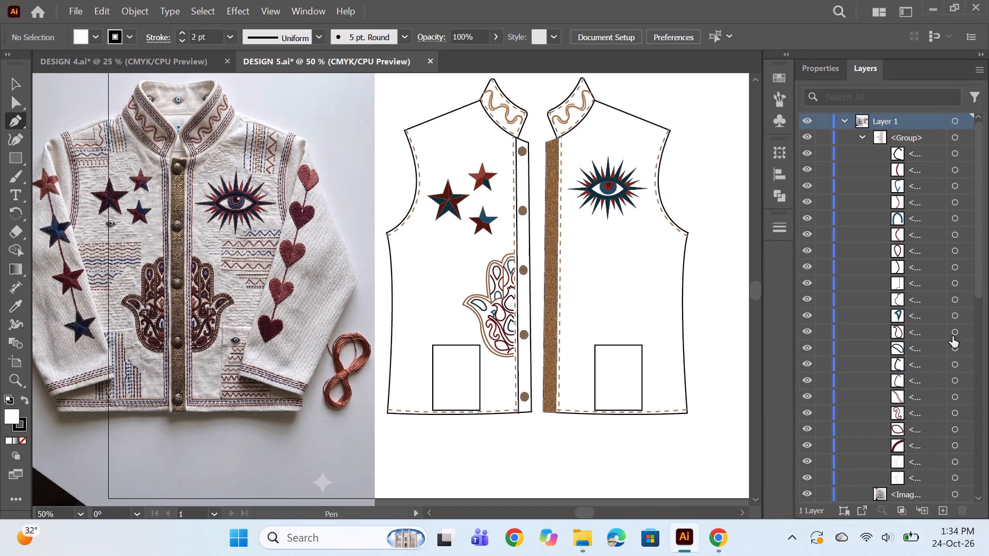
{"action": "left_click", "coordinate": [897, 140]}
{"action": "left_click", "coordinate": [952, 138]}
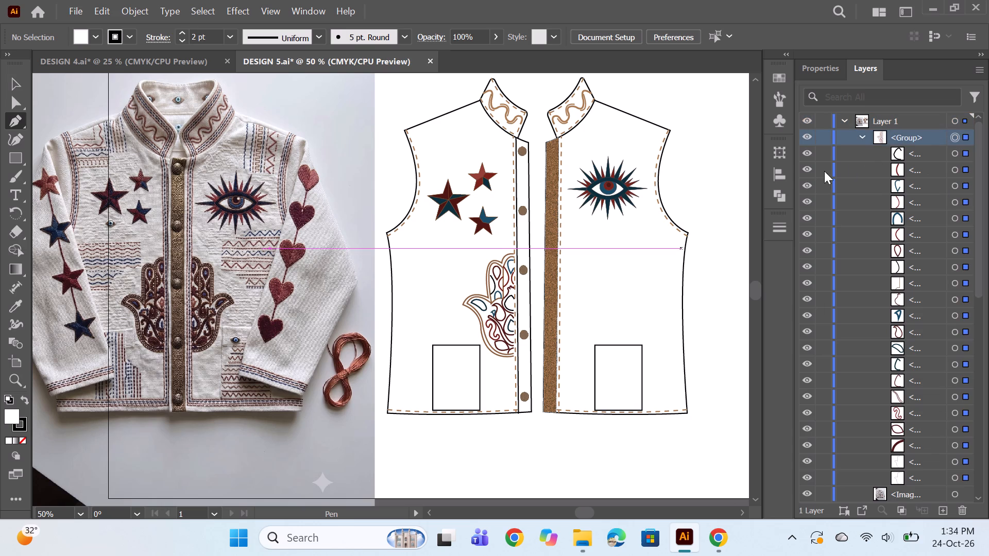
{"action": "left_click", "coordinate": [9, 87]}
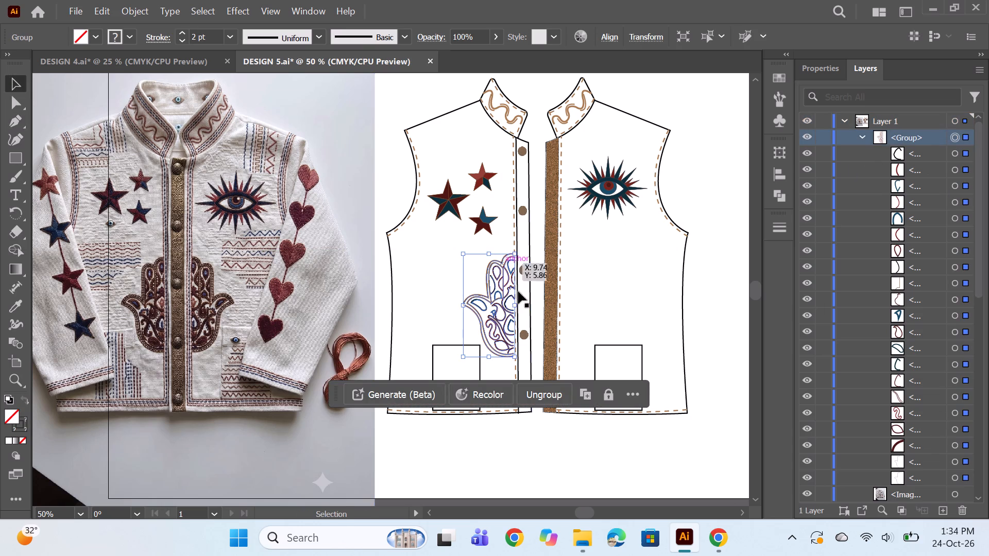
{"action": "right_click", "coordinate": [506, 309]}
{"action": "left_click", "coordinate": [558, 423]}
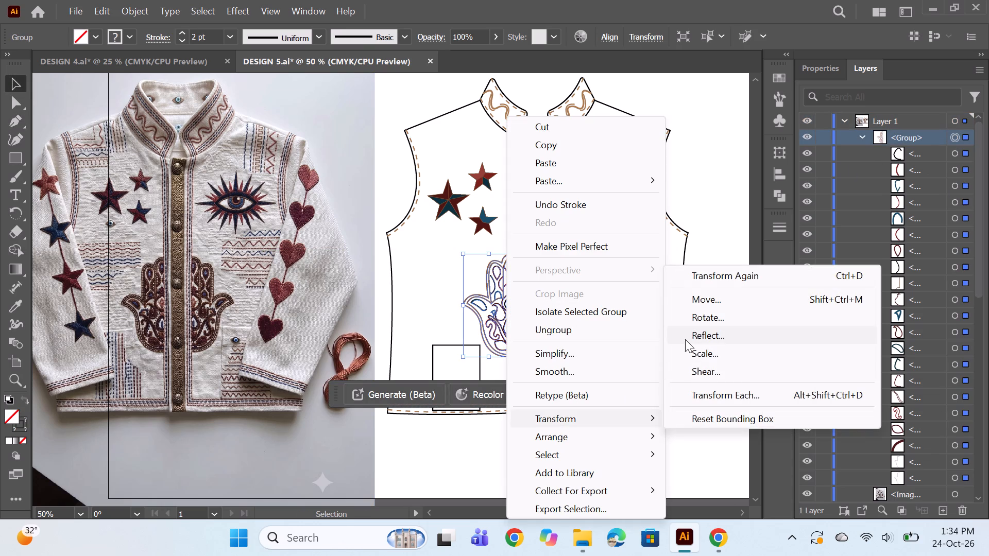
{"action": "left_click", "coordinate": [692, 336]}
{"action": "left_click", "coordinate": [415, 362]}
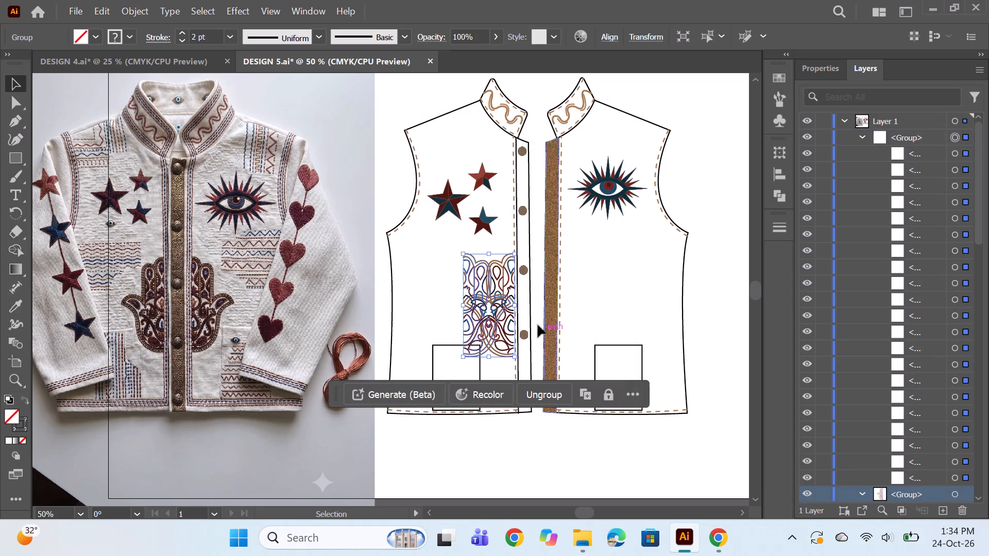
Move the mirrored half-hamsa horizontally onto the other front panel, beside the brown placket's dashed stitching.
{"action": "key", "text": "Right"}
{"action": "key", "text": "Right"}
{"action": "key", "text": "Right"}
{"action": "key", "text": "Right"}
{"action": "key", "text": "Right"}
{"action": "key", "text": "Right"}
{"action": "key", "text": "Right"}
{"action": "key", "text": "Right"}
{"action": "key", "text": "Right"}
{"action": "key", "text": "Right"}
{"action": "key", "text": "Right"}
{"action": "key", "text": "Right"}
{"action": "key", "text": "Right"}
{"action": "key", "text": "Right"}
{"action": "key", "text": "Right"}
{"action": "key", "text": "Right"}
{"action": "key", "text": "Right"}
{"action": "key", "text": "Right"}
{"action": "key", "text": "Right"}
{"action": "key", "text": "Right"}
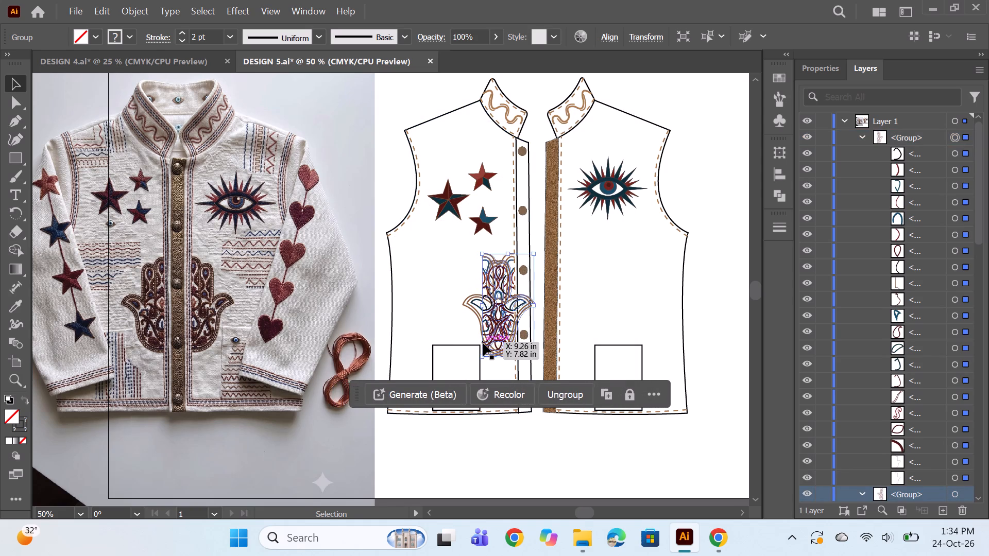
{"action": "key", "text": "shift+Right"}
{"action": "key", "text": "shift+Right"}
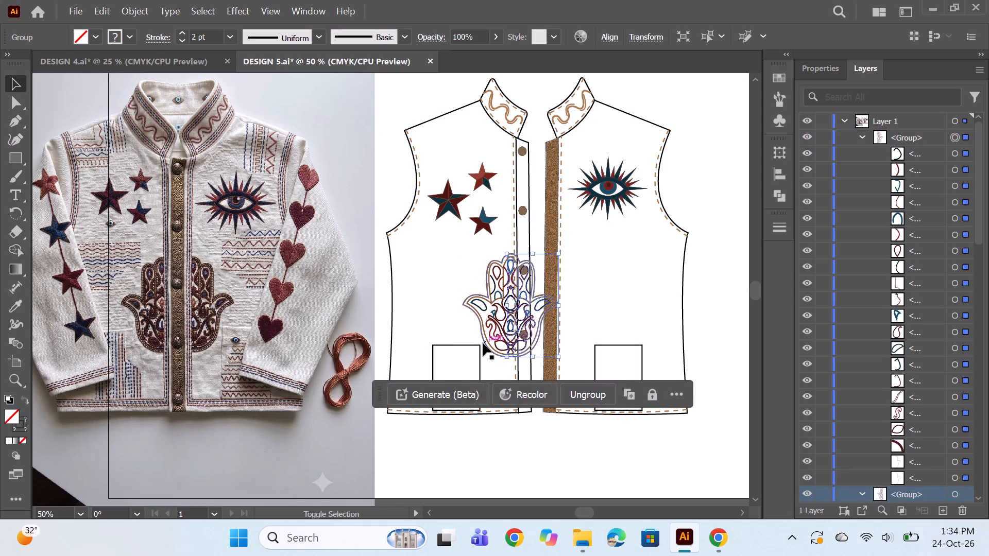
{"action": "key", "text": "shift+Right"}
{"action": "key", "text": "shift+Right"}
{"action": "key", "text": "shift+Right"}
{"action": "key", "text": "shift+Right"}
{"action": "key", "text": "shift+Right"}
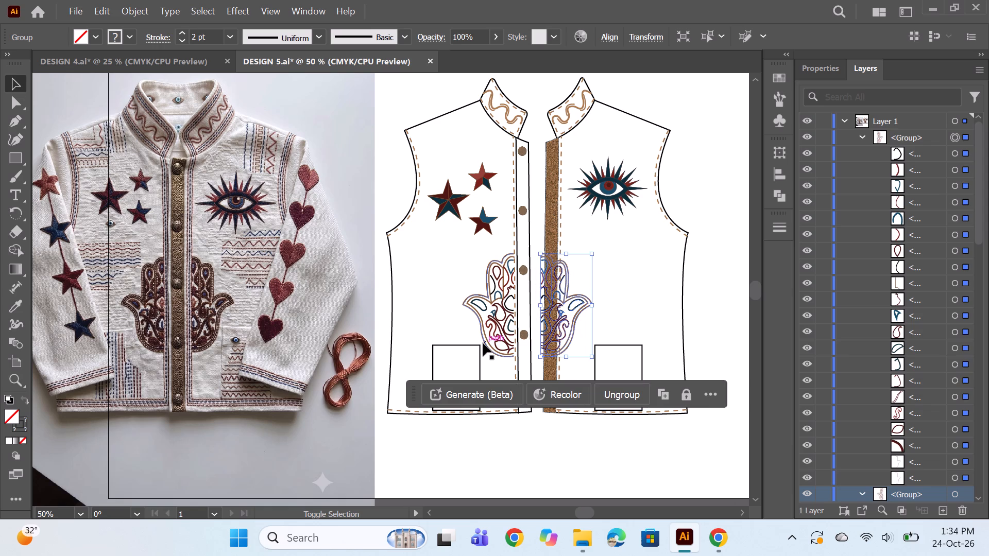
{"action": "key", "text": "shift+Right"}
{"action": "key", "text": "shift+Right"}
{"action": "key", "text": "shift+Right"}
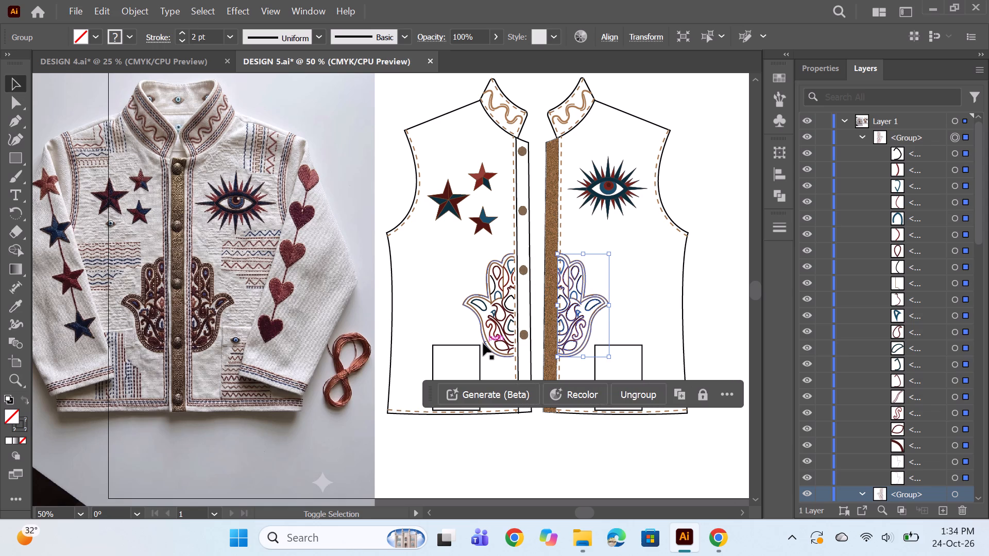
{"action": "key", "text": "shift+Right"}
{"action": "key", "text": "Left"}
{"action": "key", "text": "Left"}
{"action": "key", "text": "Left"}
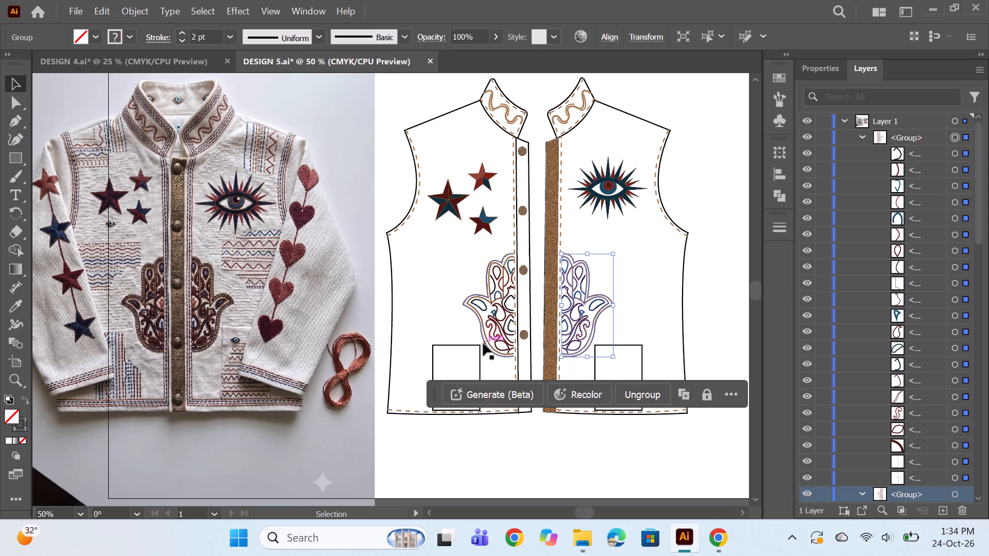
Fine-tune the mirrored half-hamsa's horizontal position so its cut edge lines up with the dashed placket stitching.
{"action": "scroll", "coordinate": [396, 301], "scroll_direction": "up", "scroll_amount": 2, "text": "alt"}
{"action": "key", "text": "space"}
{"action": "key", "text": "space"}
{"action": "key", "text": "space"}
{"action": "key", "text": "space"}
{"action": "key", "text": "space"}
{"action": "key", "text": "space"}
{"action": "key", "text": "space"}
{"action": "key", "text": "space"}
{"action": "key", "text": "space"}
{"action": "key", "text": "space"}
{"action": "key", "text": "space"}
{"action": "key", "text": "space"}
{"action": "key", "text": "space"}
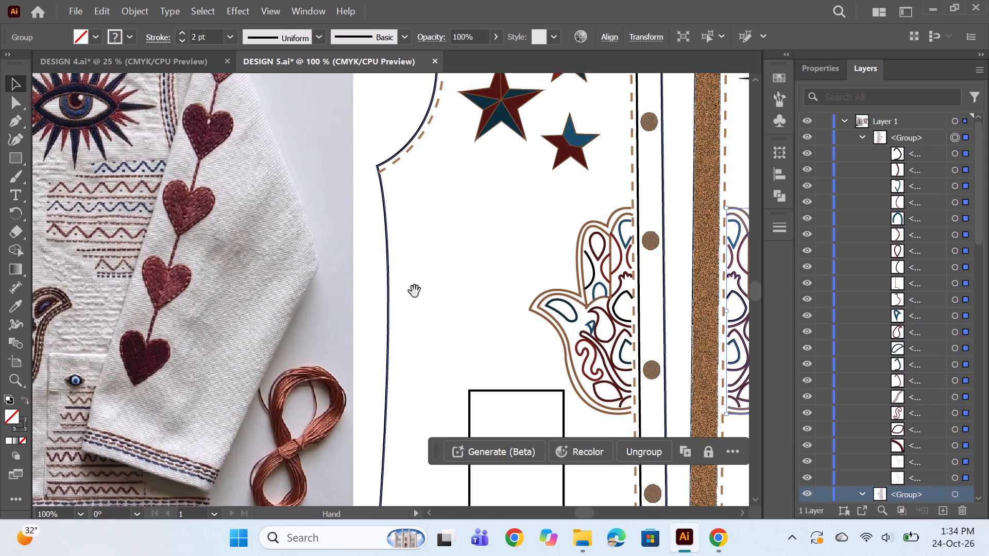
{"action": "left_click_drag", "start_coordinate": [500, 321], "coordinate": [405, 327]}
{"action": "key", "text": "Left"}
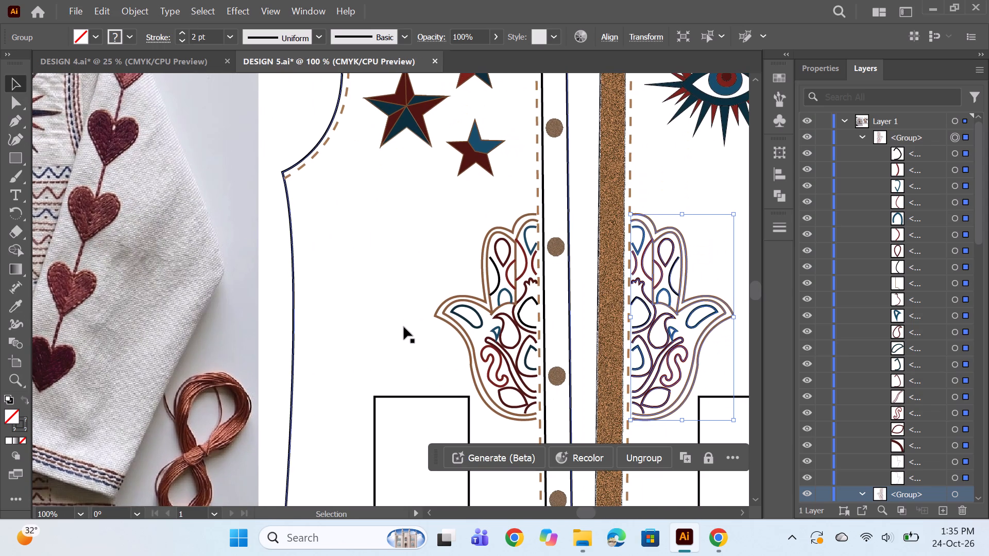
{"action": "key", "text": "Left"}
{"action": "key", "text": "Left"}
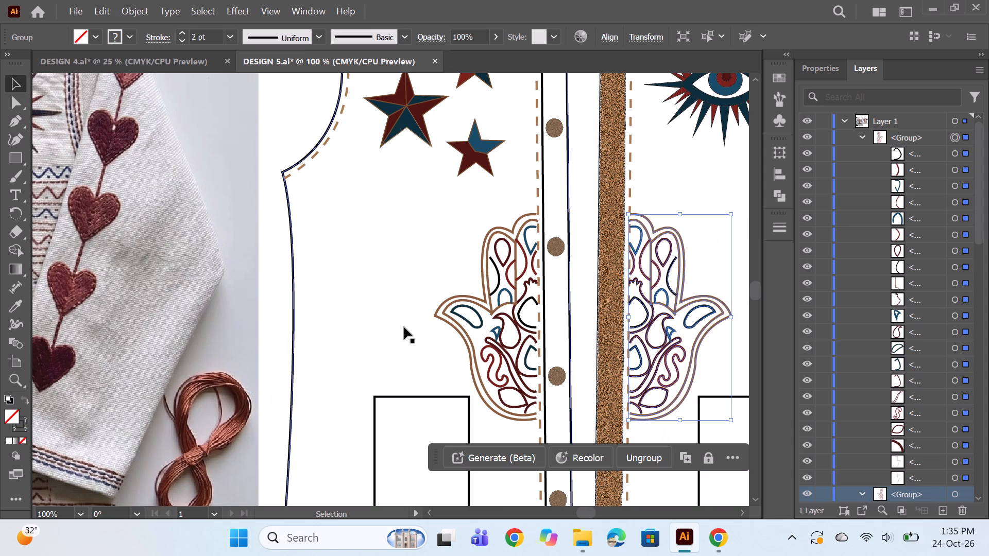
{"action": "left_click", "coordinate": [396, 274], "text": "ctrl"}
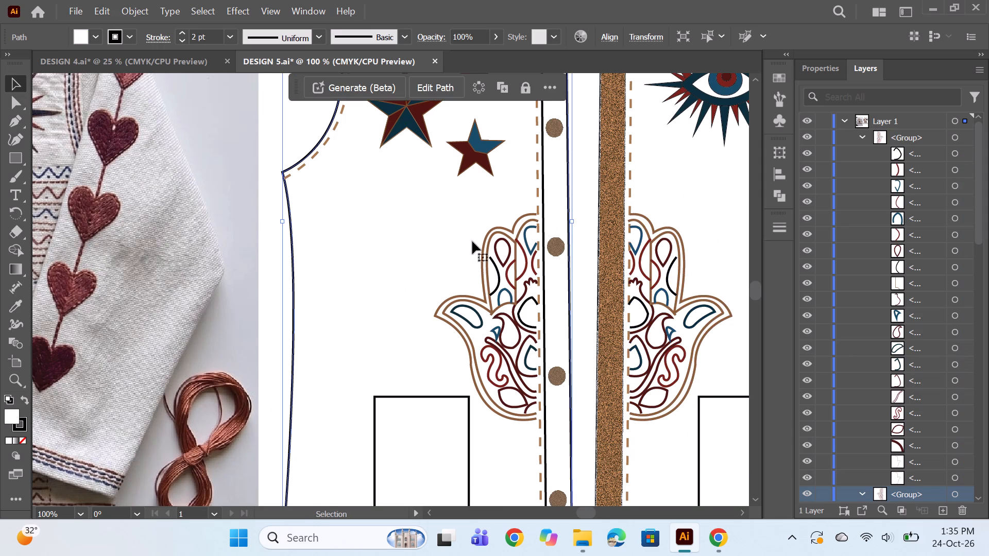
Nudge the lower end of the dashed stitching line beside the brown placket slightly away from the placket.
{"action": "scroll", "coordinate": [472, 241], "scroll_direction": "down", "scroll_amount": 2, "text": "alt"}
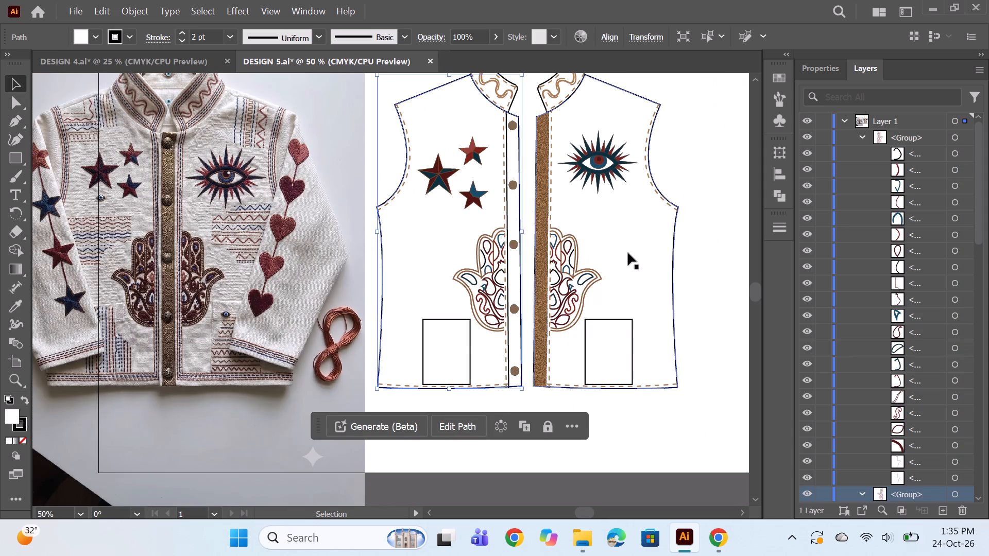
{"action": "scroll", "coordinate": [628, 253], "scroll_direction": "down", "scroll_amount": 1, "text": "alt"}
{"action": "scroll", "coordinate": [627, 252], "scroll_direction": "up", "scroll_amount": 1, "text": "alt"}
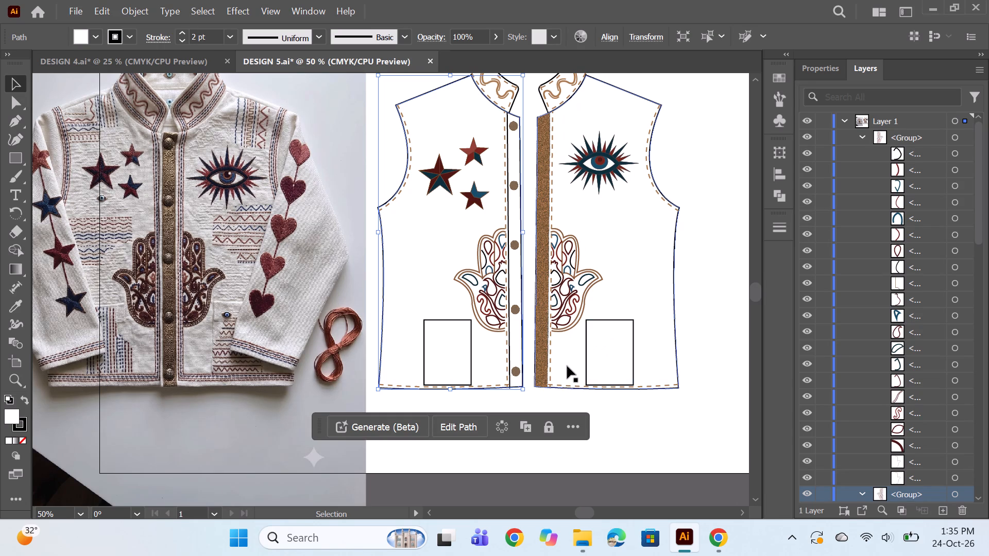
{"action": "scroll", "coordinate": [567, 366], "scroll_direction": "up", "scroll_amount": 1, "text": "alt"}
{"action": "left_click", "coordinate": [545, 389], "text": "ctrl"}
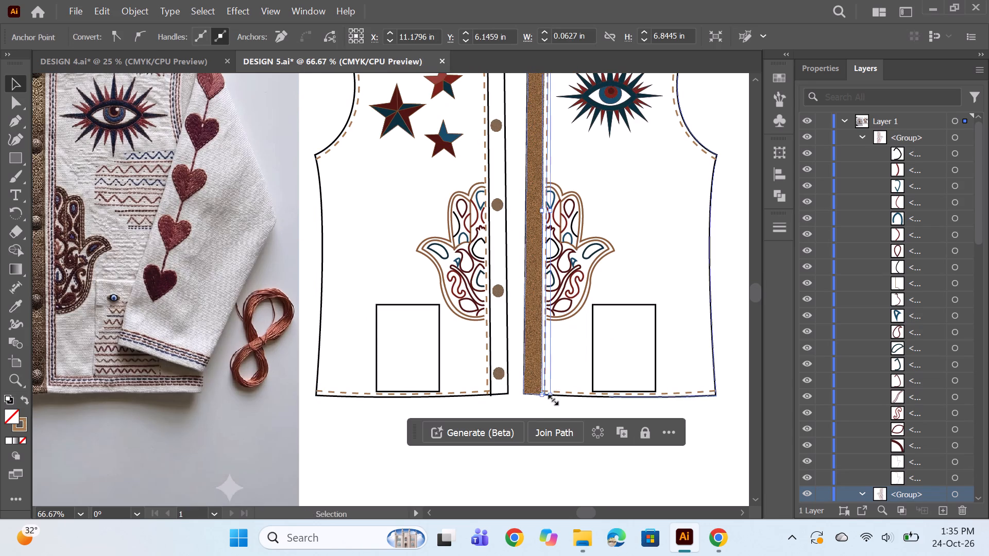
{"action": "left_click", "coordinate": [545, 394], "text": "ctrl"}
{"action": "key", "text": "Right"}
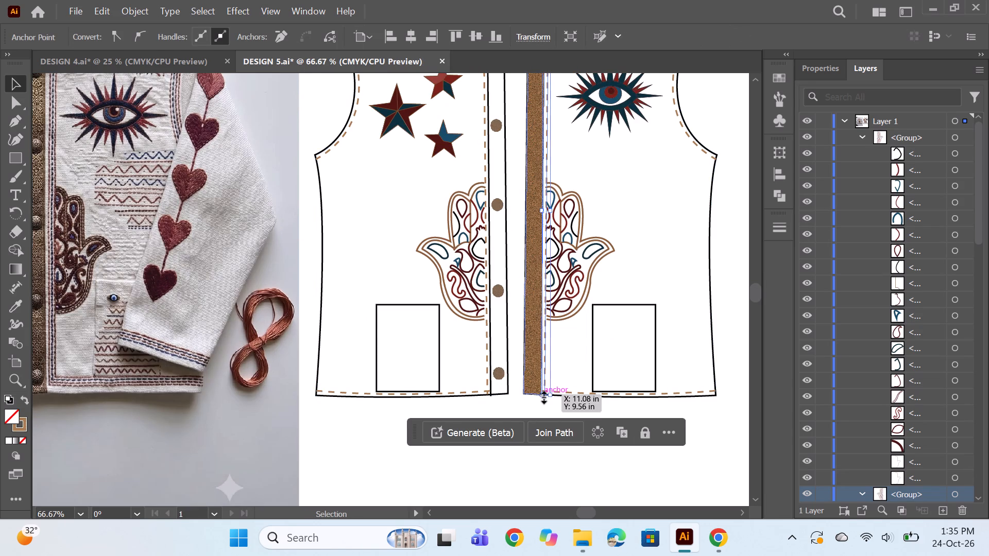
{"action": "left_click", "coordinate": [723, 273], "text": "ctrl"}
Recolour the inner and outer outline strokes of the mirrored half-hamsa with the darker brown swatch.
{"action": "scroll", "coordinate": [621, 279], "scroll_direction": "down", "scroll_amount": 1, "text": "alt"}
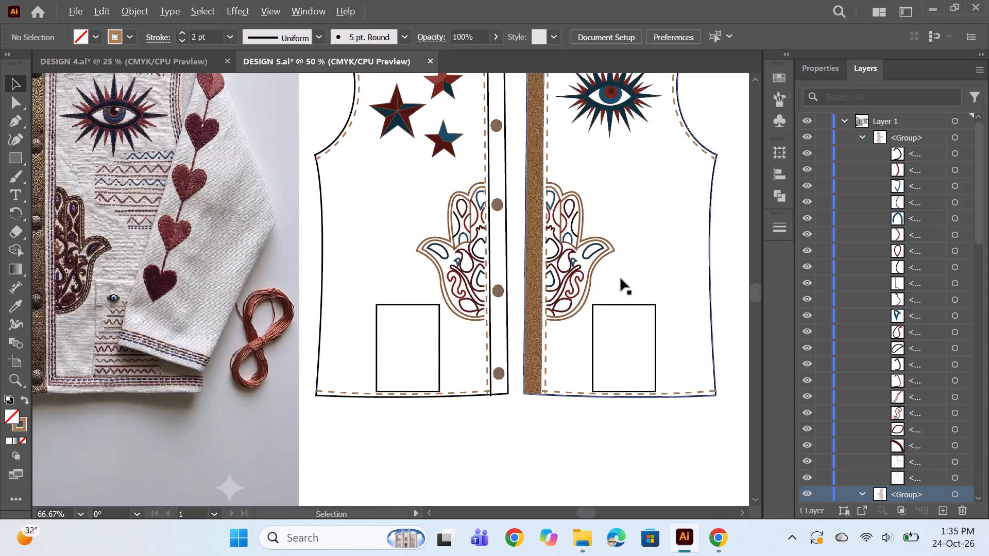
{"action": "scroll", "coordinate": [621, 279], "scroll_direction": "down", "scroll_amount": 1, "text": "alt"}
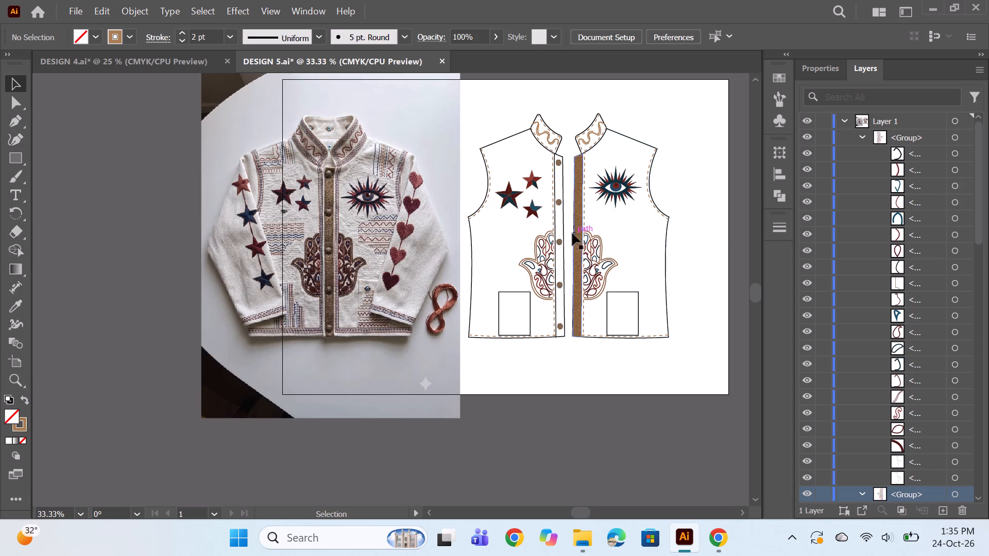
{"action": "scroll", "coordinate": [562, 264], "scroll_direction": "up", "scroll_amount": 1, "text": "alt"}
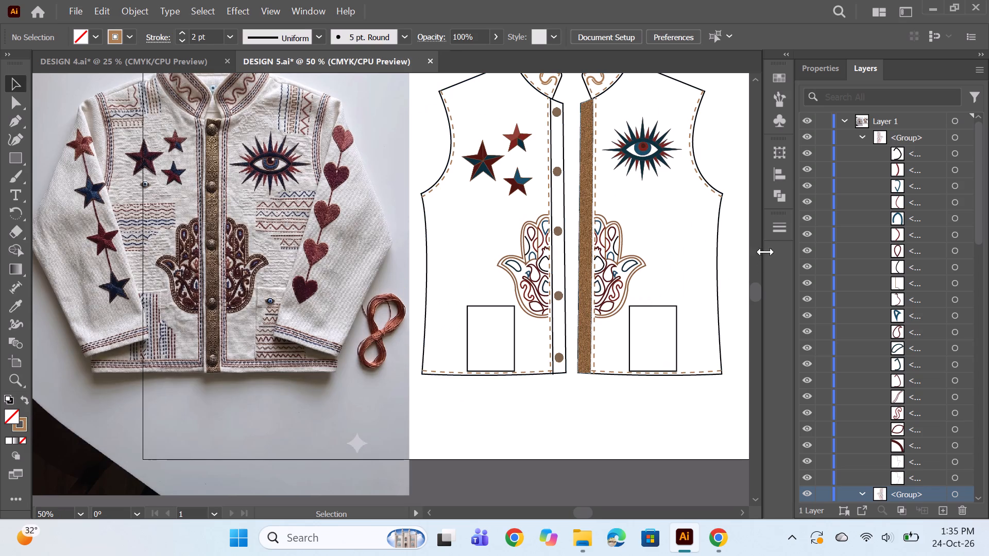
{"action": "scroll", "coordinate": [885, 271], "scroll_direction": "down", "scroll_amount": 2}
{"action": "scroll", "coordinate": [913, 368], "scroll_direction": "down", "scroll_amount": 1}
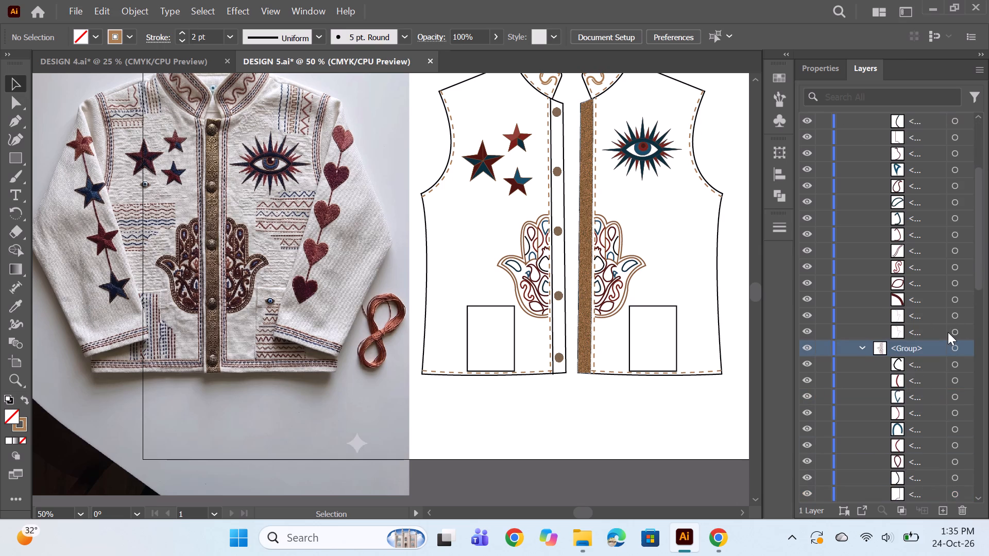
{"action": "left_click", "coordinate": [951, 332], "text": "ctrl"}
{"action": "left_click", "coordinate": [952, 314], "text": "ctrl"}
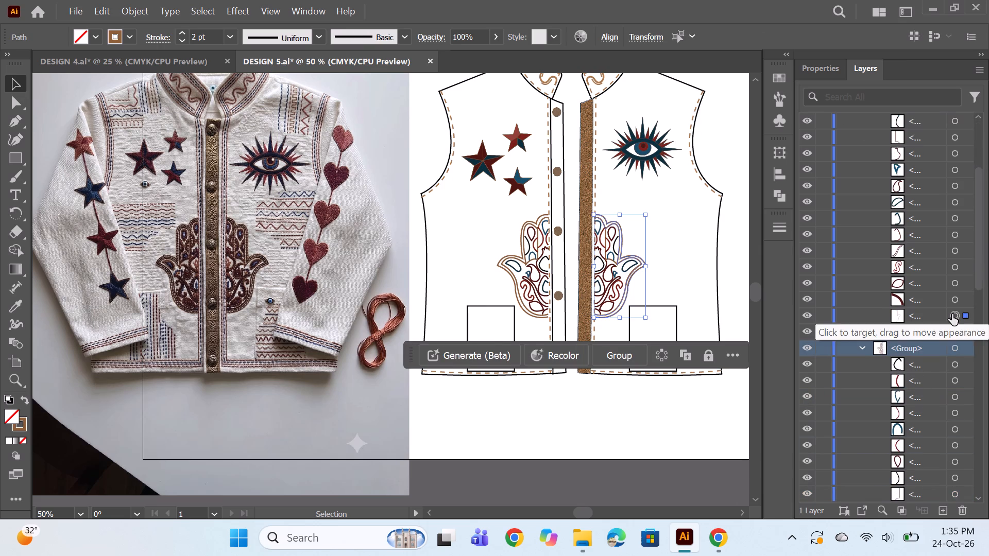
{"action": "left_click", "coordinate": [128, 38]}
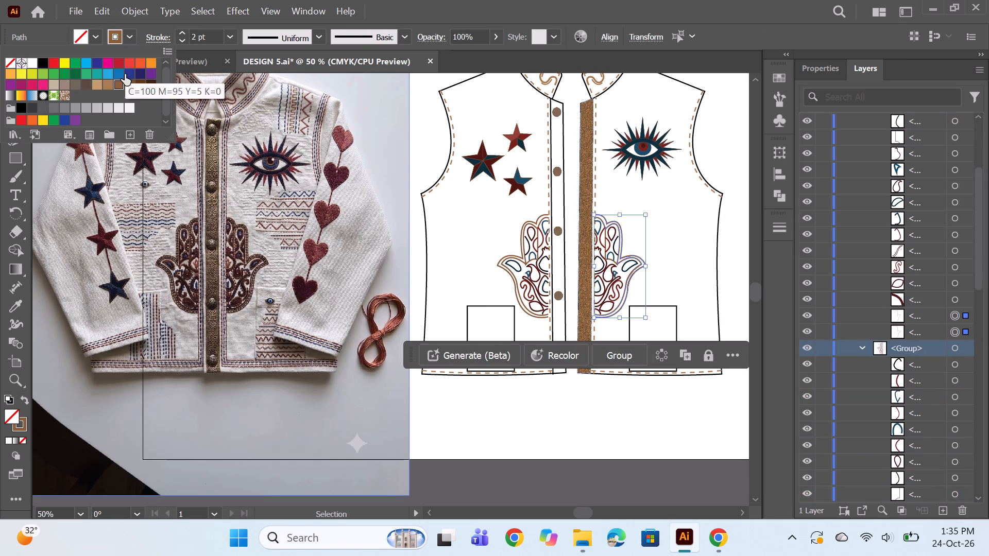
{"action": "left_click", "coordinate": [129, 82]}
{"action": "left_click", "coordinate": [547, 395], "text": "ctrl"}
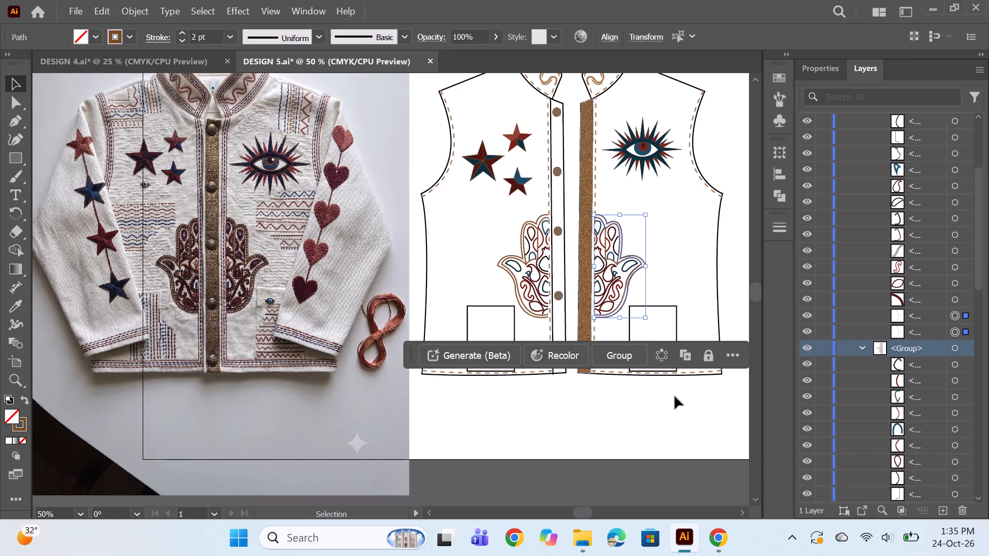
{"action": "left_click", "coordinate": [671, 401], "text": "ctrl"}
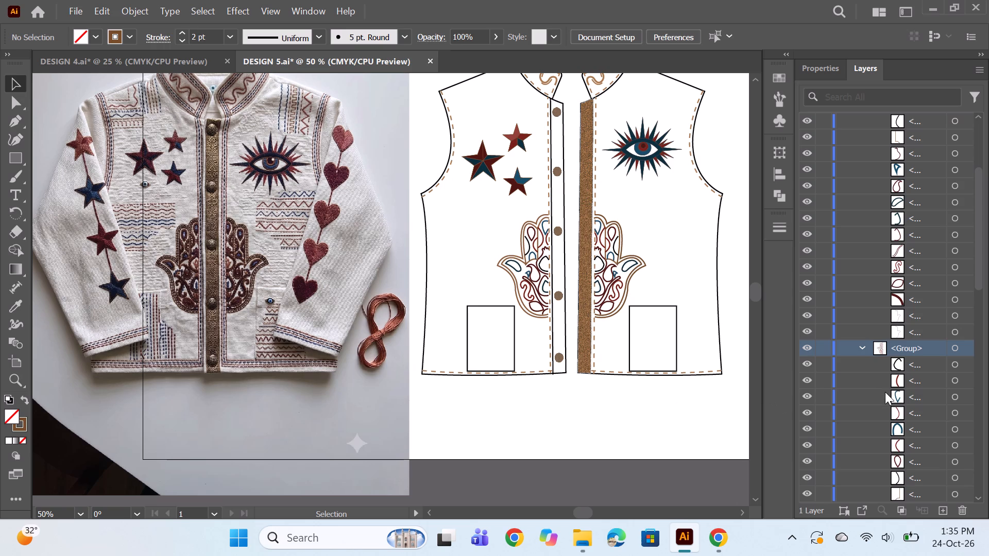
Apply the same darker brown stroke swatch to both outlines of the original half-hamsa on the buttoned front.
{"action": "scroll", "coordinate": [922, 337], "scroll_direction": "up", "scroll_amount": 2}
{"action": "scroll", "coordinate": [898, 255], "scroll_direction": "up", "scroll_amount": 3}
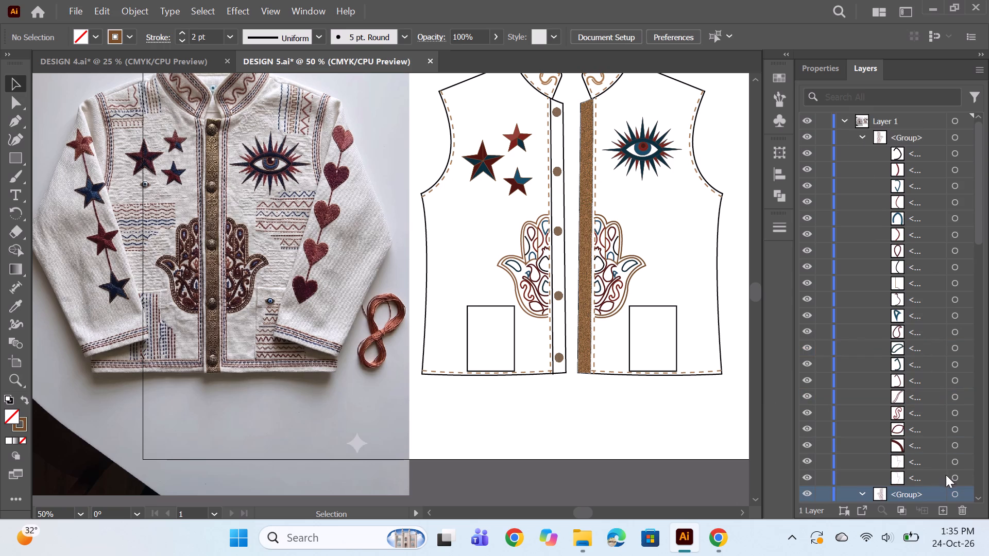
{"action": "scroll", "coordinate": [939, 458], "scroll_direction": "down", "scroll_amount": 11}
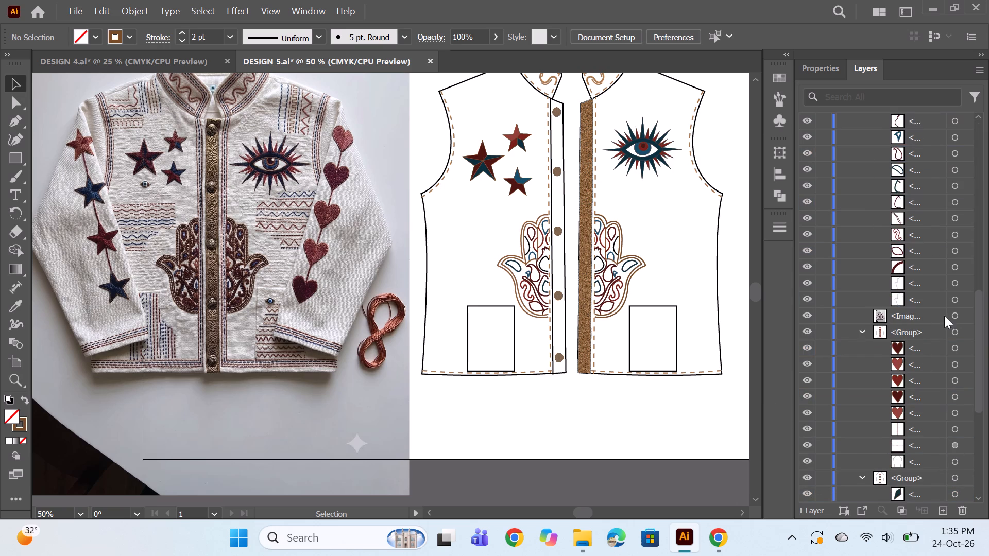
{"action": "left_click", "coordinate": [952, 303]}
{"action": "left_click", "coordinate": [951, 284], "text": "ctrl"}
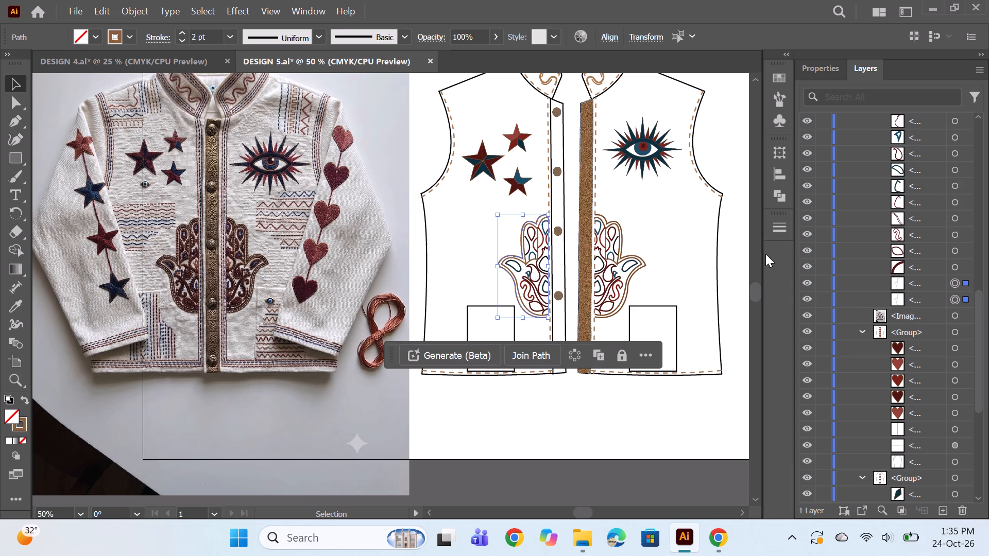
{"action": "left_click", "coordinate": [127, 34]}
{"action": "left_click", "coordinate": [129, 81]}
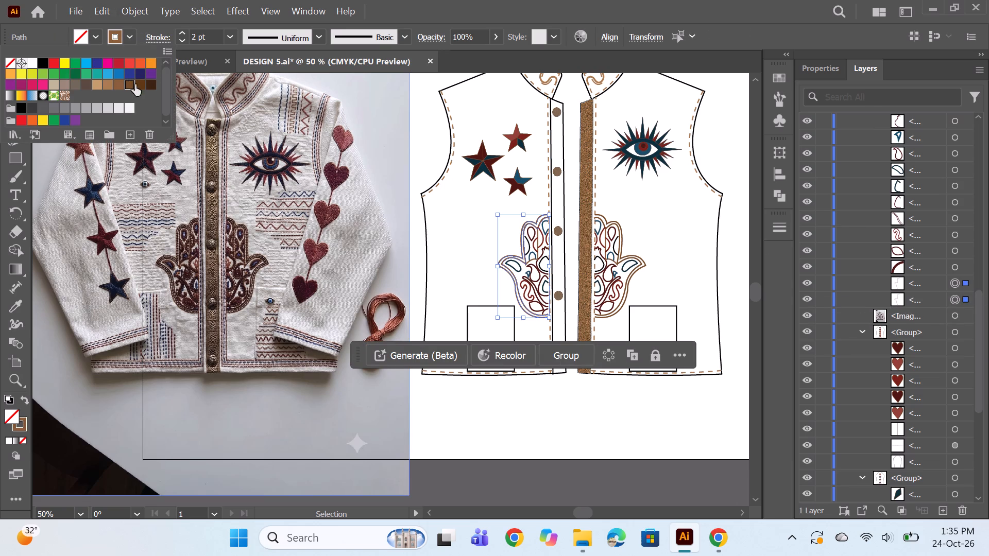
{"action": "left_click", "coordinate": [515, 441], "text": "ctrl"}
{"action": "left_click", "coordinate": [574, 428], "text": "ctrl"}
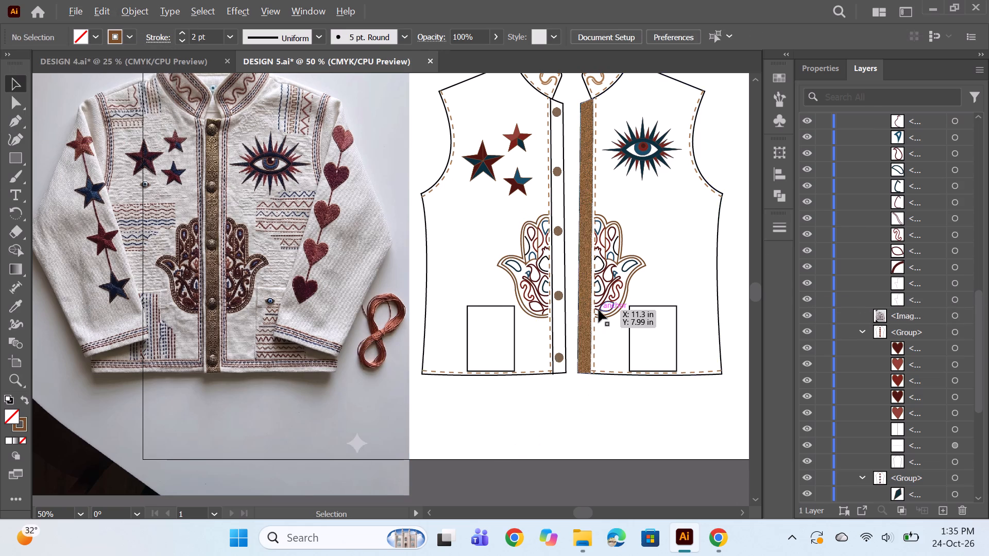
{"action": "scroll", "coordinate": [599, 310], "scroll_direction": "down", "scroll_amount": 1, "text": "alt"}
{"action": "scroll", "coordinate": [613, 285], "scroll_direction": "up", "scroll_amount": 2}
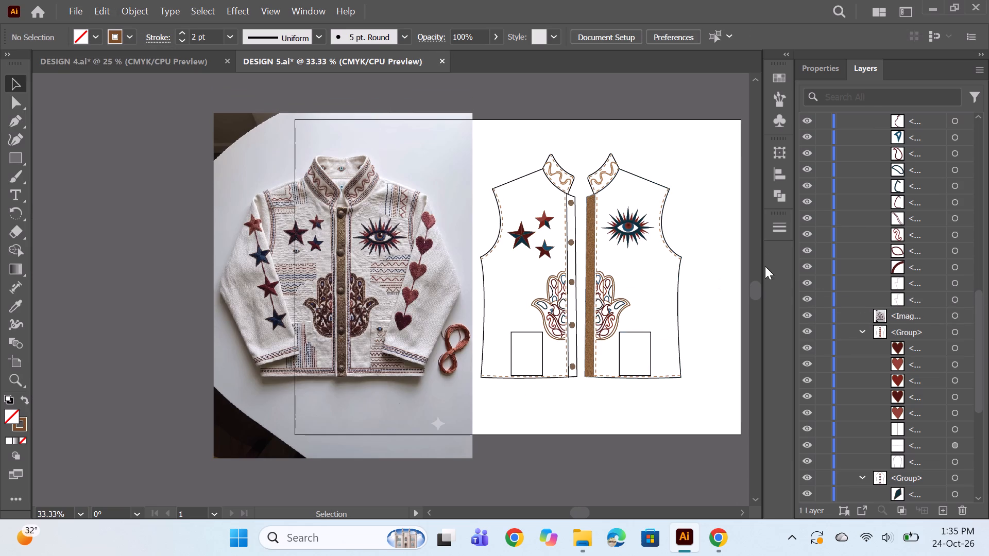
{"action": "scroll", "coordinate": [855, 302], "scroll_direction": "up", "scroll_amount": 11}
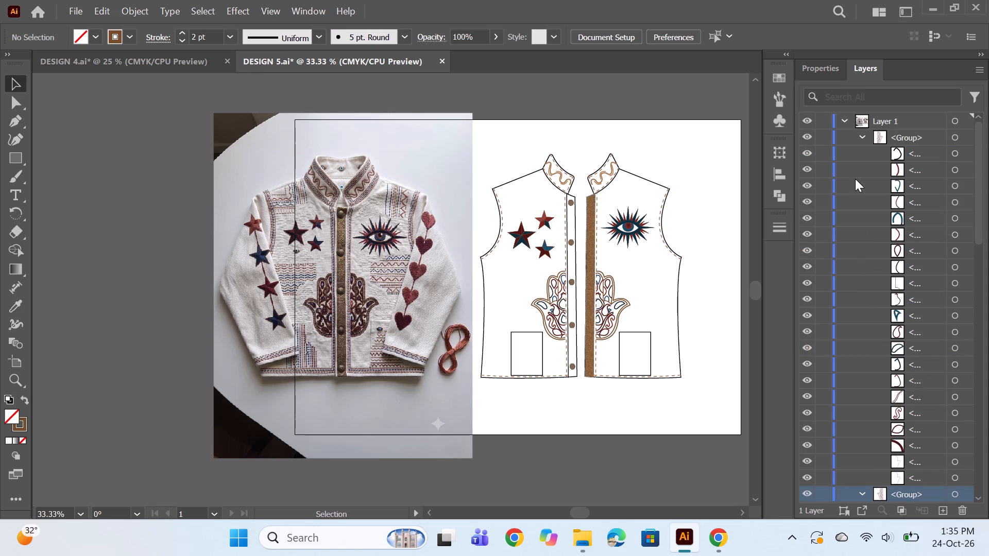
Collapse the two topmost expanded groups in Layer 1 of the layer list.
{"action": "scroll", "coordinate": [852, 197], "scroll_direction": "up", "scroll_amount": 1}
{"action": "left_click", "coordinate": [859, 136]}
{"action": "left_click", "coordinate": [860, 151]}
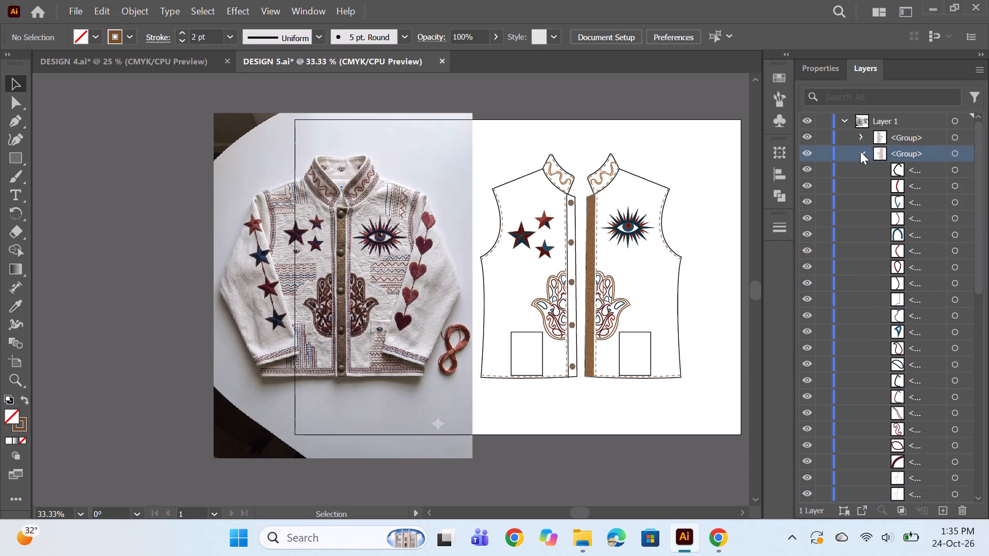
Move the jacket reference photo off the sleeve drawings, placing it just outside the artboard's left edge.
{"action": "scroll", "coordinate": [442, 270], "scroll_direction": "down", "scroll_amount": 1, "text": "alt"}
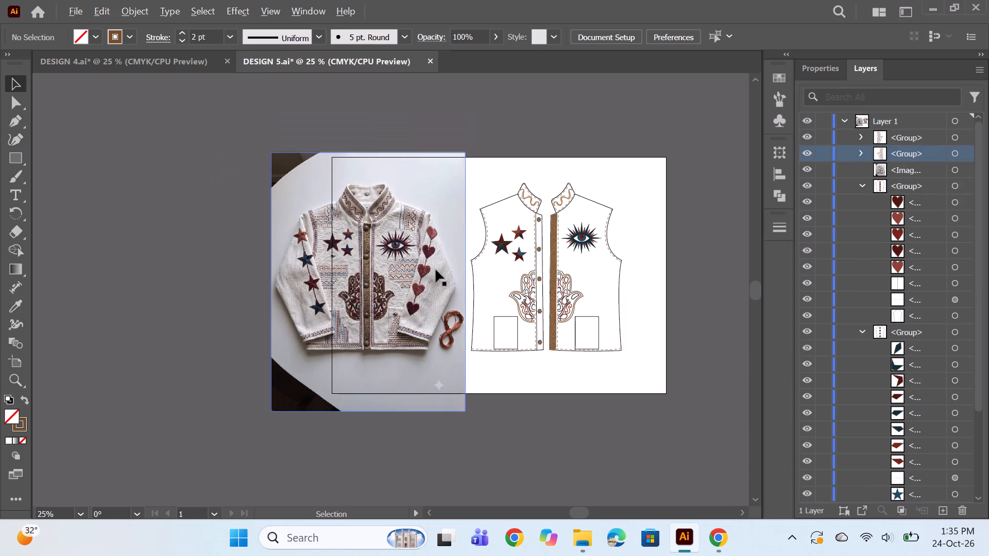
{"action": "left_click_drag", "start_coordinate": [401, 286], "coordinate": [232, 281]}
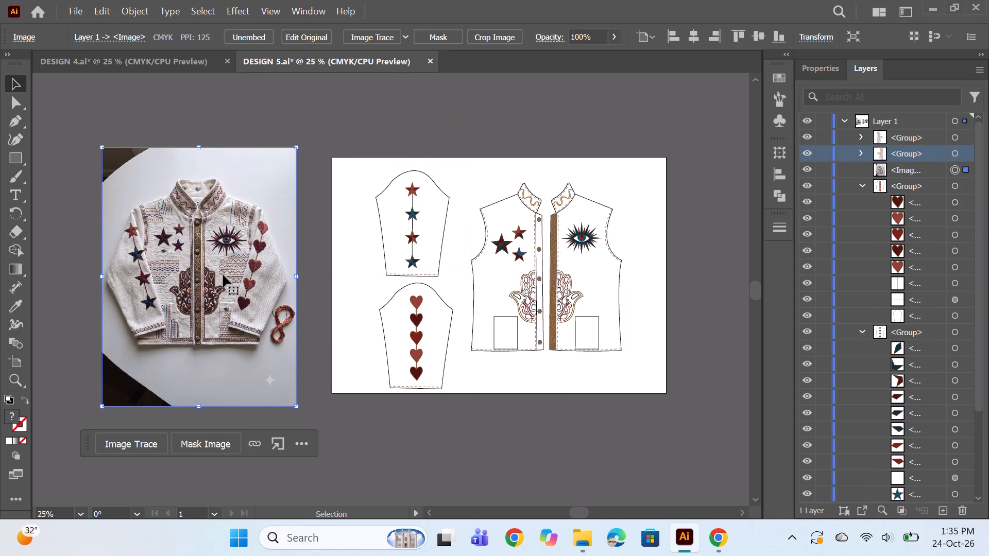
{"action": "left_click_drag", "start_coordinate": [223, 275], "coordinate": [249, 267]}
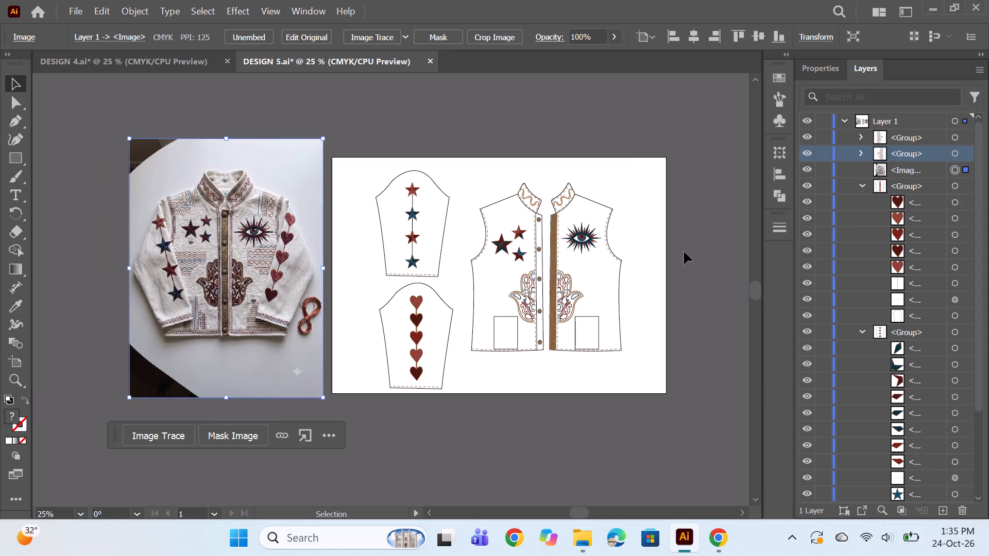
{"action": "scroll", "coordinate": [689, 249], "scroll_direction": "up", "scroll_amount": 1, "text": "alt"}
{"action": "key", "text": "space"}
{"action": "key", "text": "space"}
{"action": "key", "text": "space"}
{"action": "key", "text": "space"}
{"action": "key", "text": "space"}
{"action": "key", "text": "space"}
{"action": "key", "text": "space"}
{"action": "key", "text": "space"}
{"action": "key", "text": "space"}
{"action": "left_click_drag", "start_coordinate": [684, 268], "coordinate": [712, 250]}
Switch to the DESIGN 4 document and deselect the jacket artwork.
{"action": "left_click", "coordinate": [146, 61]}
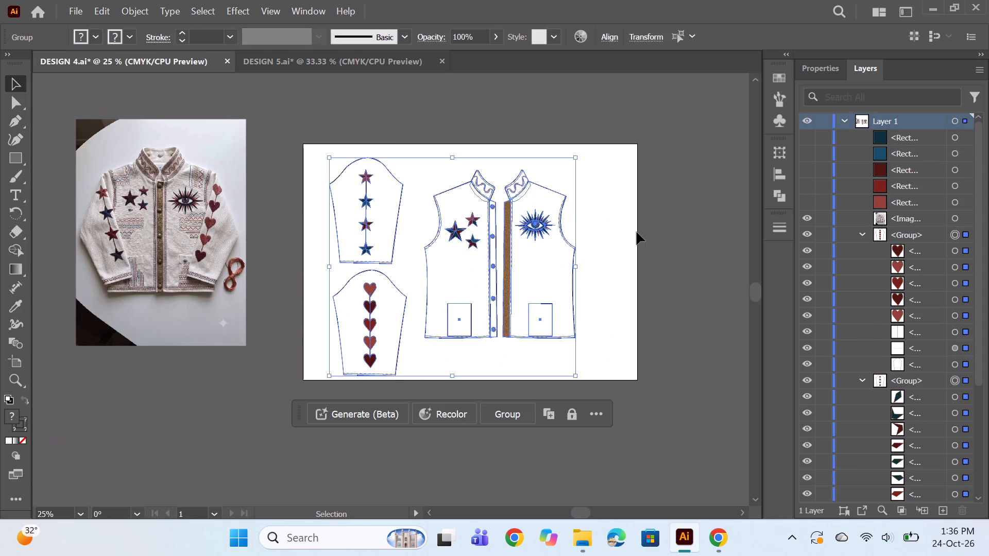
{"action": "left_click", "coordinate": [637, 232], "text": "ctrl"}
Move the jacket reference photo in DESIGN 4 up against the artboard's left edge, beside the sleeves, and deselect it.
{"action": "key", "text": "space"}
{"action": "key", "text": "space"}
{"action": "key", "text": "space"}
{"action": "key", "text": "space"}
{"action": "key", "text": "space"}
{"action": "key", "text": "space"}
{"action": "key", "text": "space"}
{"action": "key", "text": "space"}
{"action": "key", "text": "space"}
{"action": "key", "text": "space"}
{"action": "key", "text": "space"}
{"action": "key", "text": "space"}
{"action": "key", "text": "space"}
{"action": "key", "text": "space"}
{"action": "key", "text": "space"}
{"action": "key", "text": "space"}
{"action": "key", "text": "space"}
{"action": "key", "text": "space"}
{"action": "key", "text": "space"}
{"action": "key", "text": "space"}
{"action": "left_click_drag", "start_coordinate": [588, 221], "coordinate": [622, 230]}
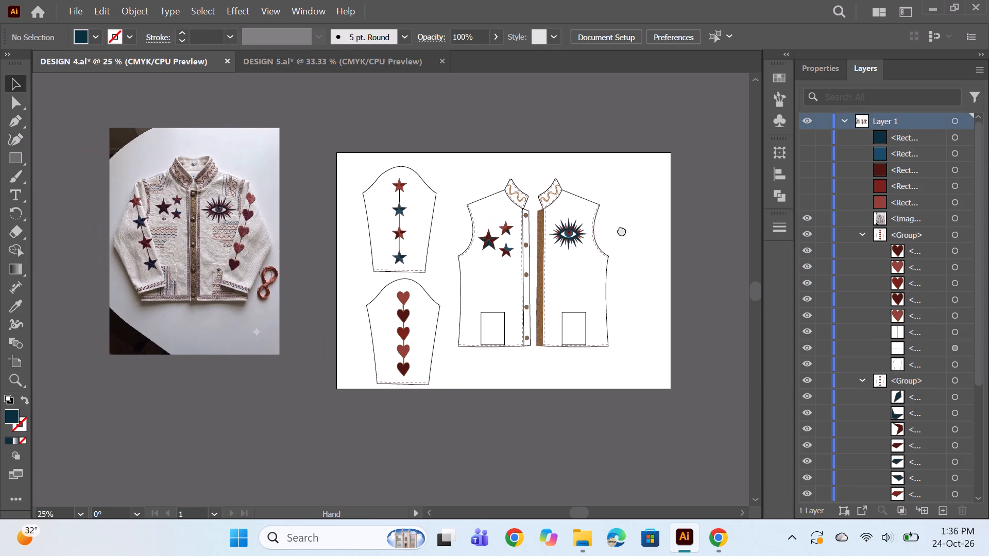
{"action": "left_click_drag", "start_coordinate": [622, 230], "coordinate": [632, 241]}
{"action": "left_click_drag", "start_coordinate": [201, 254], "coordinate": [234, 269]}
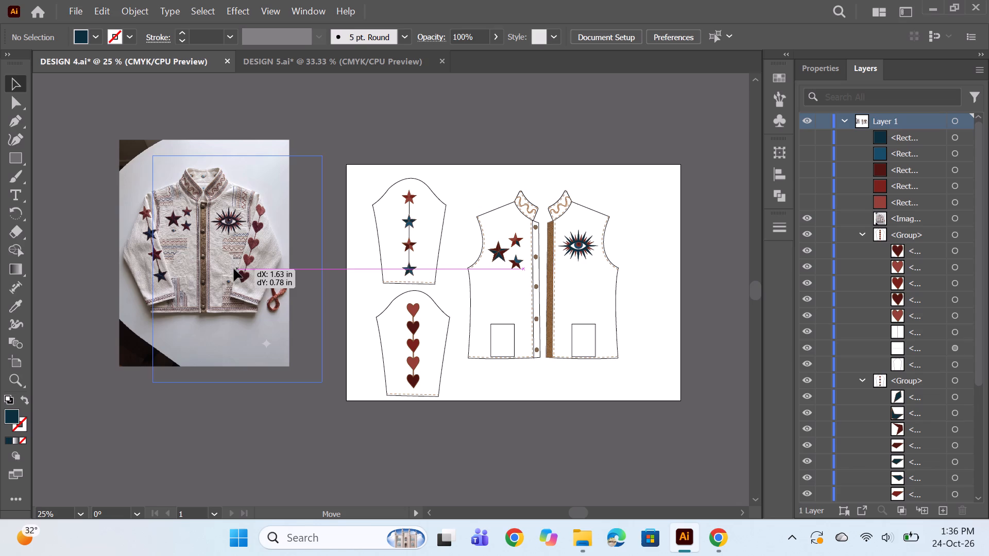
{"action": "left_click_drag", "start_coordinate": [234, 269], "coordinate": [257, 281]}
{"action": "left_click", "coordinate": [669, 230]}
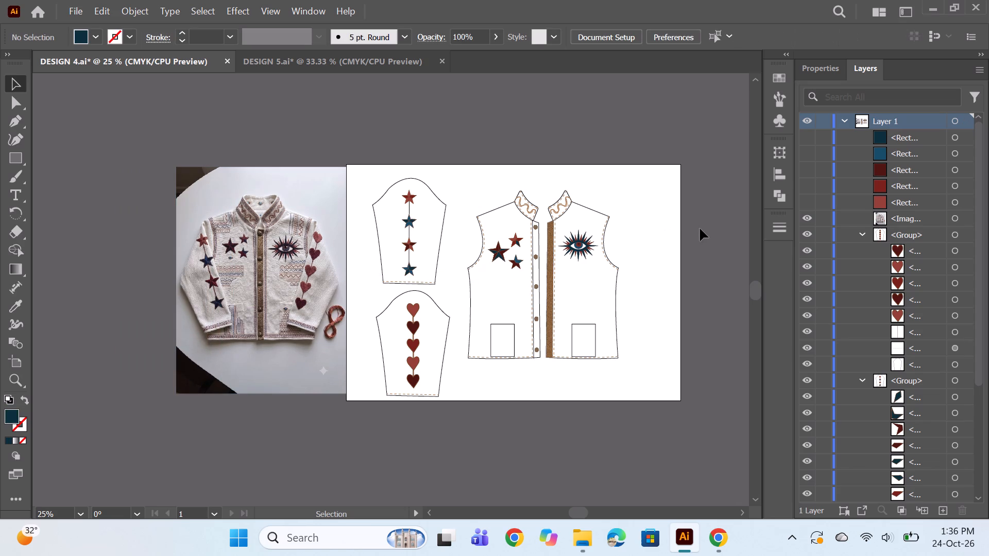
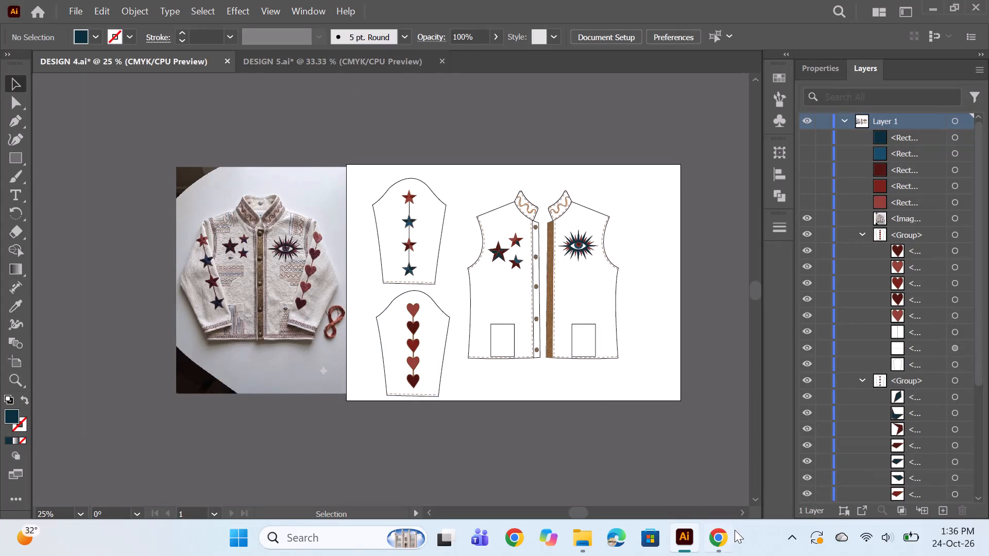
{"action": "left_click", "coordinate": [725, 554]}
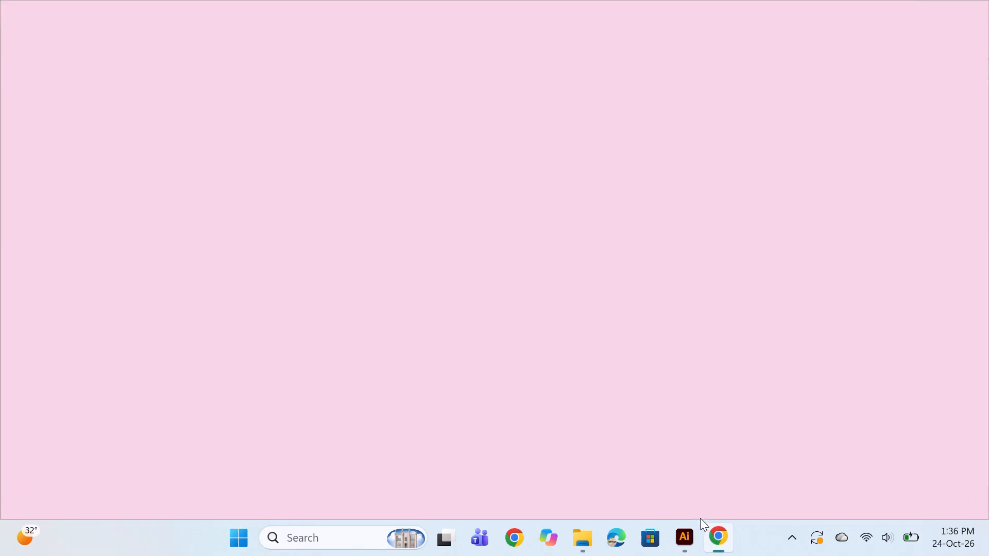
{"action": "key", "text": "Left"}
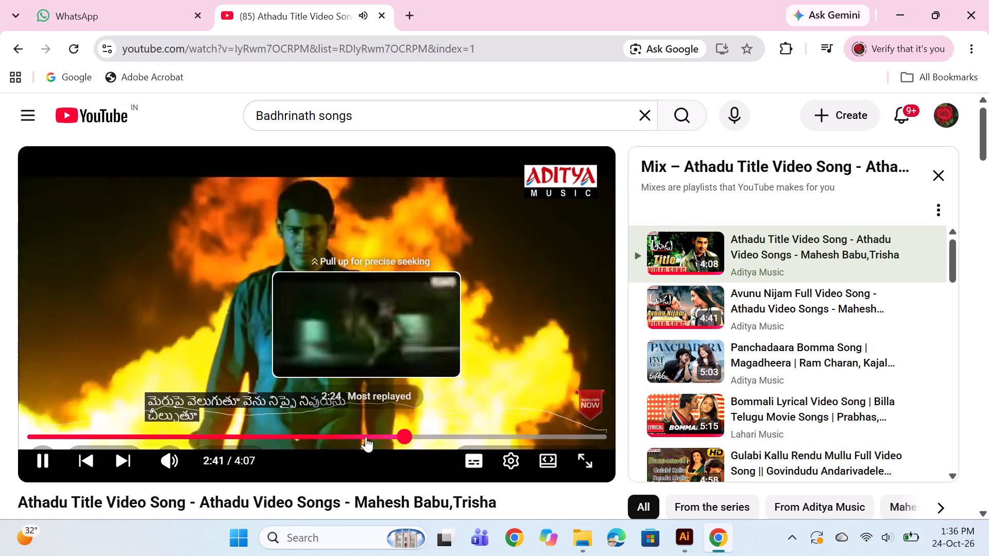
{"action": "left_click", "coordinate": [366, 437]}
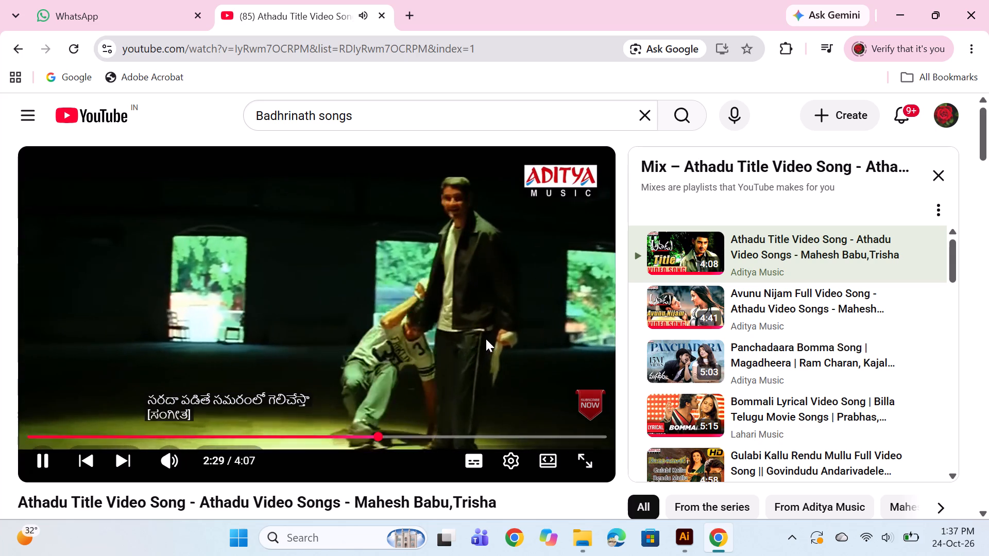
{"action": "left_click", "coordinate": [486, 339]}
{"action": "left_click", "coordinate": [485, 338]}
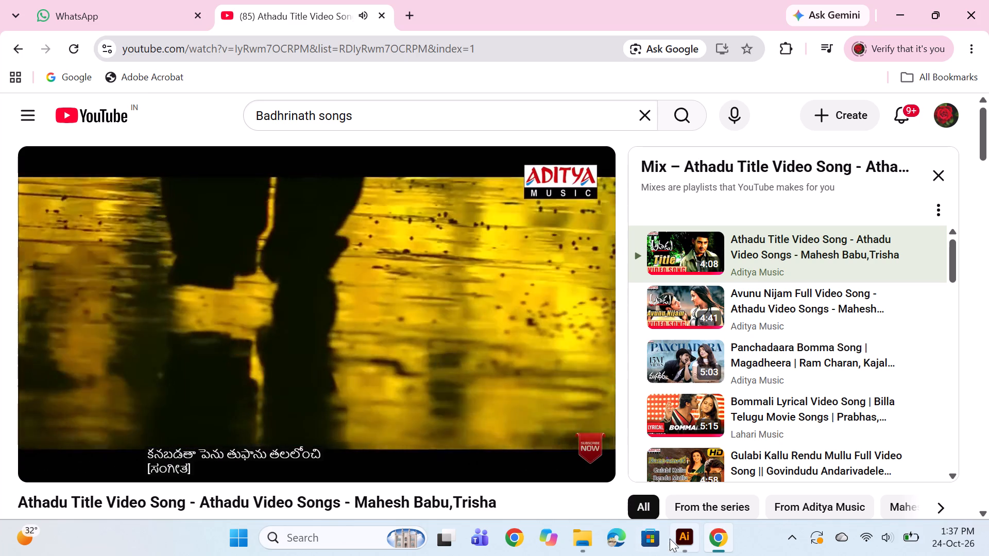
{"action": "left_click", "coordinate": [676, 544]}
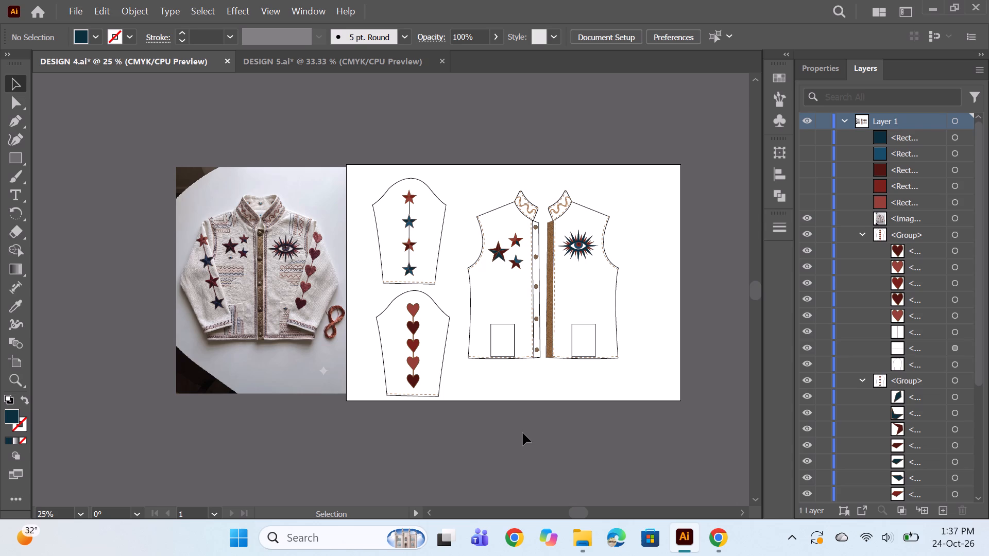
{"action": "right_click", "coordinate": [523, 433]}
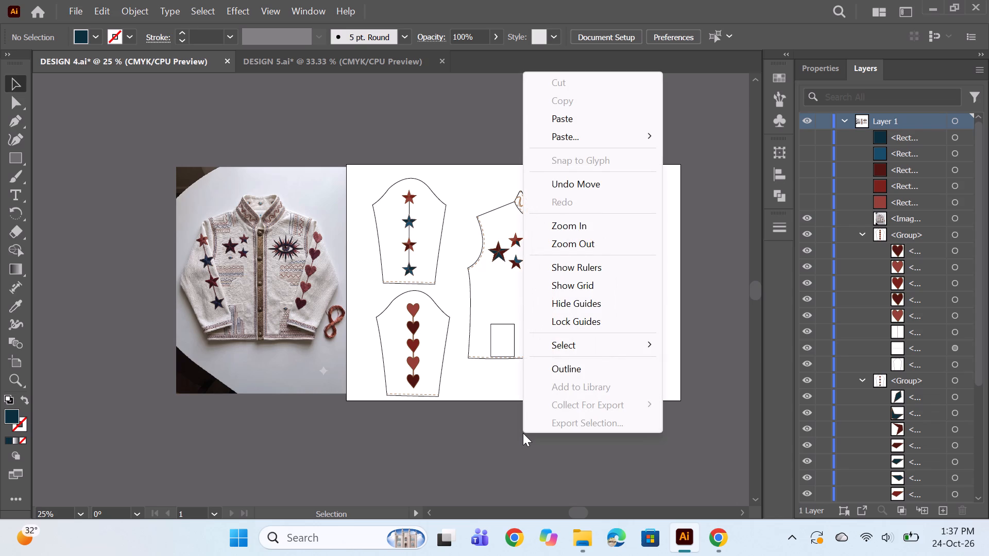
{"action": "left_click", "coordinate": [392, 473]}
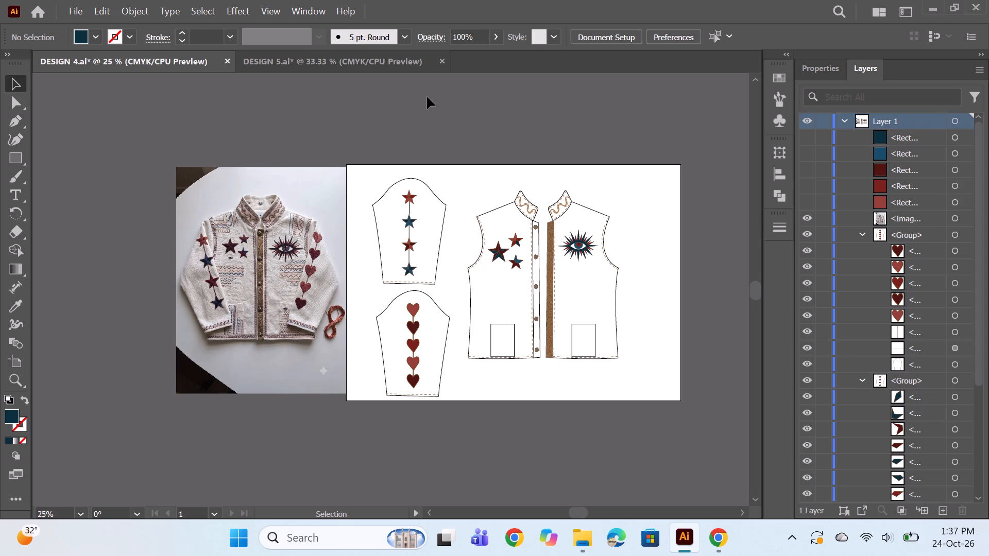
Switch to the DESIGN 5 document and deselect the jacket reference photo.
{"action": "left_click", "coordinate": [362, 61]}
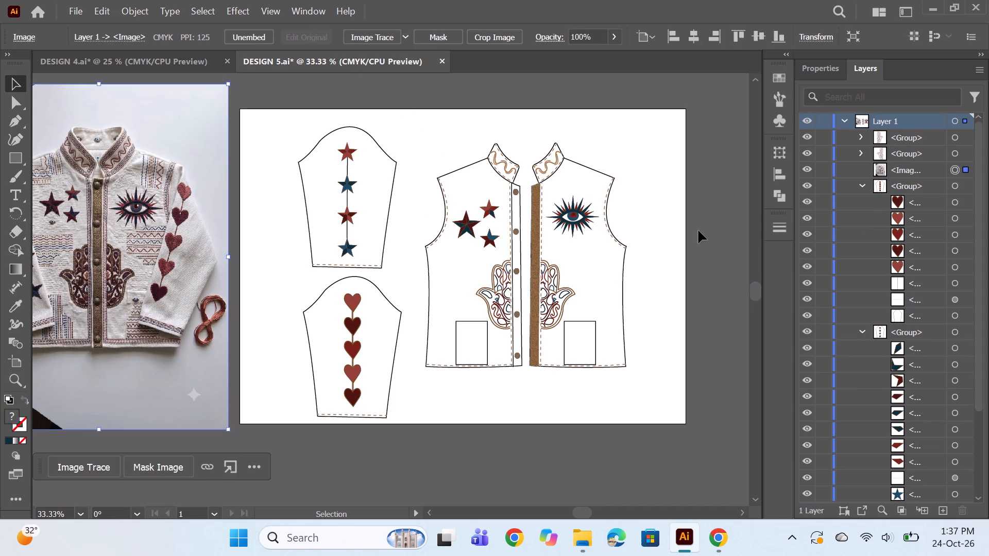
{"action": "left_click", "coordinate": [698, 231]}
Return to DESIGN 4 and examine the reference photo's embroidery and pocket details alongside the flat jacket drawing.
{"action": "left_click", "coordinate": [181, 61]}
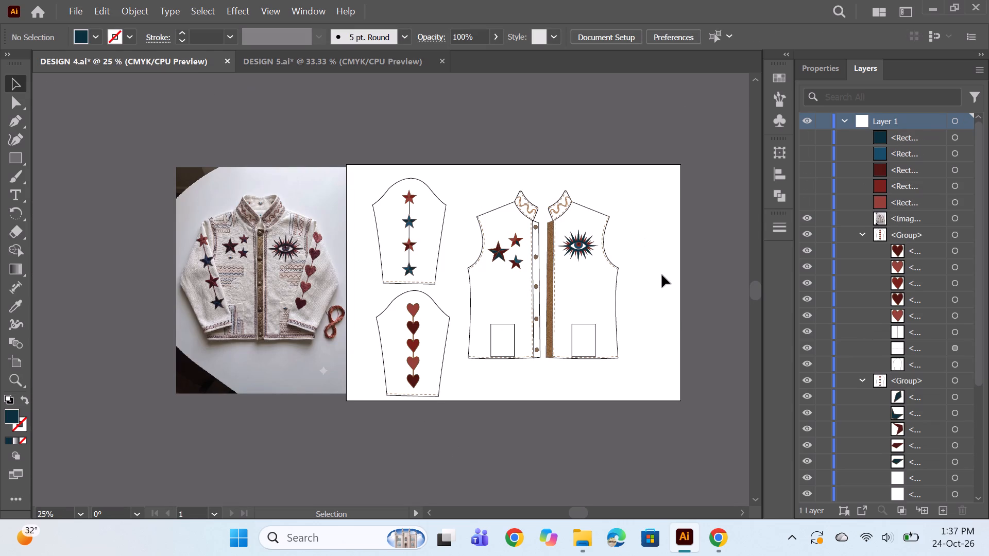
{"action": "left_click", "coordinate": [293, 63]}
{"action": "left_click", "coordinate": [148, 69]}
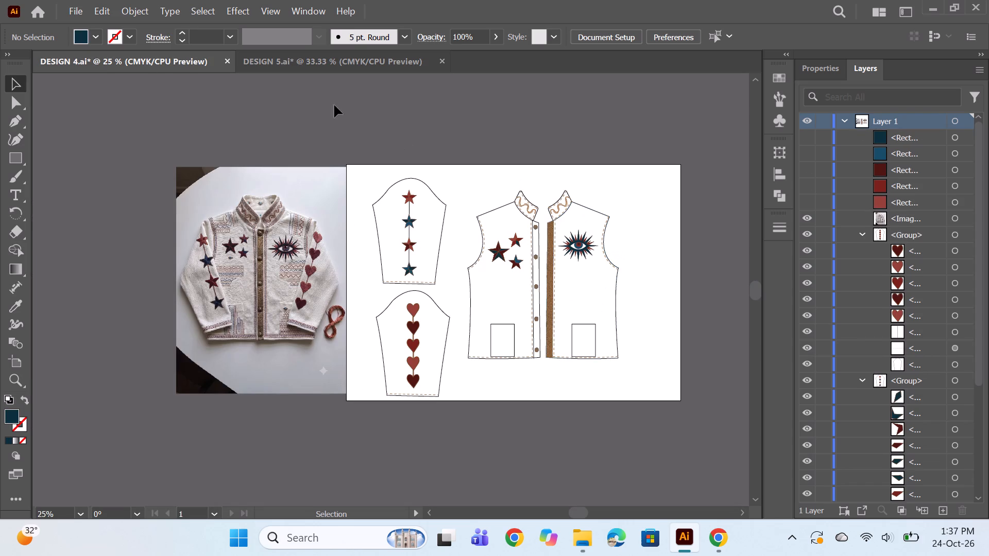
{"action": "scroll", "coordinate": [564, 300], "scroll_direction": "up", "scroll_amount": 1, "text": "alt"}
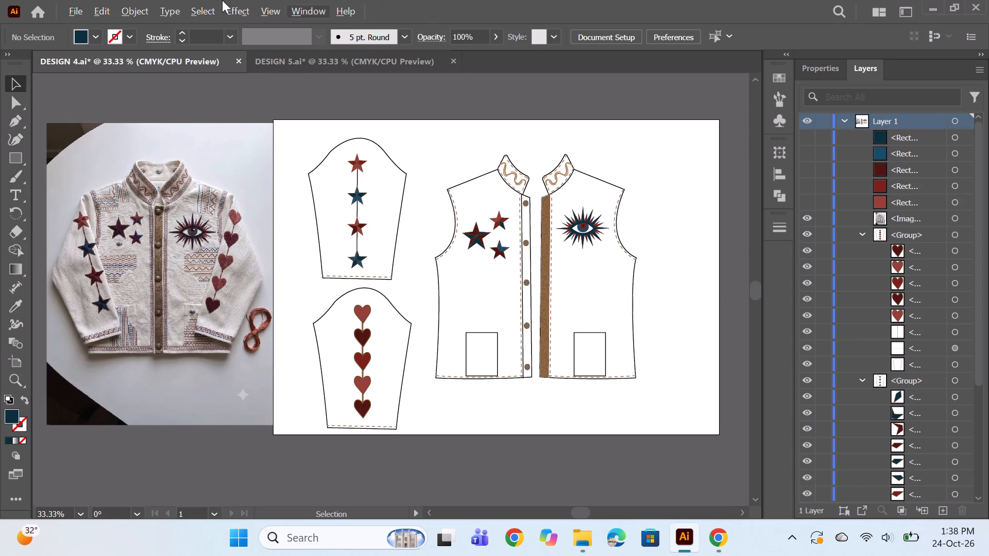
{"action": "scroll", "coordinate": [195, 340], "scroll_direction": "up", "scroll_amount": 1, "text": "alt"}
{"action": "key", "text": "space"}
{"action": "left_click_drag", "start_coordinate": [165, 376], "coordinate": [203, 390]}
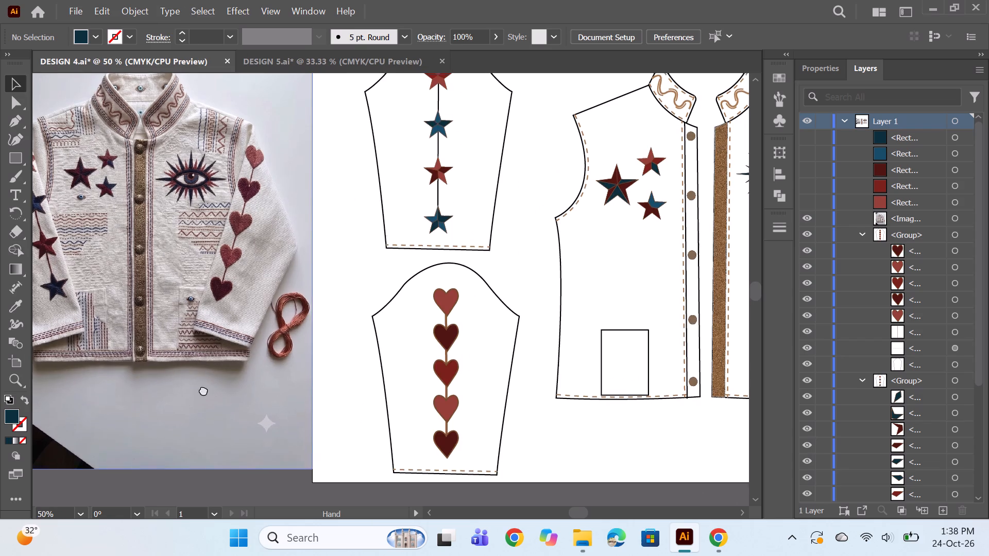
{"action": "left_click_drag", "start_coordinate": [203, 390], "coordinate": [232, 394]}
{"action": "scroll", "coordinate": [197, 328], "scroll_direction": "up", "scroll_amount": 2}
{"action": "scroll", "coordinate": [185, 362], "scroll_direction": "up", "scroll_amount": 2, "text": "alt"}
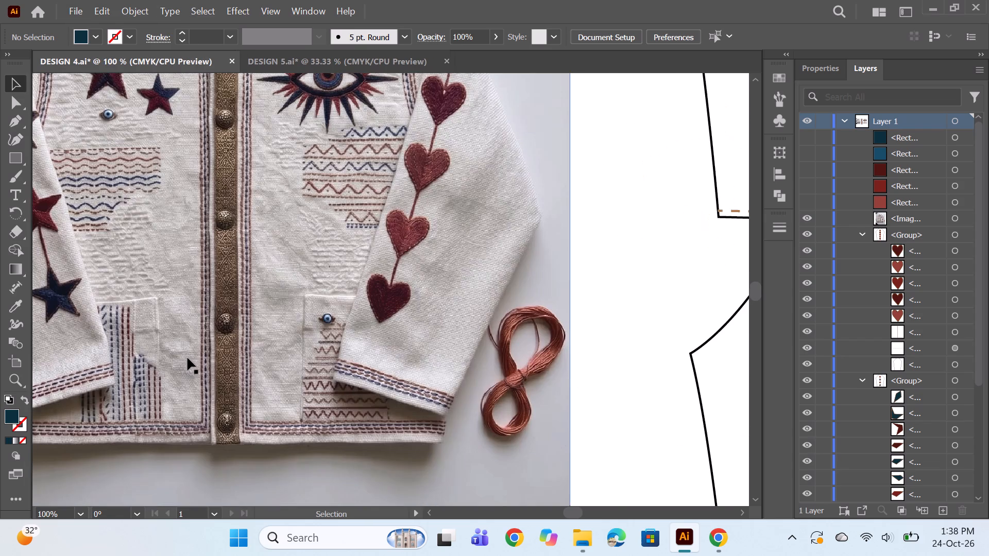
{"action": "scroll", "coordinate": [221, 338], "scroll_direction": "down", "scroll_amount": 5, "text": "alt"}
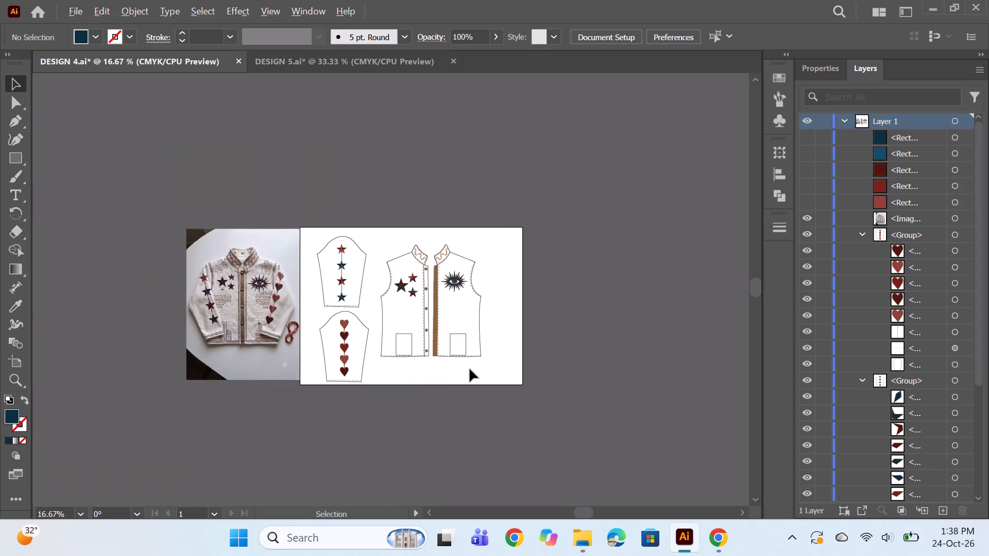
{"action": "scroll", "coordinate": [470, 369], "scroll_direction": "up", "scroll_amount": 1, "text": "alt"}
Review the full DESIGN 5 layout with its reference photo and compare it with the DESIGN 4 layout.
{"action": "left_click", "coordinate": [356, 64]}
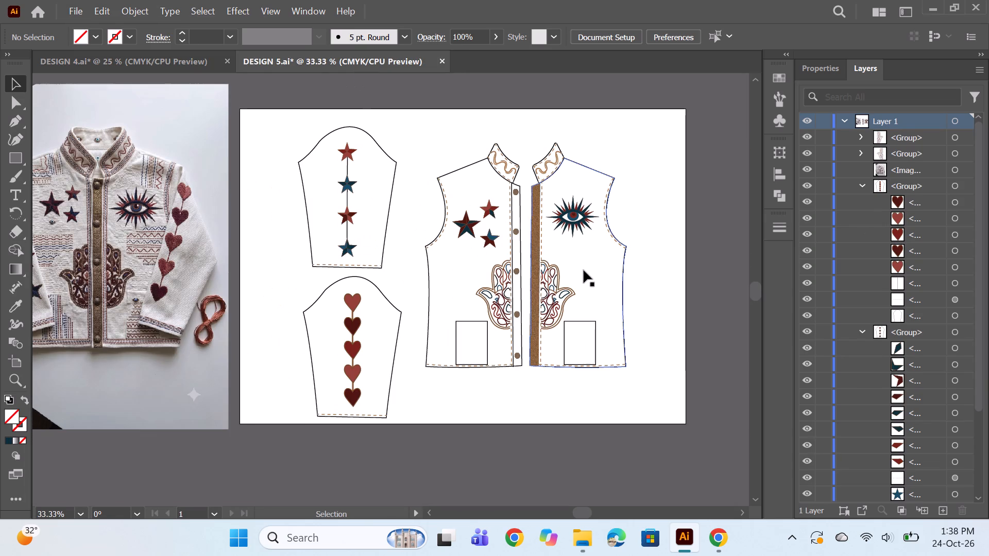
{"action": "key", "text": "space"}
{"action": "key", "text": "space"}
{"action": "key", "text": "space"}
{"action": "key", "text": "space"}
{"action": "key", "text": "space"}
{"action": "key", "text": "space"}
{"action": "left_click_drag", "start_coordinate": [642, 221], "coordinate": [673, 234]}
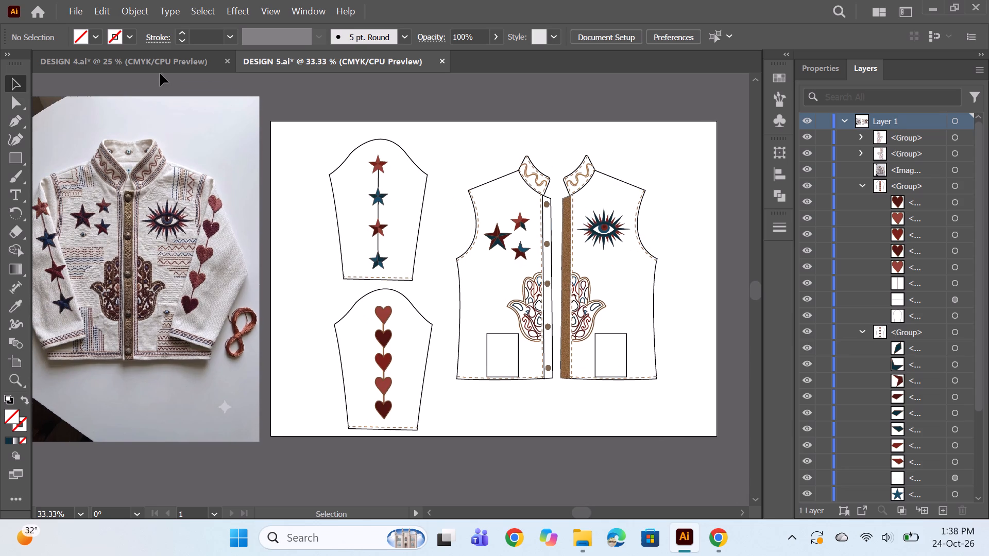
{"action": "scroll", "coordinate": [326, 197], "scroll_direction": "down", "scroll_amount": 1, "text": "alt"}
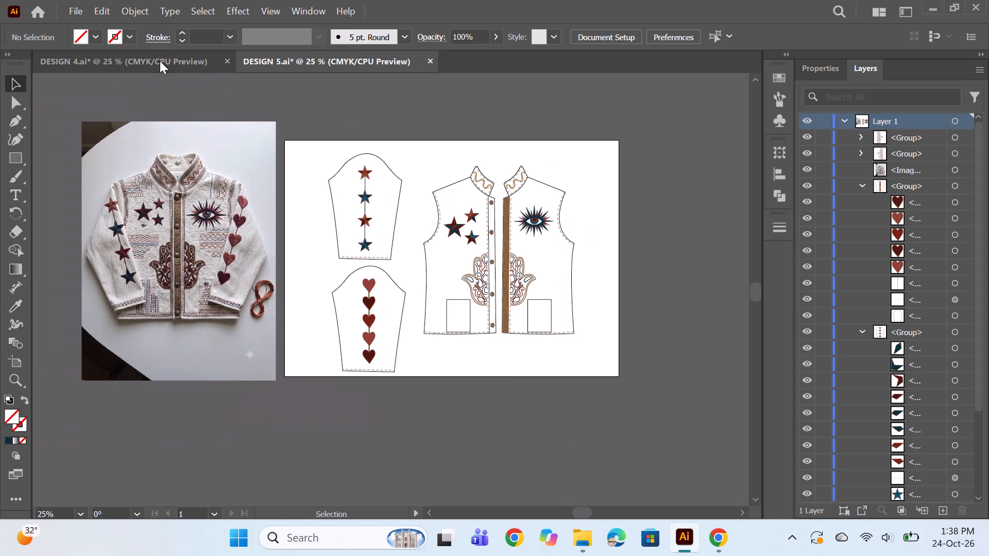
{"action": "left_click", "coordinate": [160, 61]}
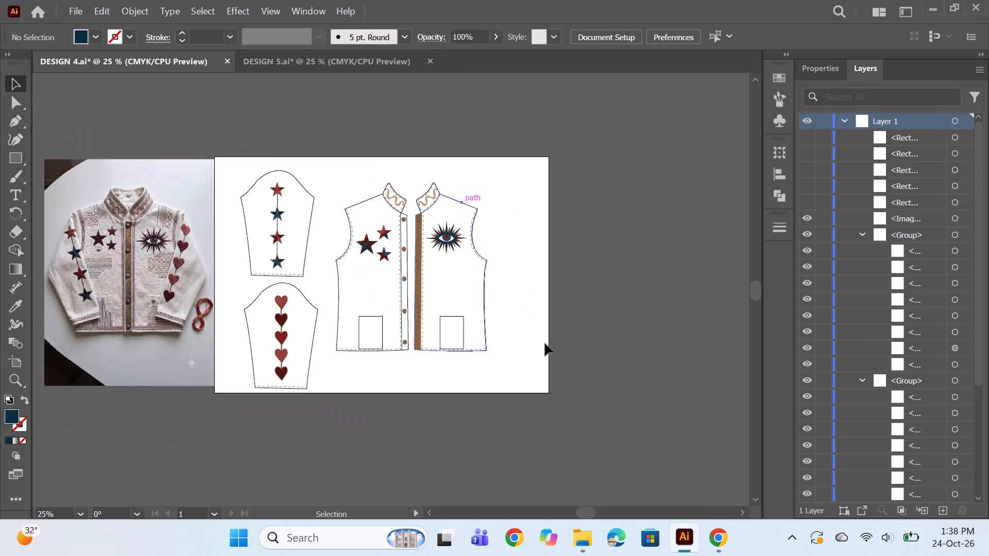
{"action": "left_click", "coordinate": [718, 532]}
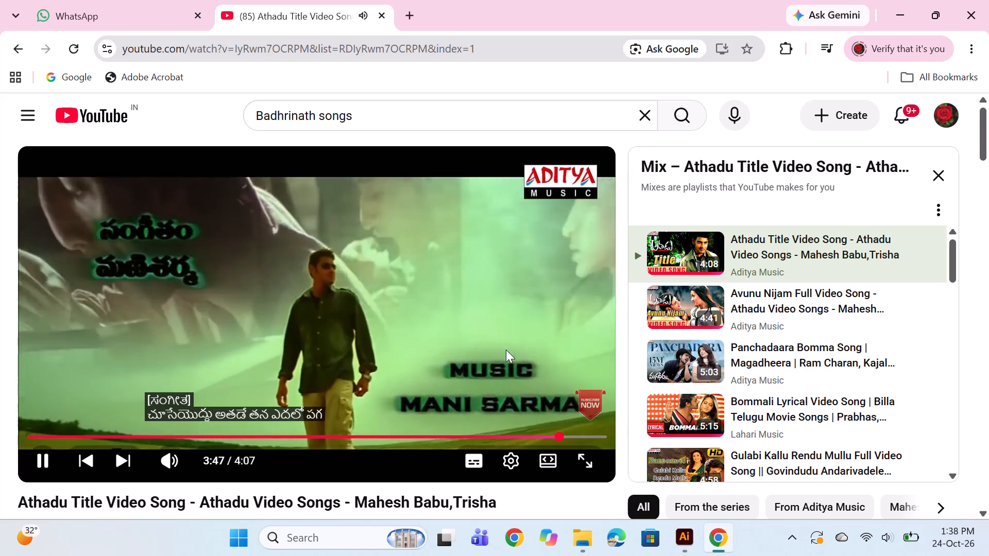
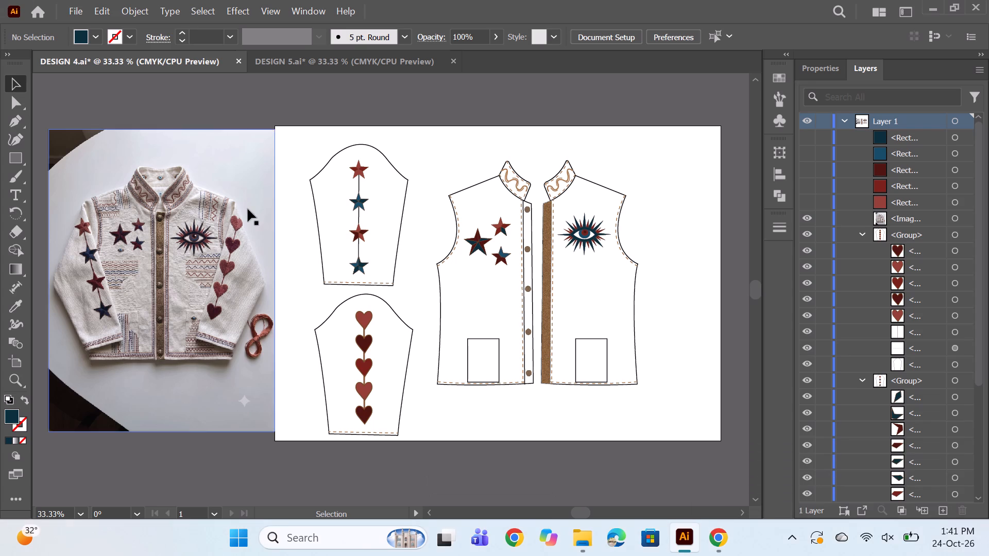
Compare the DESIGN 5 jacket layout with the DESIGN 4 layout once more, finishing in the DESIGN 4 document.
{"action": "left_click", "coordinate": [313, 52]}
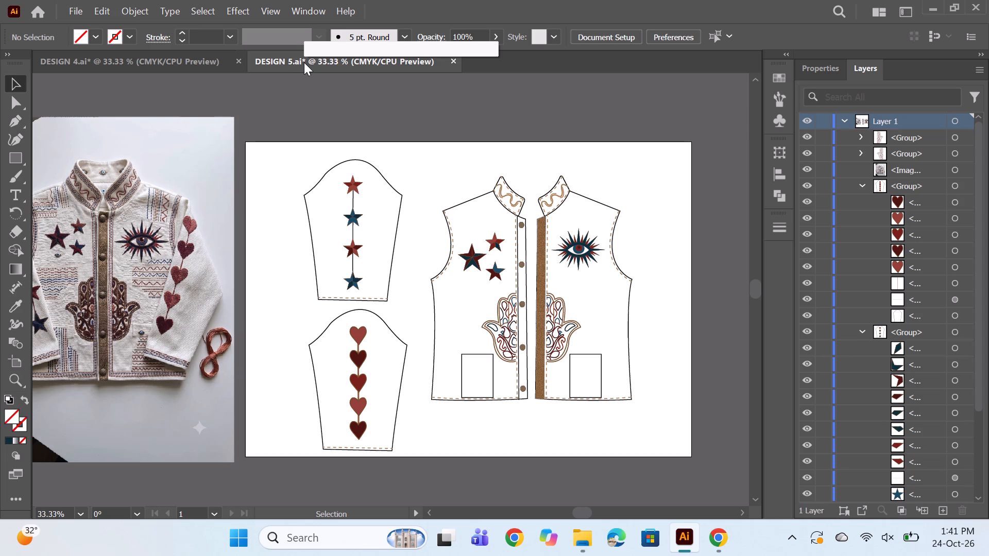
{"action": "left_click", "coordinate": [168, 62]}
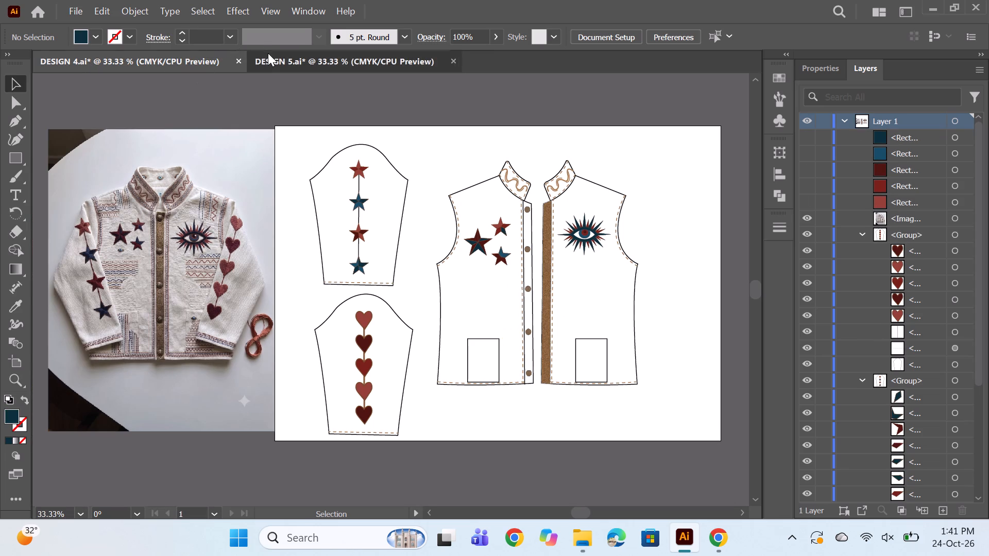
{"action": "left_click", "coordinate": [268, 53]}
{"action": "left_click", "coordinate": [193, 61]}
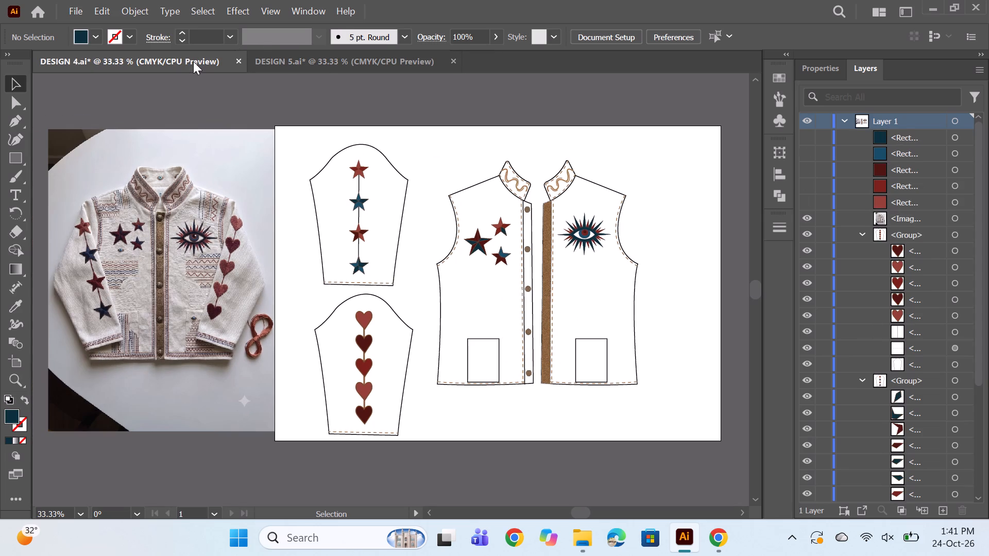
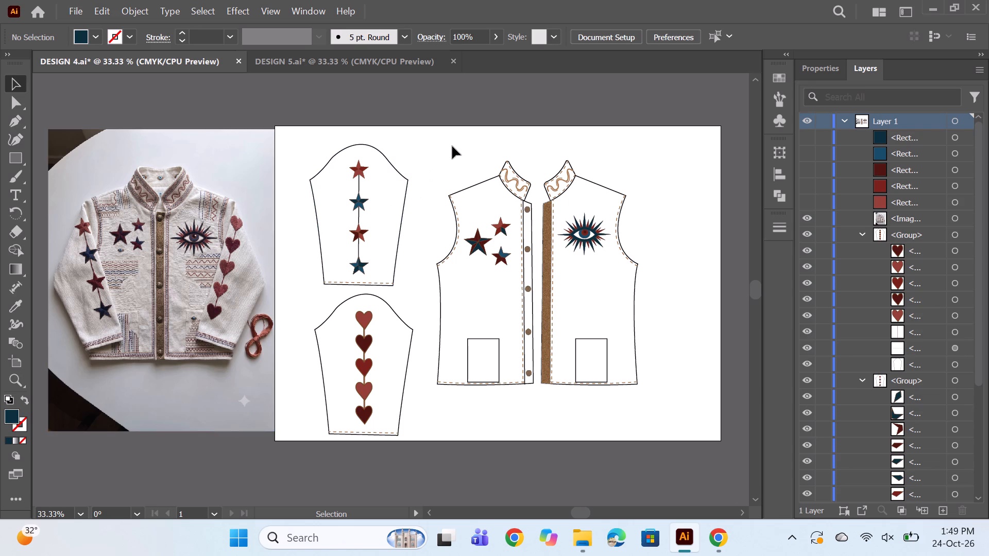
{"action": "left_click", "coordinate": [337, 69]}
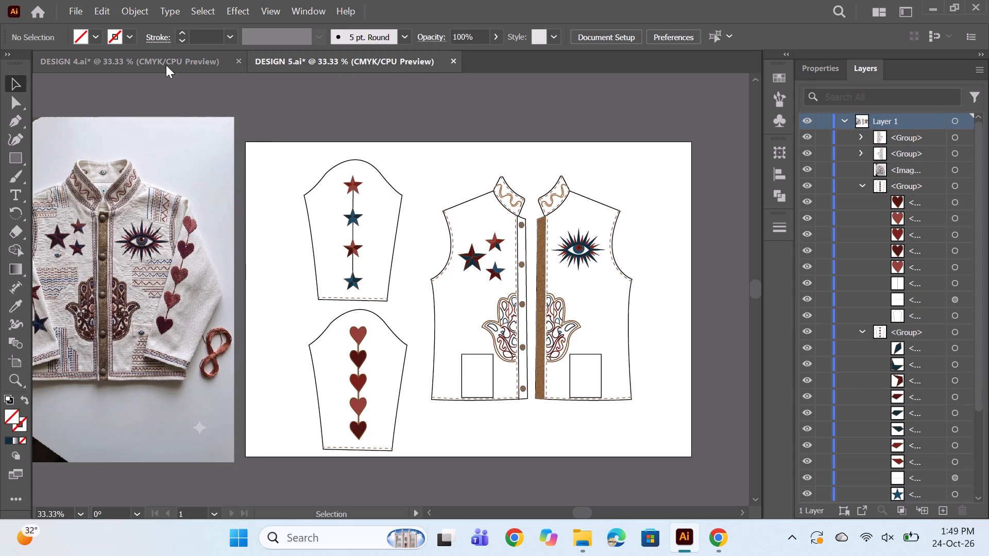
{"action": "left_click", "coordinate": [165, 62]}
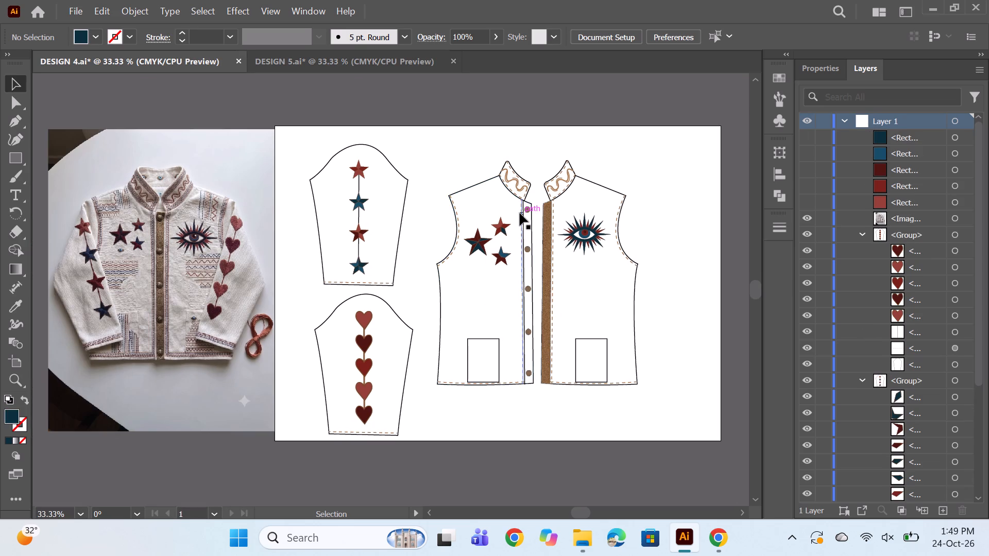
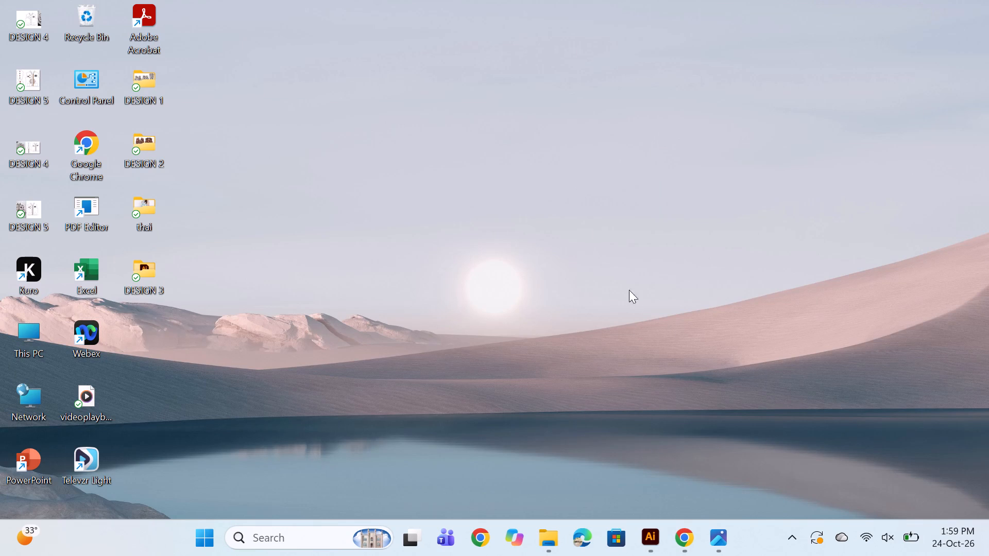
Switch back to Illustrator to view the DESIGN 5 jacket drawing.
{"action": "left_click", "coordinate": [650, 536]}
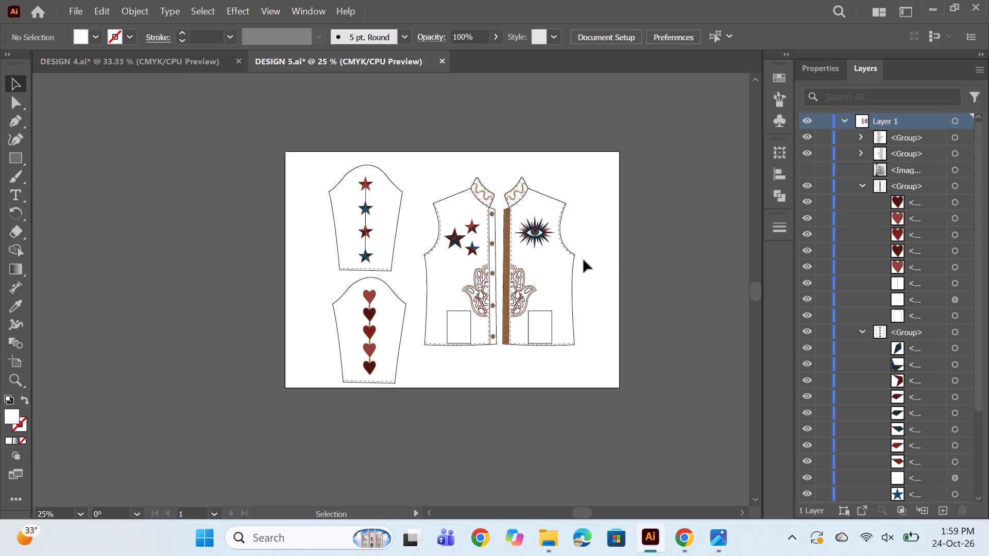
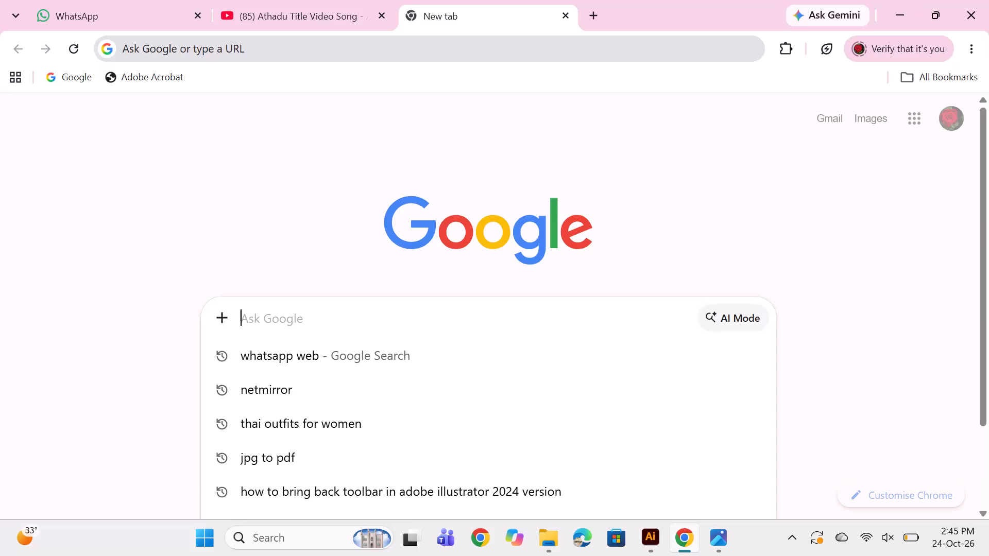
Search Google for pinterest and open the Pinterest website from the results.
{"action": "type", "text": "pinte"}
{"action": "type", "text": "rest"}
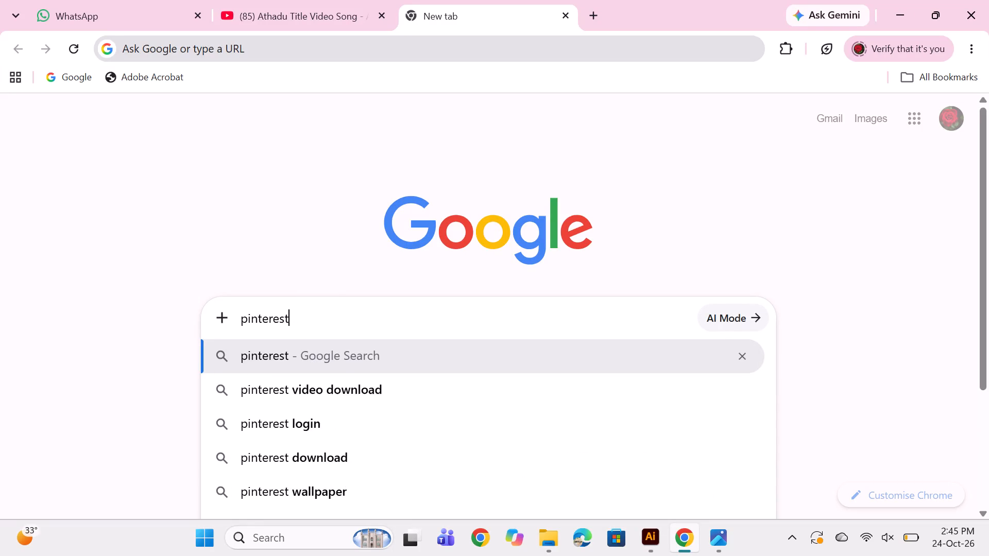
{"action": "key", "text": "Return"}
{"action": "left_click", "coordinate": [125, 257]}
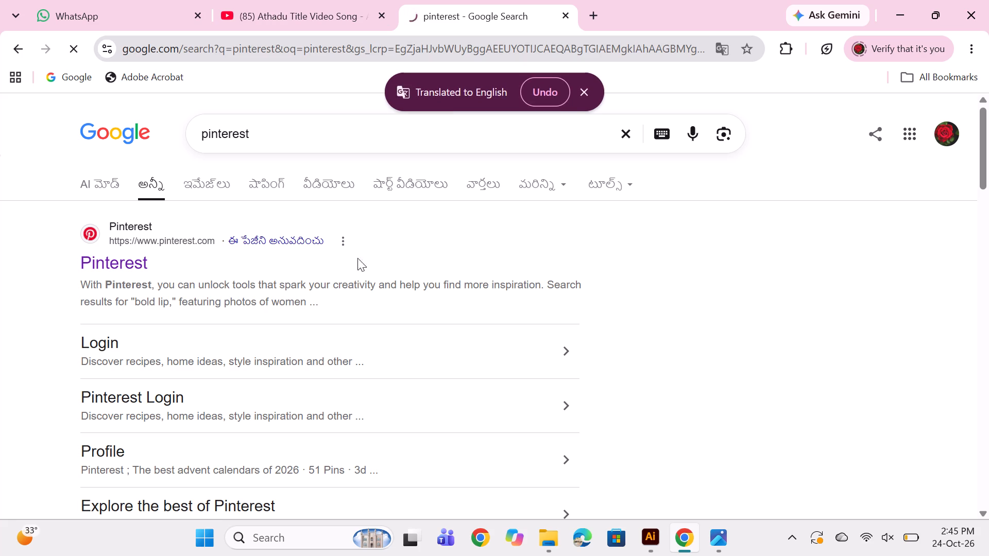
{"action": "left_click", "coordinate": [121, 266]}
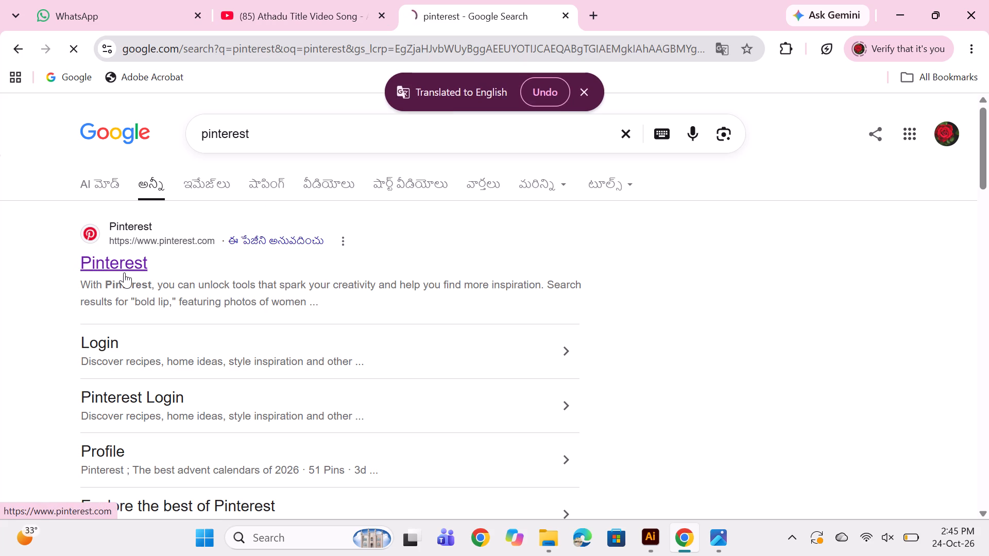
{"action": "left_click", "coordinate": [864, 534]}
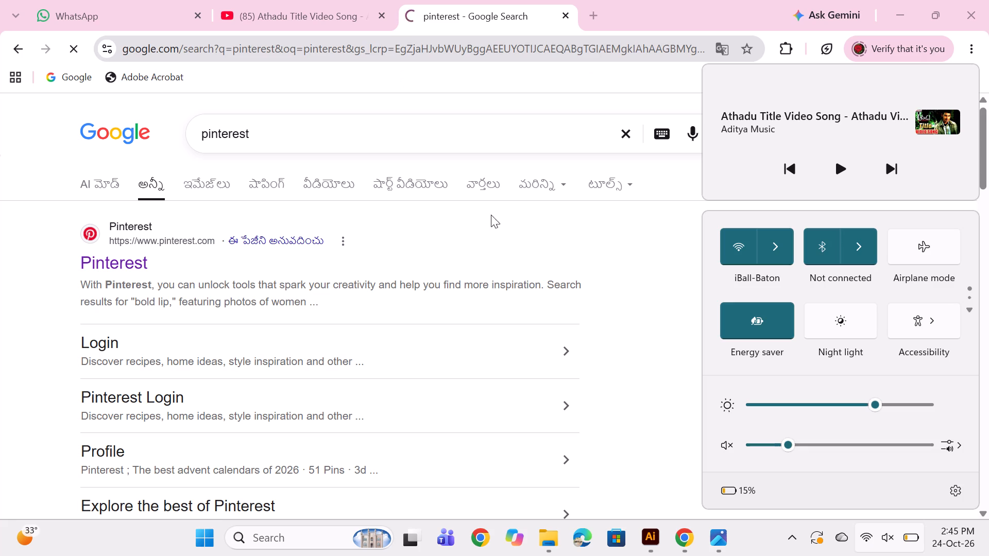
{"action": "double_click", "coordinate": [135, 257]}
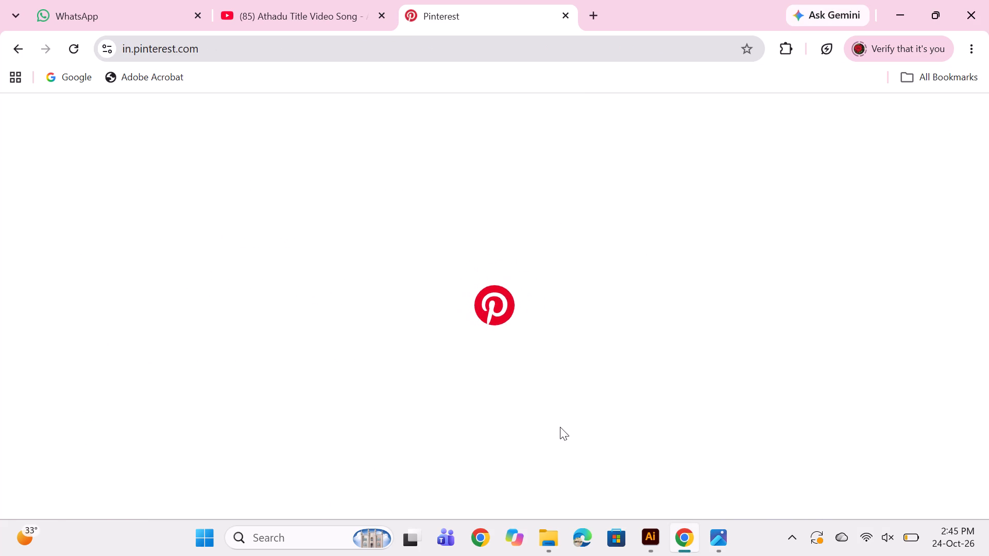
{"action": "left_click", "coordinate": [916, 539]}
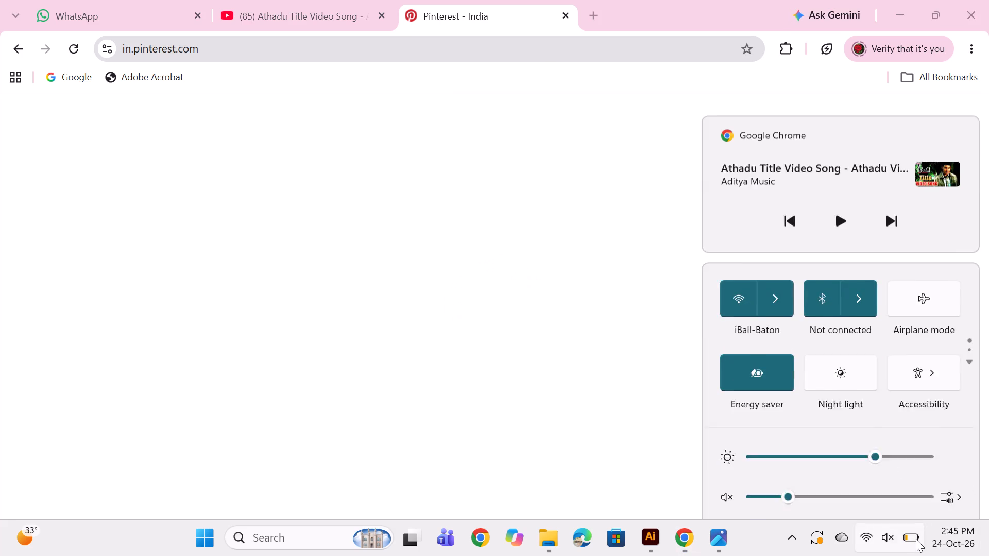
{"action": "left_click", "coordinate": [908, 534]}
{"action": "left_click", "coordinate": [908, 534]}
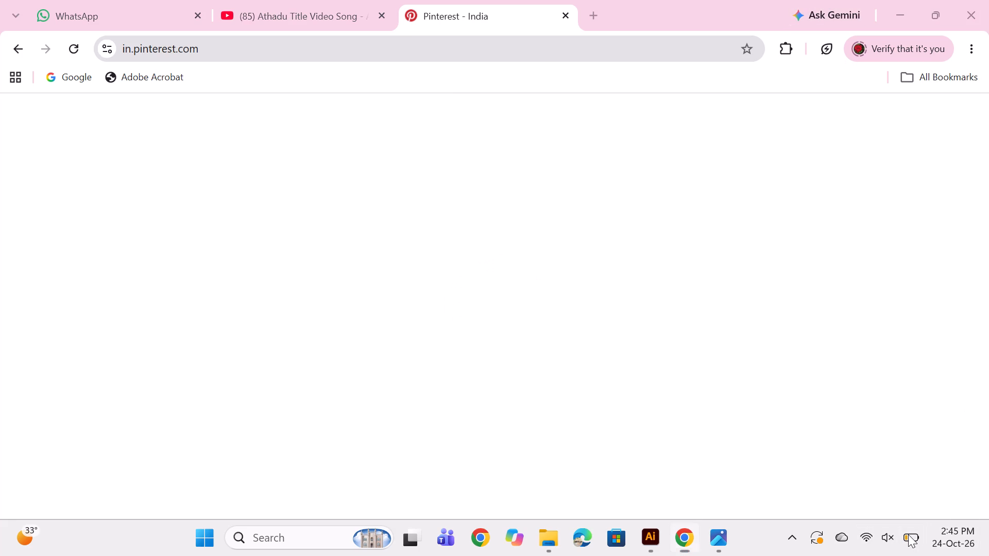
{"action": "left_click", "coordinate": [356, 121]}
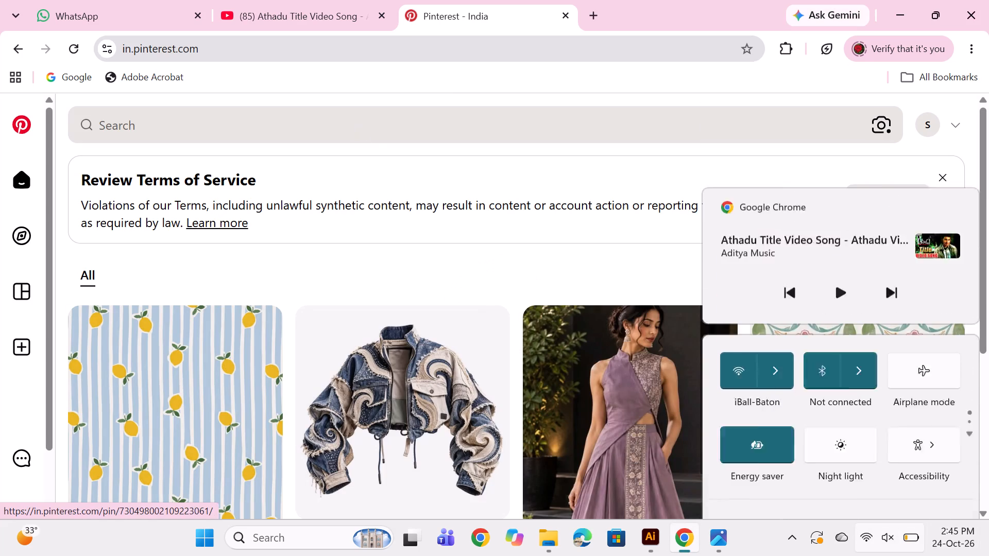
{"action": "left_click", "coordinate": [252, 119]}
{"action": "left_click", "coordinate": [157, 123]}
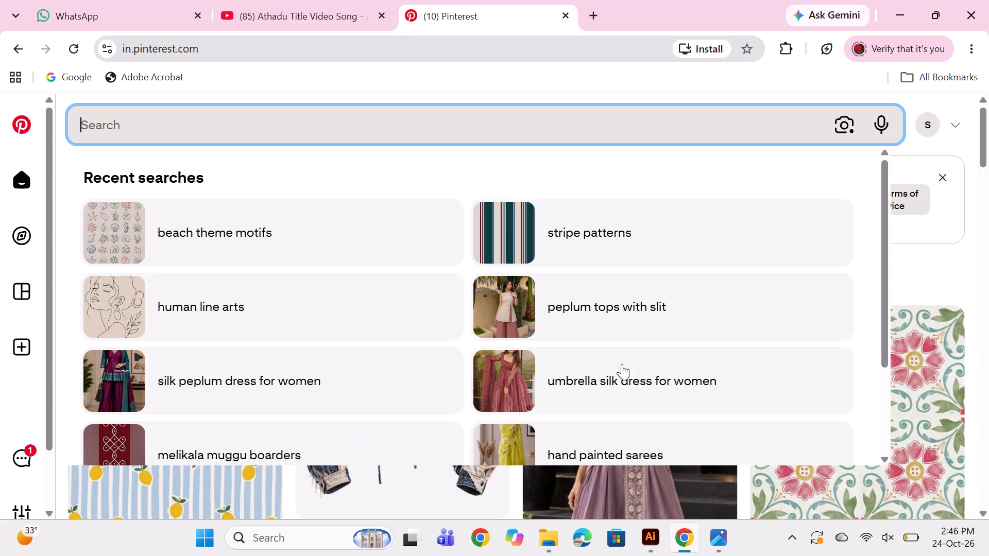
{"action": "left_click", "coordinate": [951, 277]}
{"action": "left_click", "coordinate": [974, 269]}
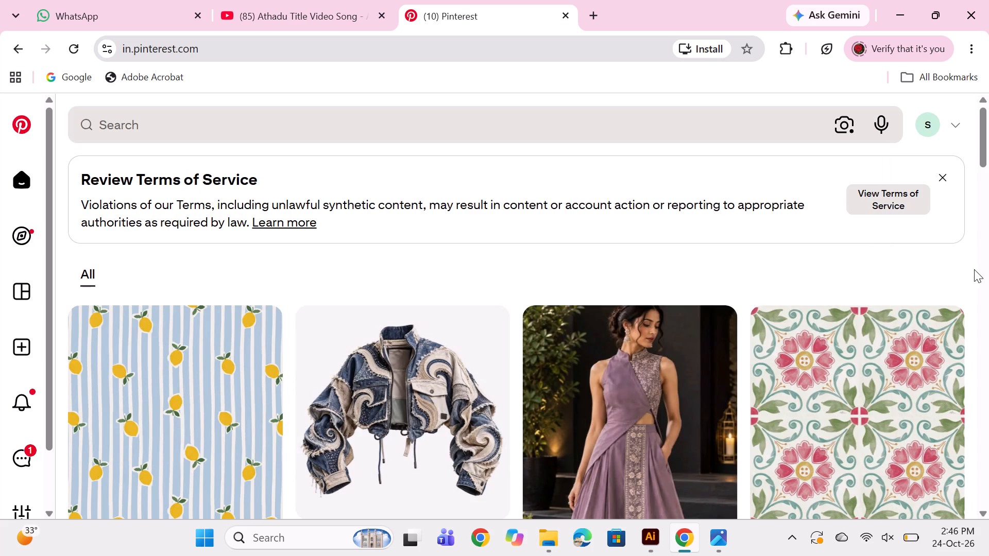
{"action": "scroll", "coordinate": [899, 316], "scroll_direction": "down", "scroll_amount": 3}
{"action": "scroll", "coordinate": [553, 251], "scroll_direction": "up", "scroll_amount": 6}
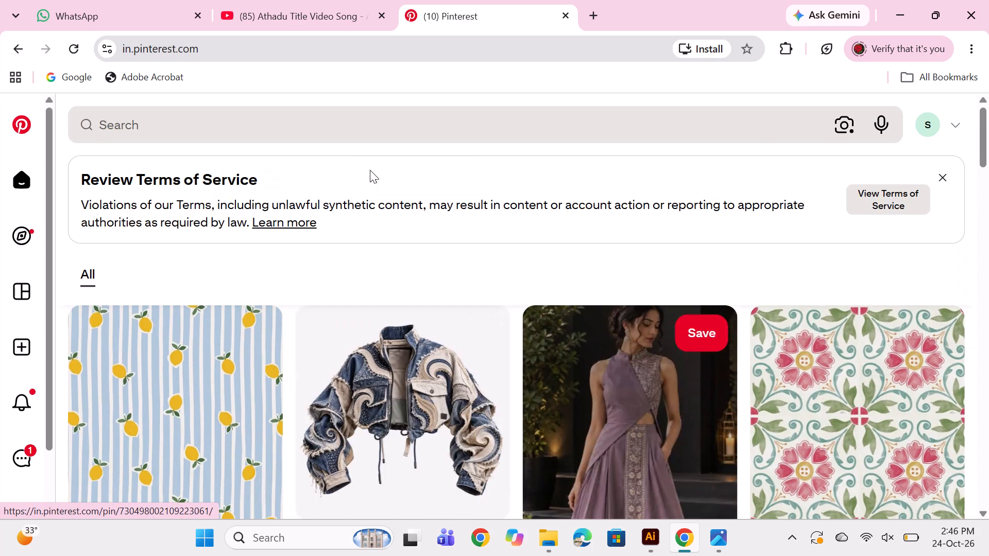
Search Pinterest for "geometric kantha motifs".
{"action": "left_click", "coordinate": [327, 123]}
{"action": "type", "text": "geometric kantha mot"}
{"action": "type", "text": "ifs"}
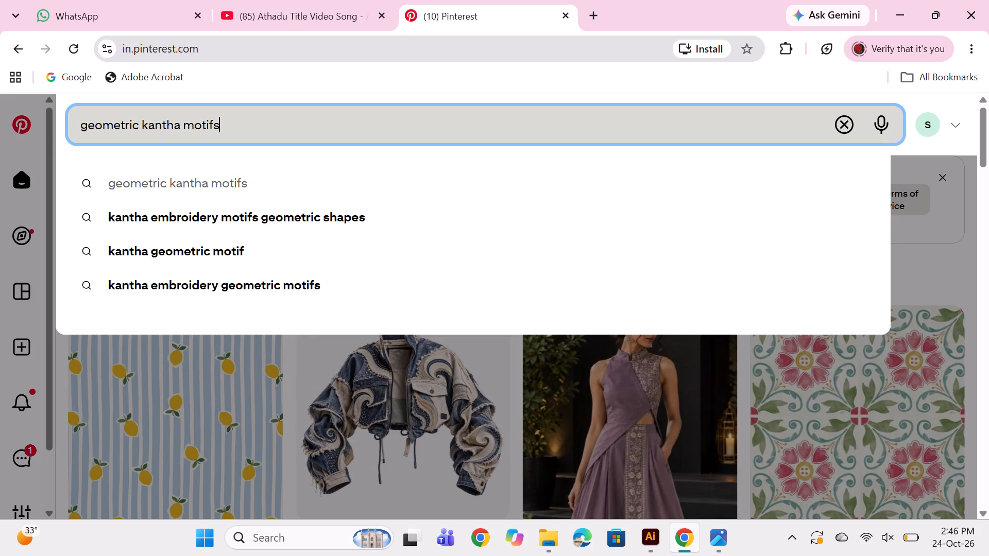
{"action": "key", "text": "Return"}
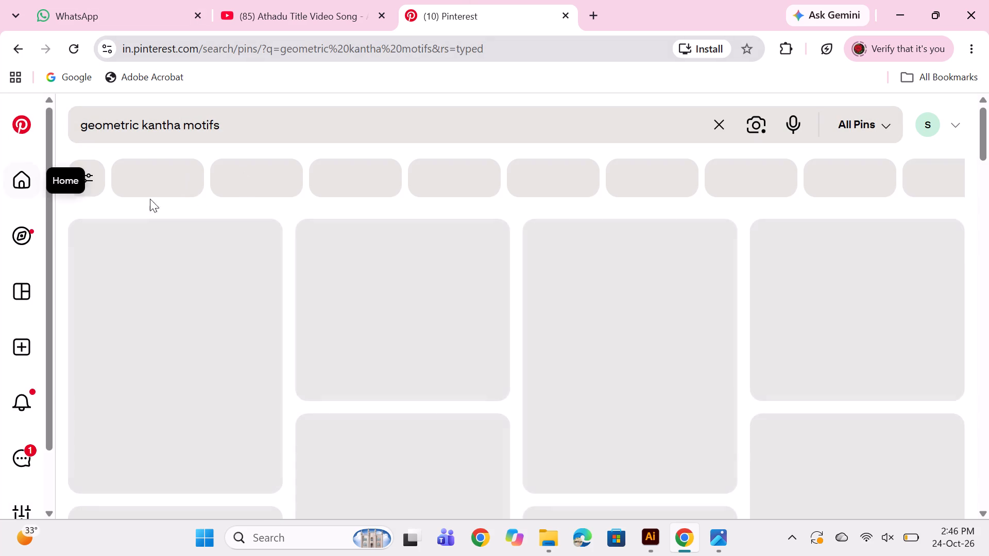
Browse the kantha motif pins for geometric embroidery patterns and borders to use as references.
{"action": "scroll", "coordinate": [318, 252], "scroll_direction": "down", "scroll_amount": 1}
{"action": "scroll", "coordinate": [358, 291], "scroll_direction": "down", "scroll_amount": 3}
{"action": "scroll", "coordinate": [419, 312], "scroll_direction": "up", "scroll_amount": 3}
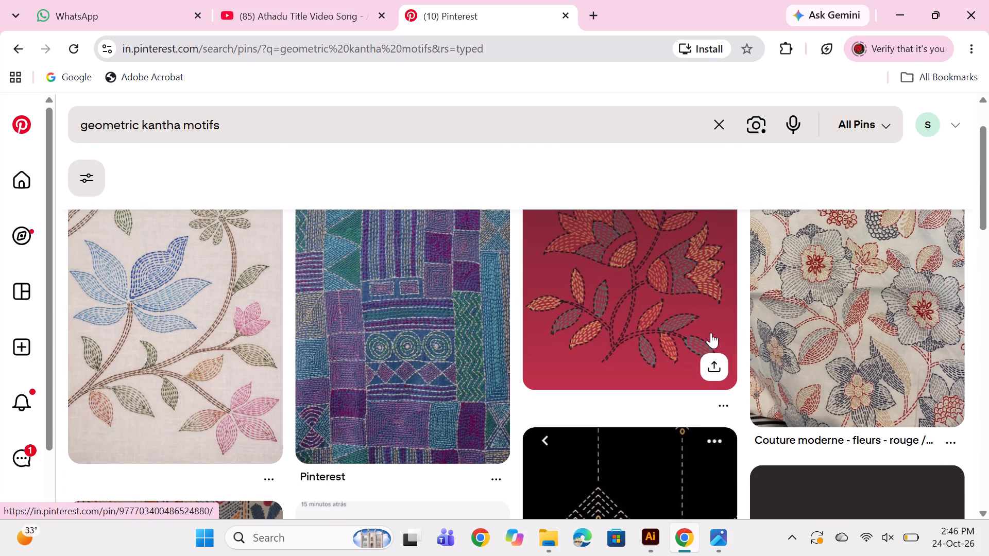
{"action": "scroll", "coordinate": [711, 333], "scroll_direction": "down", "scroll_amount": 4}
{"action": "scroll", "coordinate": [564, 343], "scroll_direction": "down", "scroll_amount": 2}
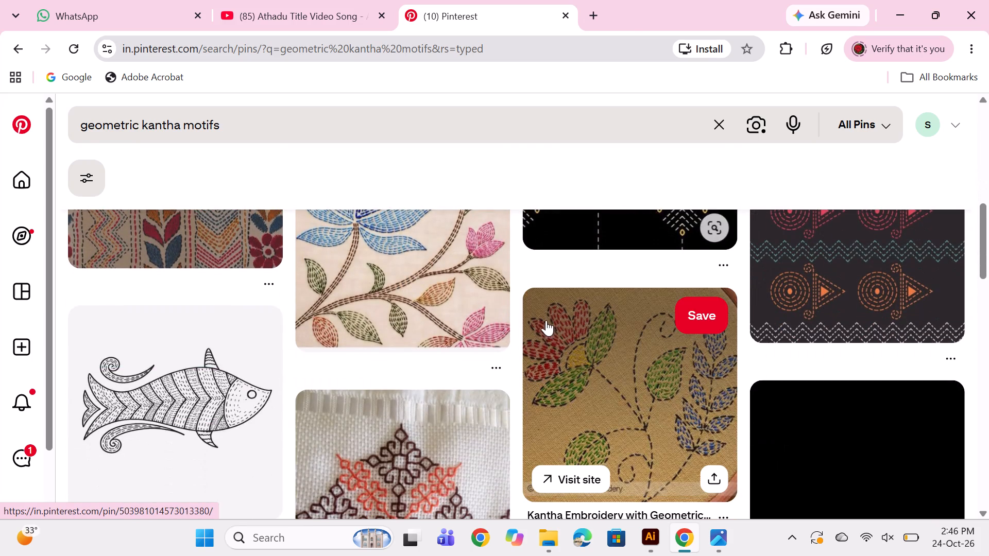
{"action": "scroll", "coordinate": [545, 318], "scroll_direction": "down", "scroll_amount": 5}
{"action": "scroll", "coordinate": [545, 316], "scroll_direction": "up", "scroll_amount": 2}
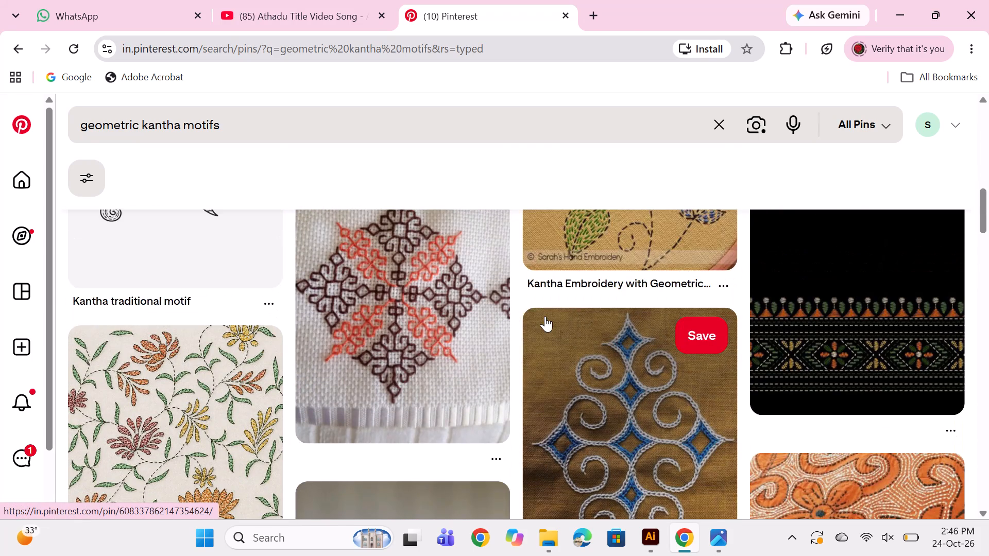
{"action": "scroll", "coordinate": [545, 316], "scroll_direction": "down", "scroll_amount": 8}
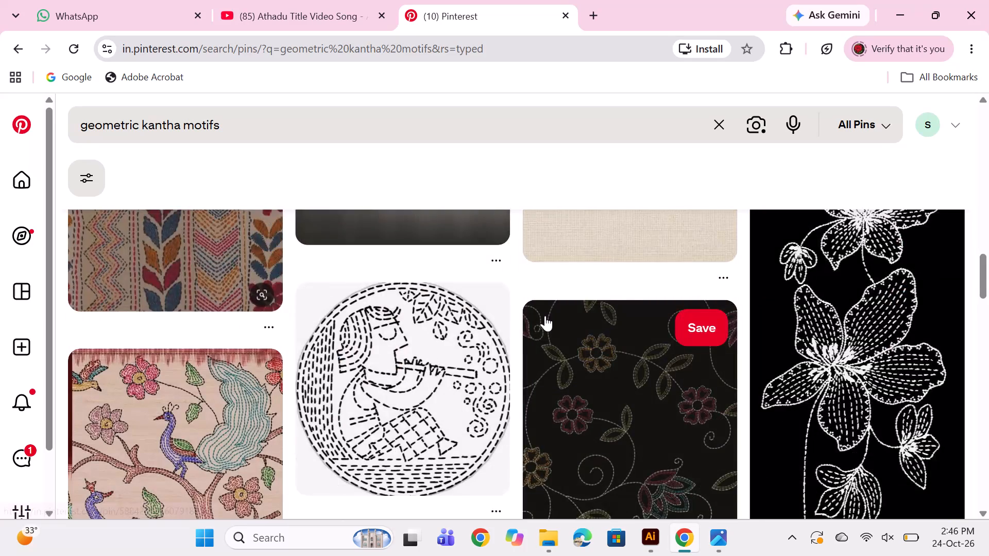
{"action": "scroll", "coordinate": [545, 316], "scroll_direction": "down", "scroll_amount": 1}
{"action": "scroll", "coordinate": [542, 312], "scroll_direction": "up", "scroll_amount": 7}
{"action": "scroll", "coordinate": [688, 329], "scroll_direction": "down", "scroll_amount": 11}
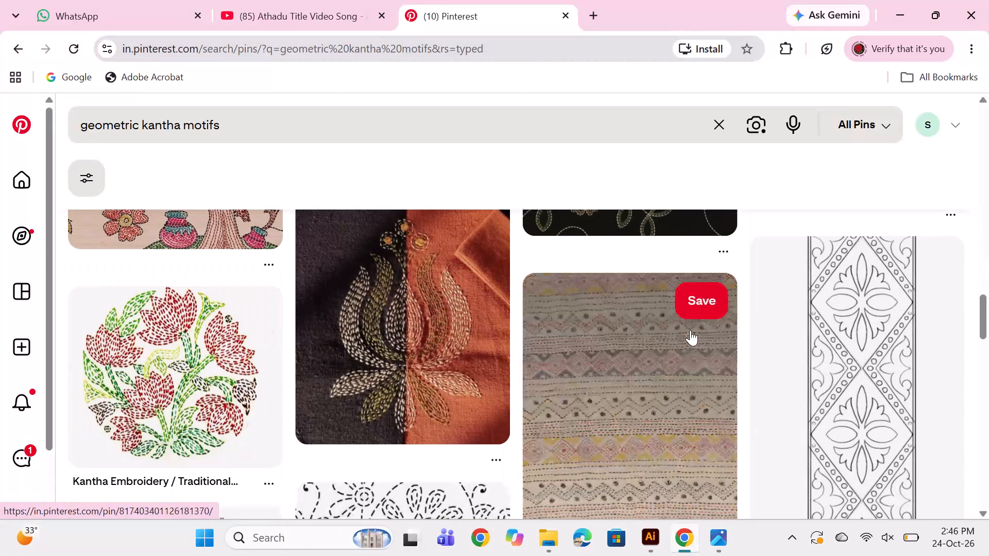
{"action": "scroll", "coordinate": [677, 330], "scroll_direction": "down", "scroll_amount": 3}
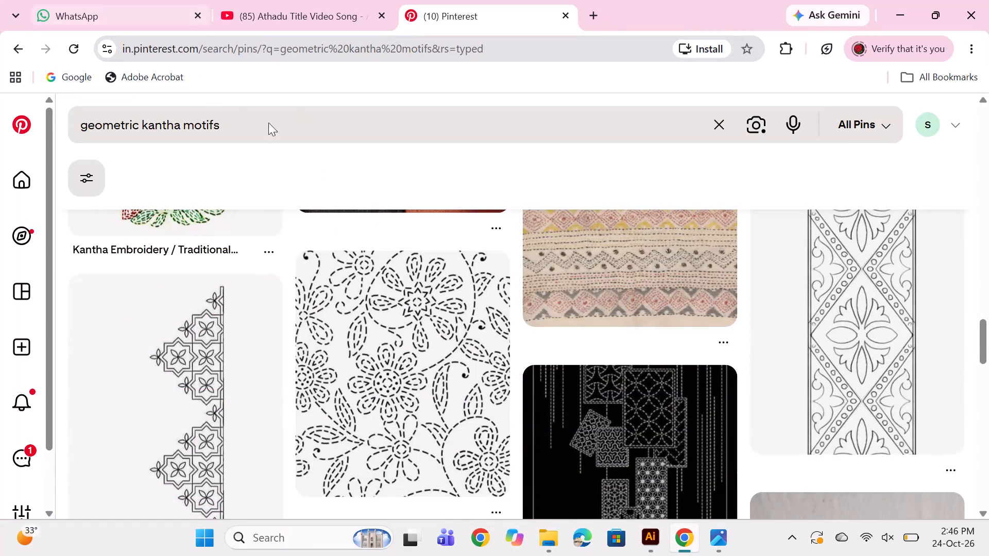
Replace the Pinterest search with "hornous eye motifs" and run it.
{"action": "left_click_drag", "start_coordinate": [285, 128], "coordinate": [44, 145]}
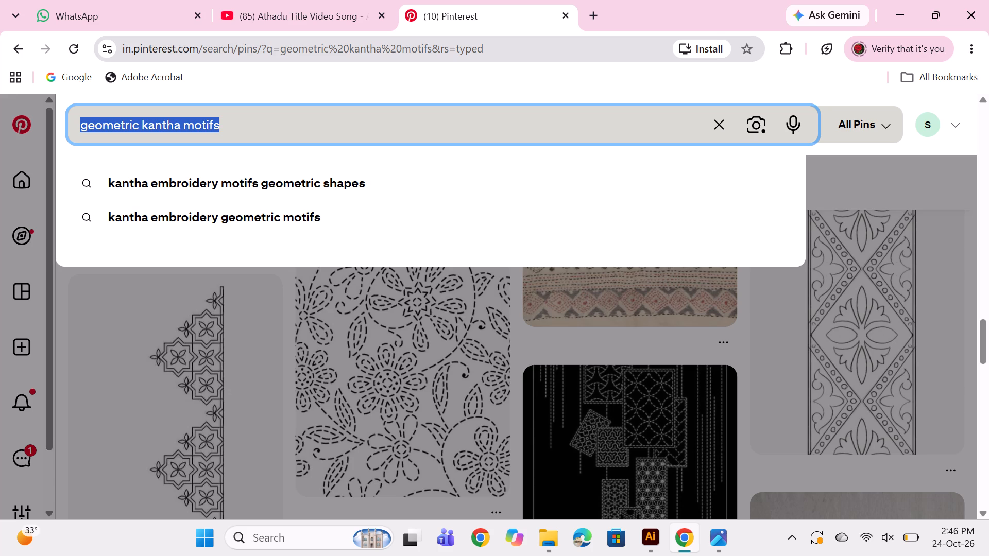
{"action": "type", "text": "hon"}
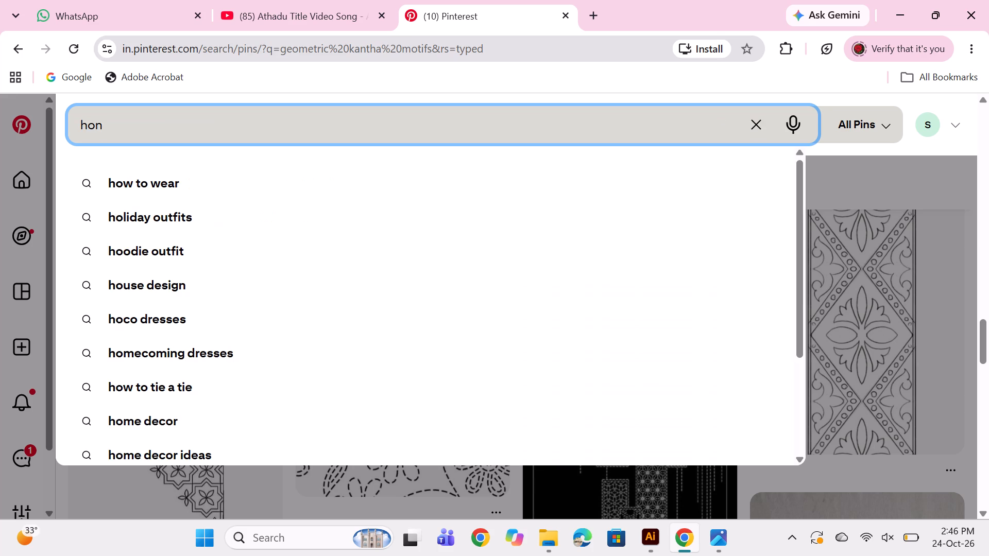
{"action": "key", "text": "BackSpace"}
{"action": "type", "text": "rnous eye motifs"}
{"action": "key", "text": "Return"}
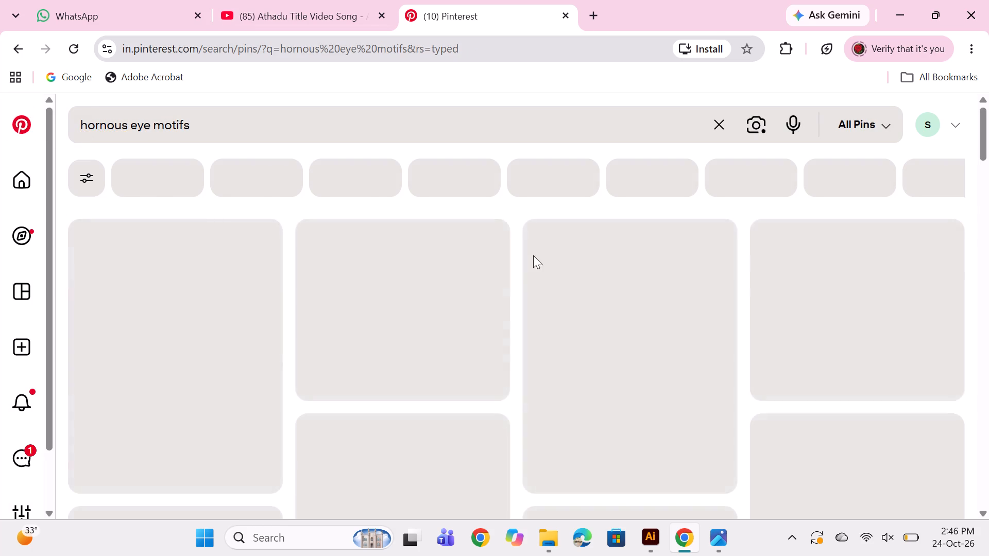
Browse the Pinterest results for eye motifs to find evil-eye and Eye of Horus designs usable as embroidery references.
{"action": "scroll", "coordinate": [471, 248], "scroll_direction": "down", "scroll_amount": 1}
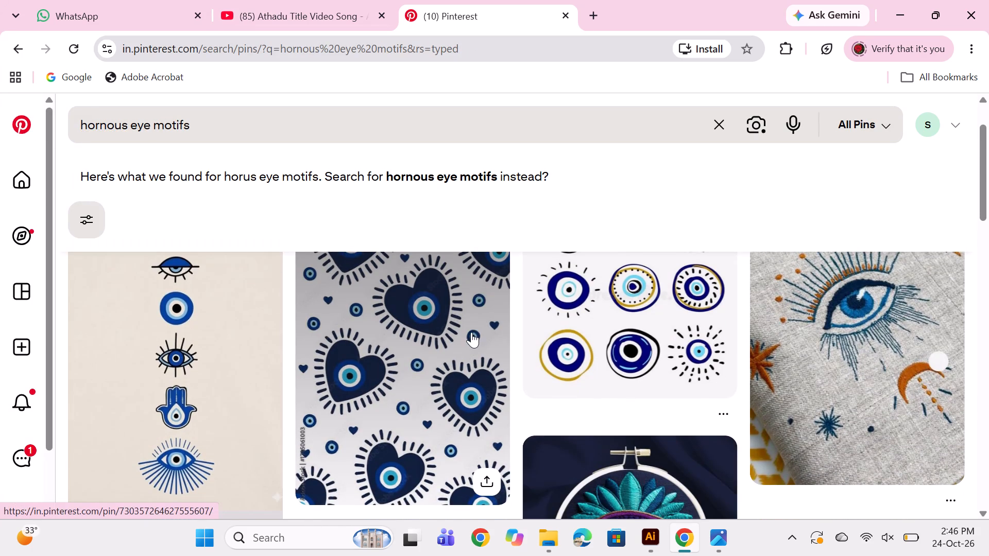
{"action": "scroll", "coordinate": [470, 336], "scroll_direction": "up", "scroll_amount": 5}
{"action": "scroll", "coordinate": [619, 269], "scroll_direction": "down", "scroll_amount": 7}
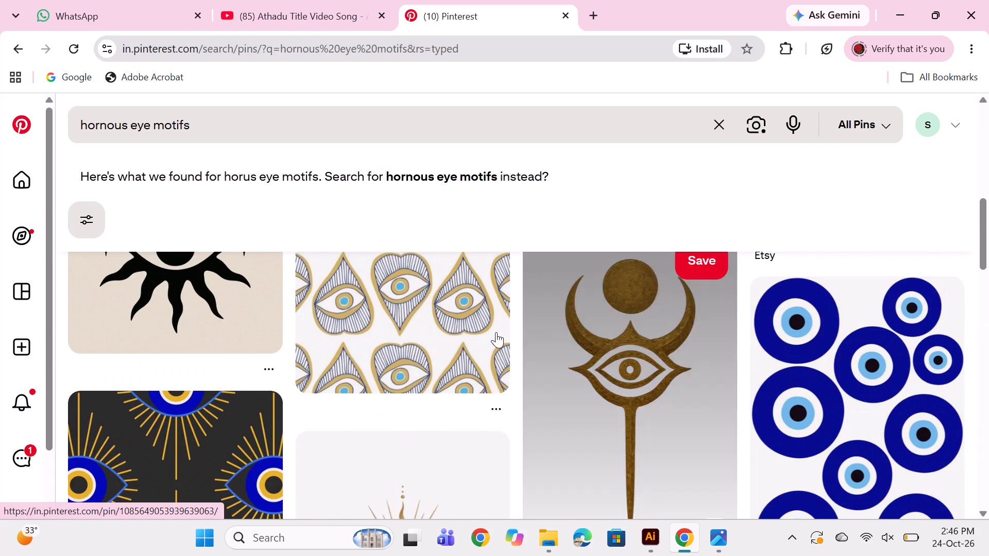
{"action": "scroll", "coordinate": [496, 333], "scroll_direction": "up", "scroll_amount": 2}
{"action": "scroll", "coordinate": [763, 333], "scroll_direction": "down", "scroll_amount": 4}
{"action": "scroll", "coordinate": [564, 345], "scroll_direction": "down", "scroll_amount": 1}
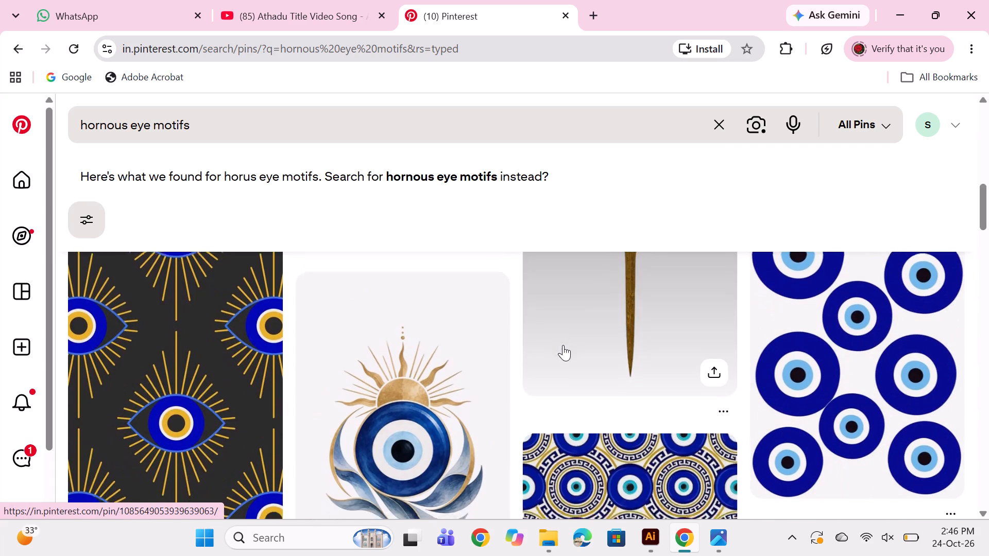
{"action": "scroll", "coordinate": [431, 357], "scroll_direction": "down", "scroll_amount": 3}
{"action": "scroll", "coordinate": [606, 332], "scroll_direction": "down", "scroll_amount": 4}
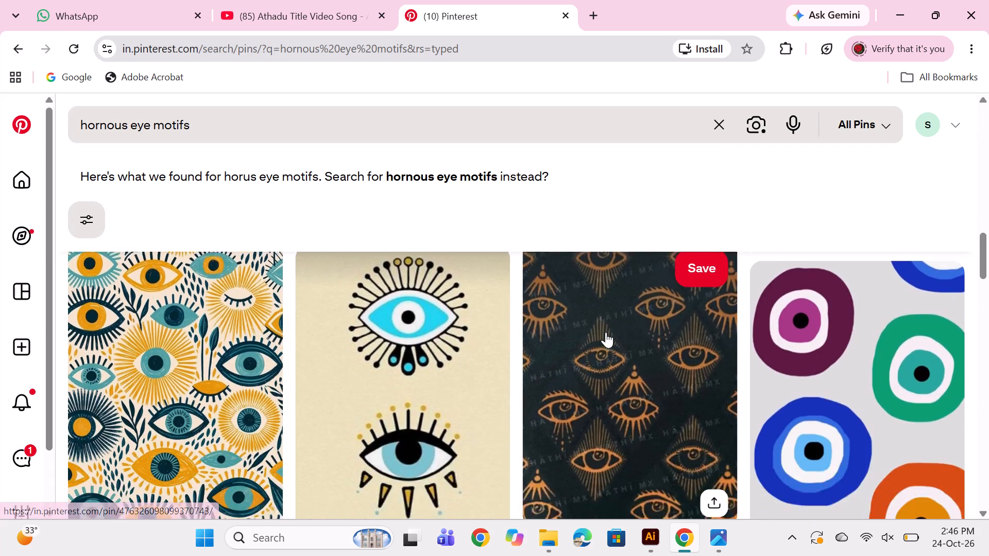
{"action": "scroll", "coordinate": [606, 332], "scroll_direction": "down", "scroll_amount": 7}
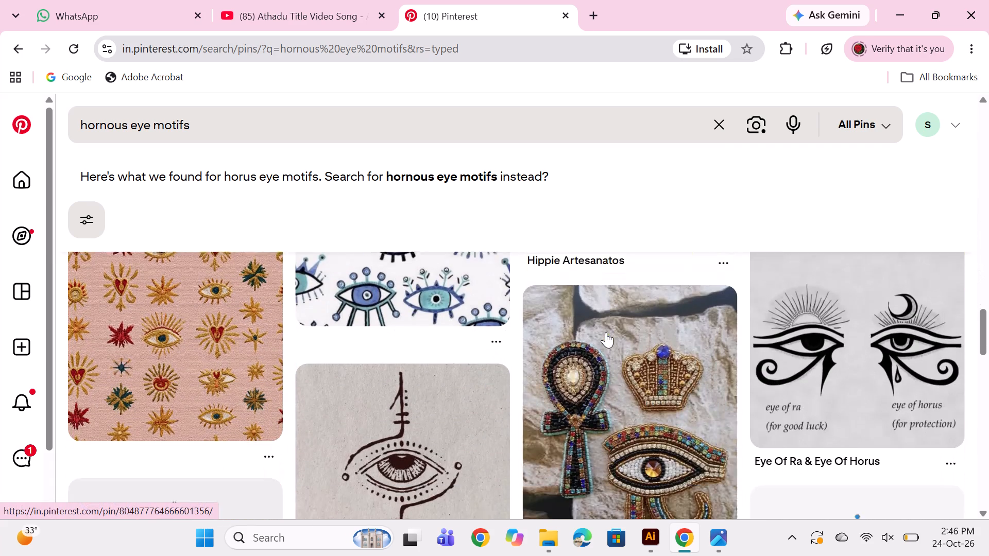
{"action": "scroll", "coordinate": [606, 332], "scroll_direction": "down", "scroll_amount": 15}
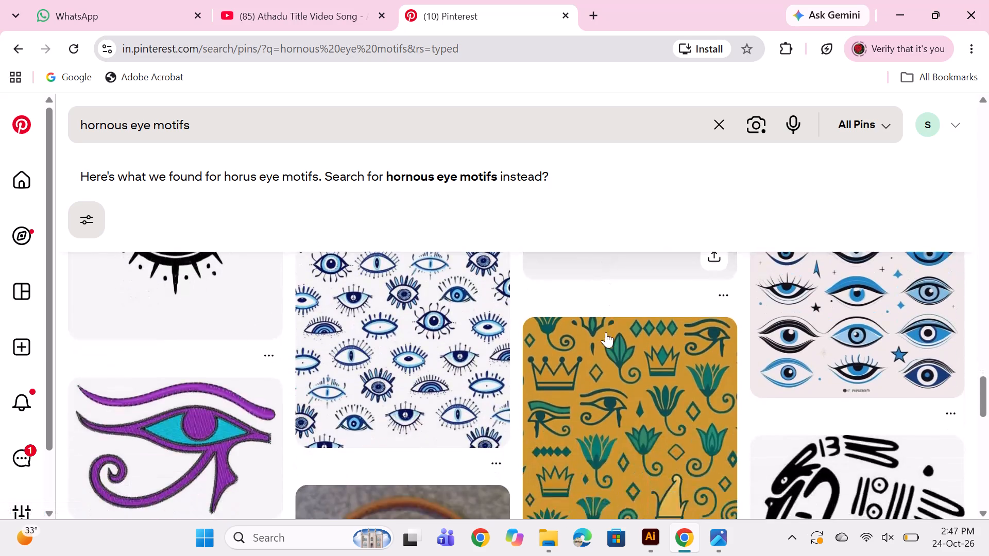
{"action": "scroll", "coordinate": [606, 332], "scroll_direction": "down", "scroll_amount": 3}
{"action": "scroll", "coordinate": [606, 332], "scroll_direction": "up", "scroll_amount": 3}
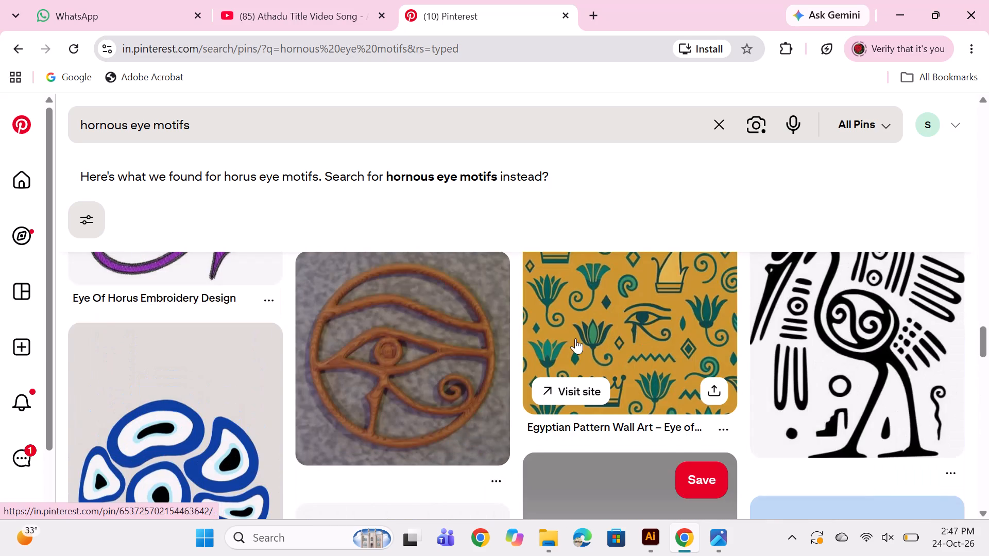
{"action": "scroll", "coordinate": [459, 354], "scroll_direction": "down", "scroll_amount": 8}
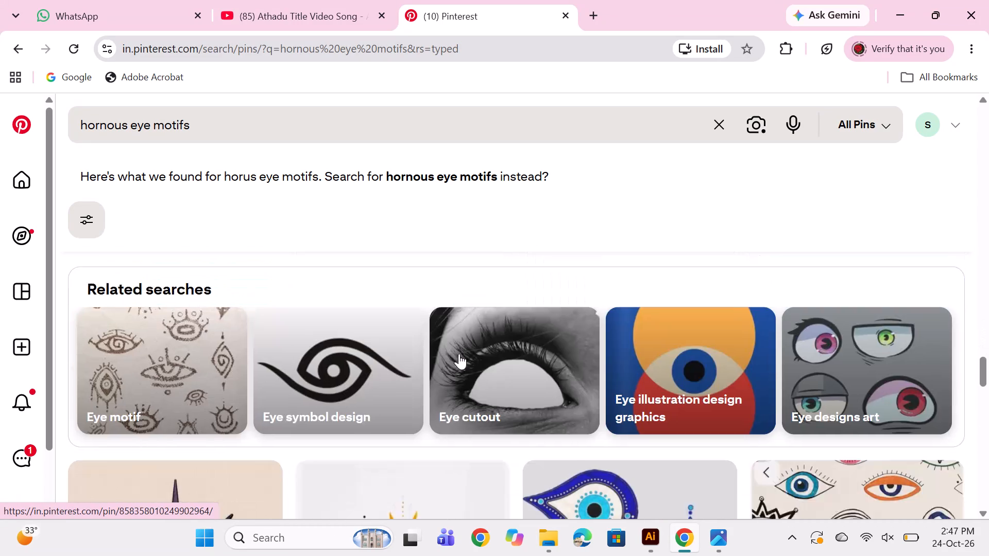
{"action": "scroll", "coordinate": [459, 354], "scroll_direction": "up", "scroll_amount": 5}
{"action": "scroll", "coordinate": [459, 354], "scroll_direction": "down", "scroll_amount": 10}
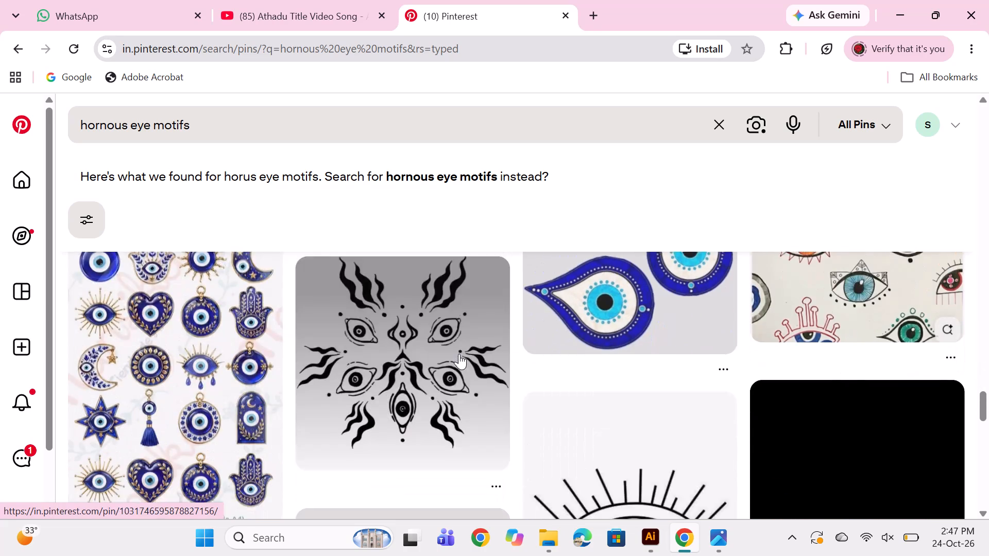
{"action": "scroll", "coordinate": [459, 354], "scroll_direction": "down", "scroll_amount": 7}
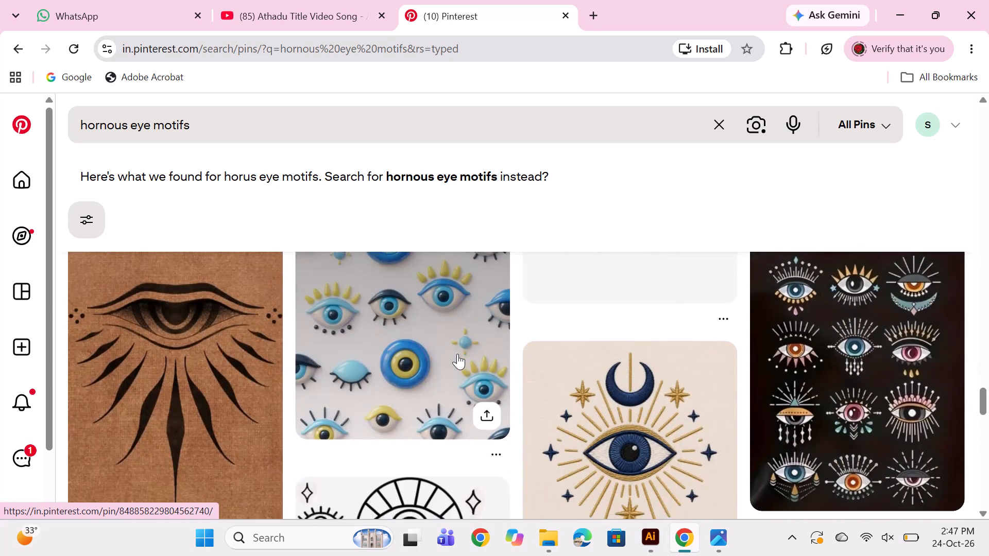
{"action": "scroll", "coordinate": [457, 354], "scroll_direction": "down", "scroll_amount": 5}
{"action": "scroll", "coordinate": [700, 346], "scroll_direction": "up", "scroll_amount": 7}
{"action": "scroll", "coordinate": [727, 346], "scroll_direction": "down", "scroll_amount": 1}
{"action": "scroll", "coordinate": [763, 344], "scroll_direction": "up", "scroll_amount": 3}
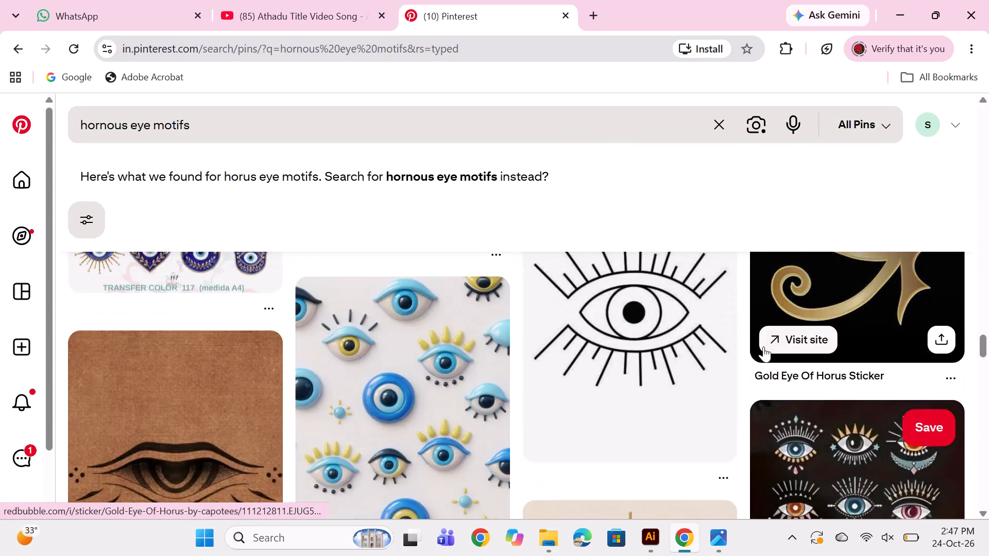
{"action": "scroll", "coordinate": [763, 346], "scroll_direction": "up", "scroll_amount": 4}
{"action": "scroll", "coordinate": [763, 346], "scroll_direction": "down", "scroll_amount": 11}
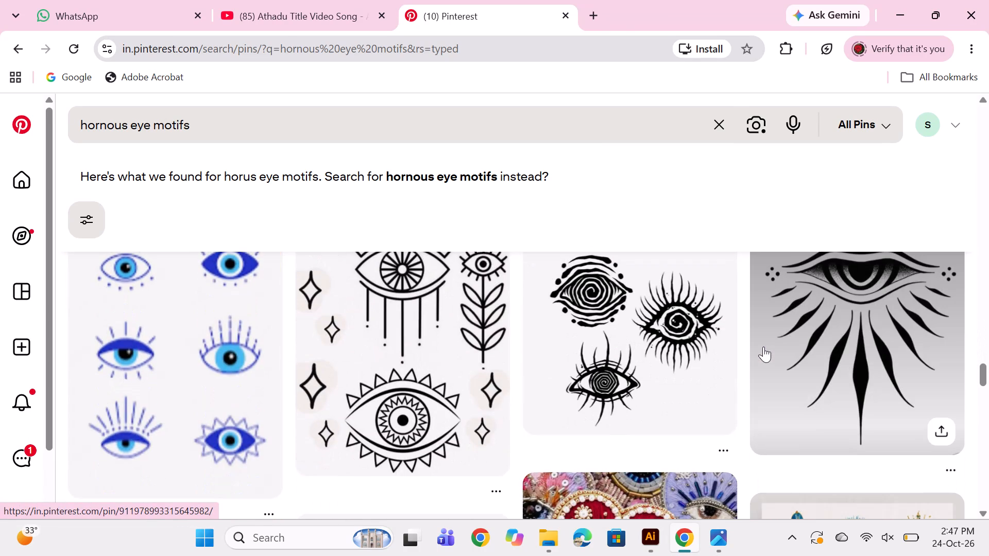
{"action": "scroll", "coordinate": [747, 338], "scroll_direction": "down", "scroll_amount": 6}
{"action": "scroll", "coordinate": [367, 400], "scroll_direction": "up", "scroll_amount": 20}
{"action": "scroll", "coordinate": [367, 400], "scroll_direction": "up", "scroll_amount": 1}
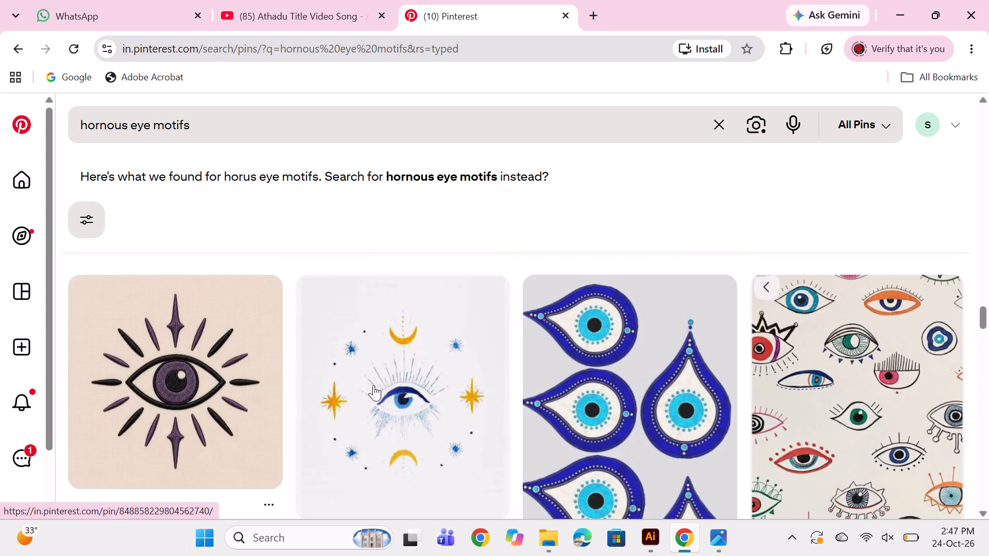
{"action": "scroll", "coordinate": [373, 385], "scroll_direction": "up", "scroll_amount": 3}
{"action": "scroll", "coordinate": [373, 385], "scroll_direction": "down", "scroll_amount": 1}
{"action": "scroll", "coordinate": [373, 385], "scroll_direction": "up", "scroll_amount": 19}
{"action": "scroll", "coordinate": [373, 385], "scroll_direction": "down", "scroll_amount": 1}
{"action": "scroll", "coordinate": [373, 385], "scroll_direction": "up", "scroll_amount": 15}
{"action": "scroll", "coordinate": [373, 385], "scroll_direction": "down", "scroll_amount": 1}
{"action": "scroll", "coordinate": [373, 385], "scroll_direction": "up", "scroll_amount": 12}
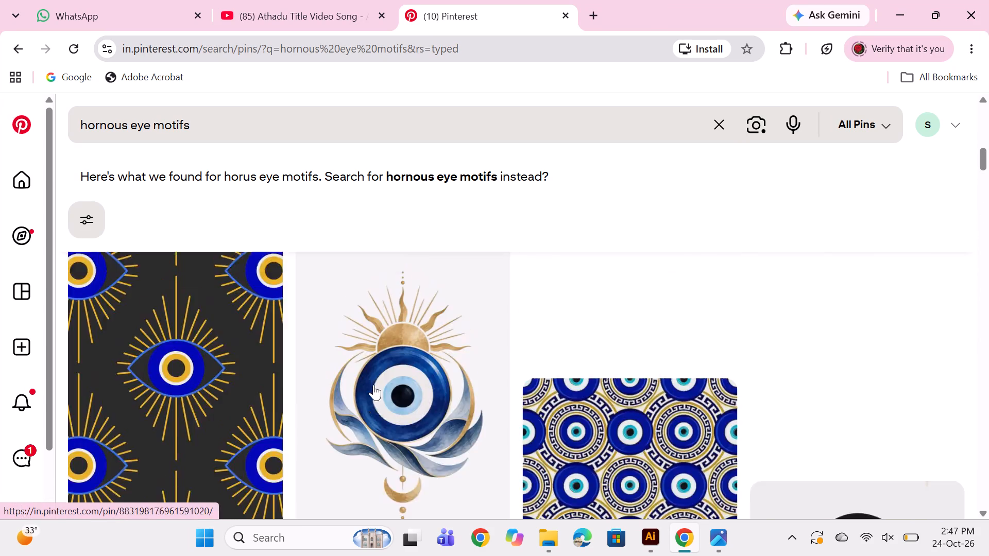
{"action": "scroll", "coordinate": [373, 385], "scroll_direction": "up", "scroll_amount": 7}
{"action": "scroll", "coordinate": [373, 385], "scroll_direction": "down", "scroll_amount": 1}
{"action": "scroll", "coordinate": [373, 385], "scroll_direction": "up", "scroll_amount": 1}
Open the pin of navy hearts with evil eyes and look through its related pins for similar patterns.
{"action": "left_click", "coordinate": [376, 383]}
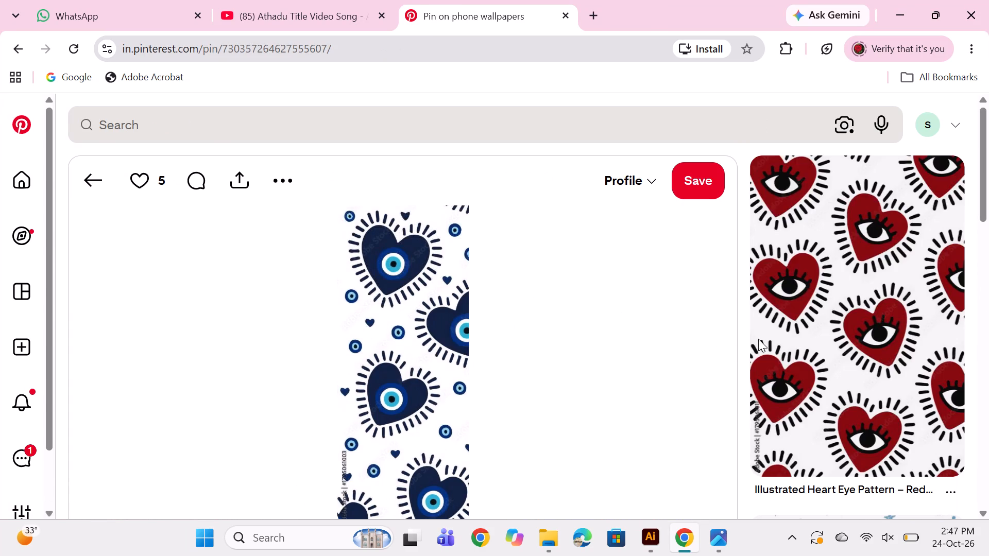
{"action": "scroll", "coordinate": [804, 334], "scroll_direction": "down", "scroll_amount": 5}
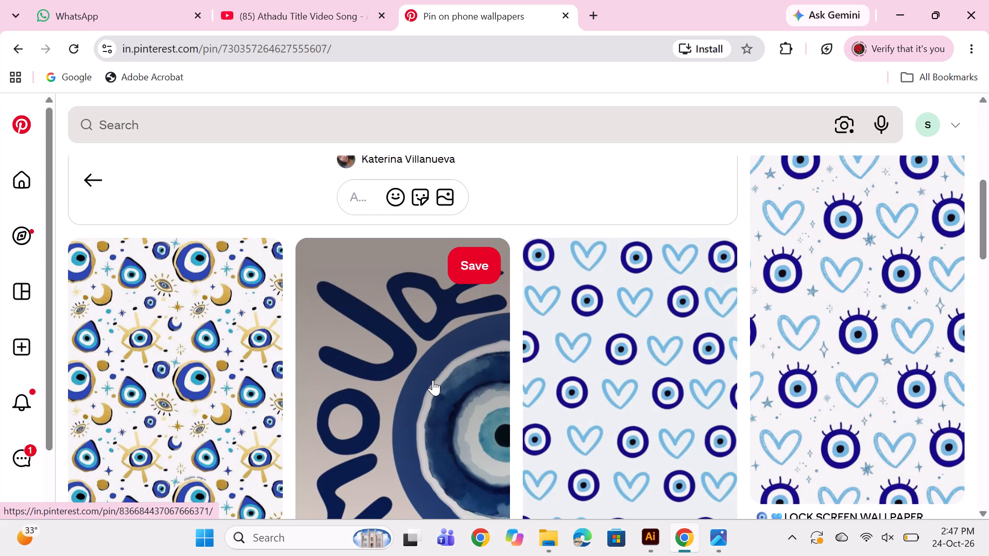
{"action": "scroll", "coordinate": [433, 380], "scroll_direction": "down", "scroll_amount": 5}
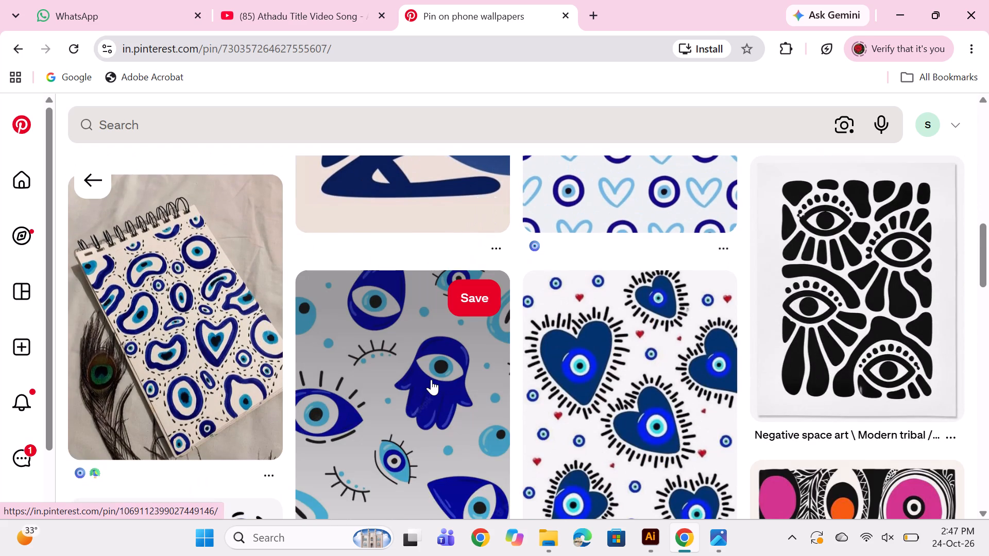
{"action": "scroll", "coordinate": [431, 379], "scroll_direction": "up", "scroll_amount": 15}
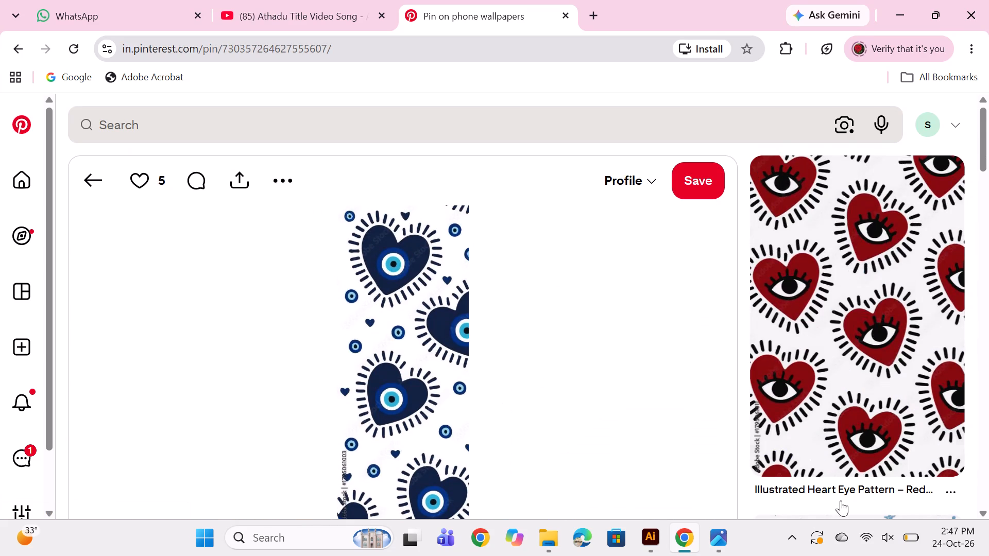
Switch to Illustrator and bring the heart sleeve and front pockets of DESIGN 5 into close view.
{"action": "left_click", "coordinate": [655, 541]}
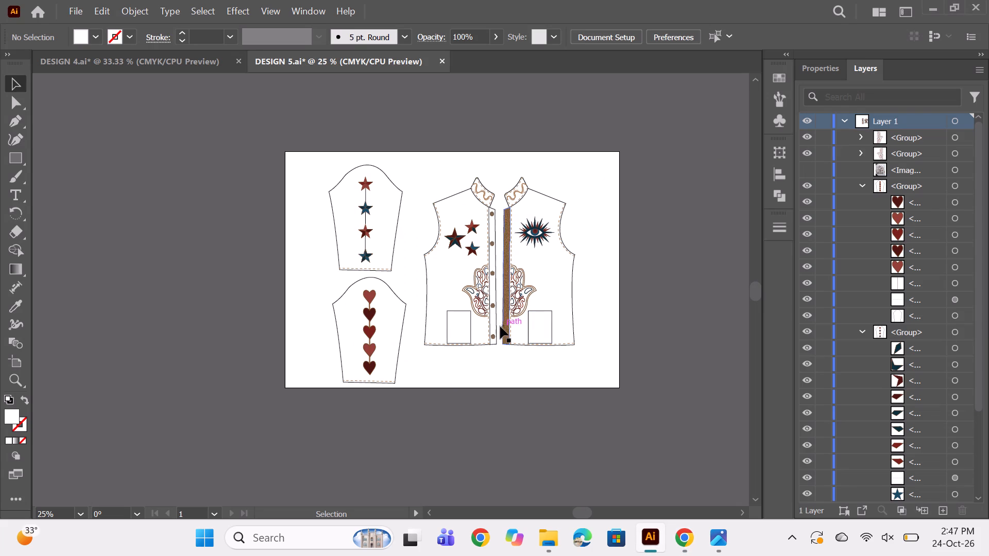
{"action": "scroll", "coordinate": [496, 323], "scroll_direction": "up", "scroll_amount": 3, "text": "alt"}
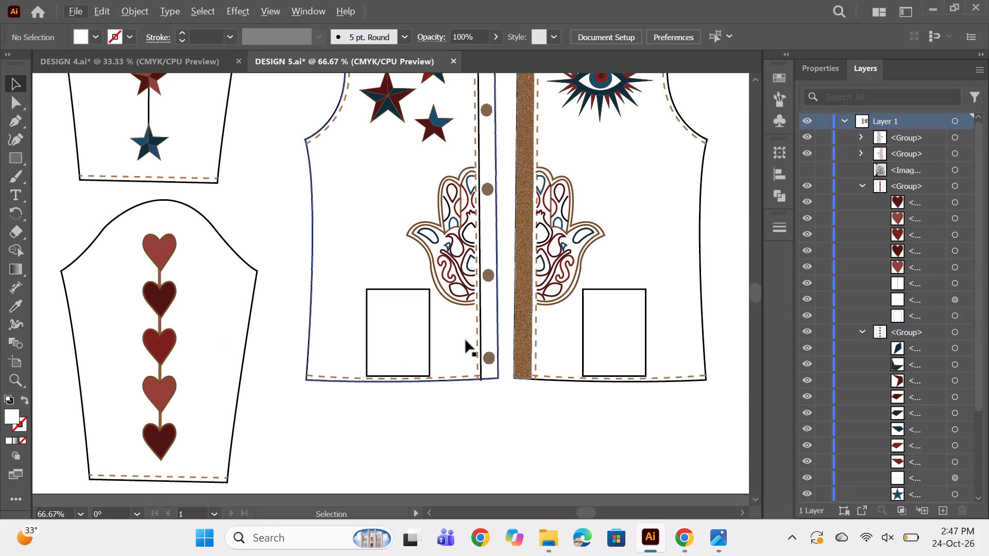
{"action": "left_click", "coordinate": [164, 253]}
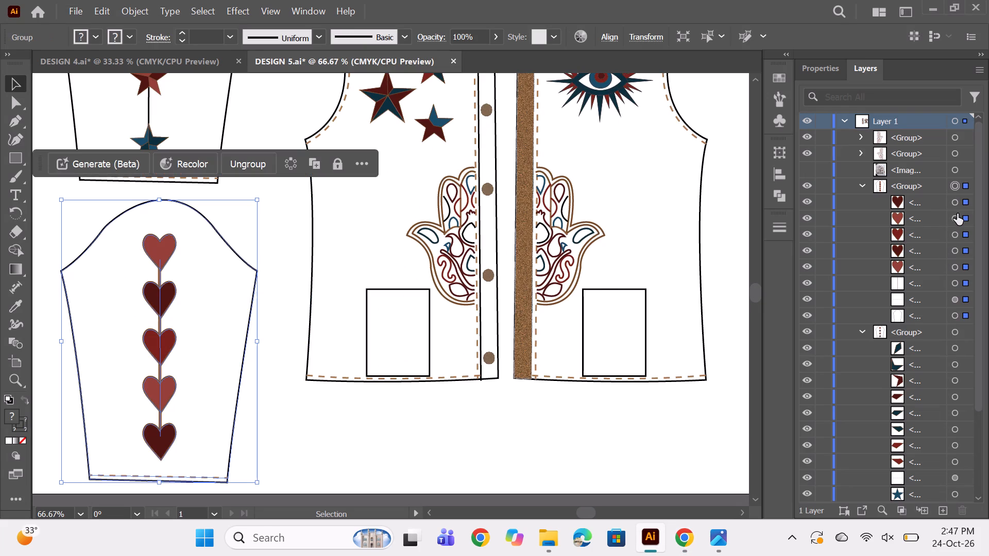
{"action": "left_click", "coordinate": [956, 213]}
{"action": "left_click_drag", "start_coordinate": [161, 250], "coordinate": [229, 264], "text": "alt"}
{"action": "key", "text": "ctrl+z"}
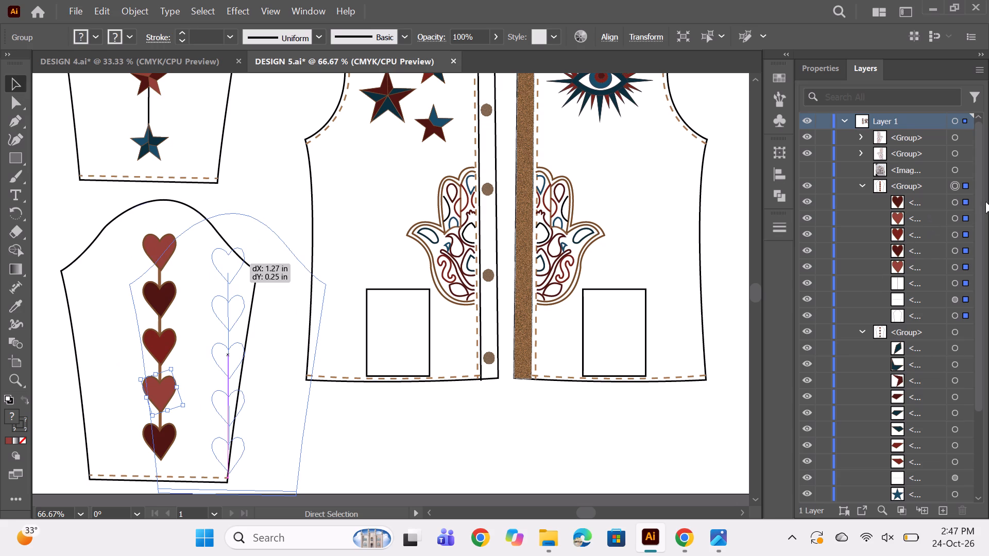
Duplicate the fourth heart from the top of the sleeve into the pocket on the front panel with the stars.
{"action": "left_click", "coordinate": [955, 204]}
{"action": "left_click", "coordinate": [954, 214]}
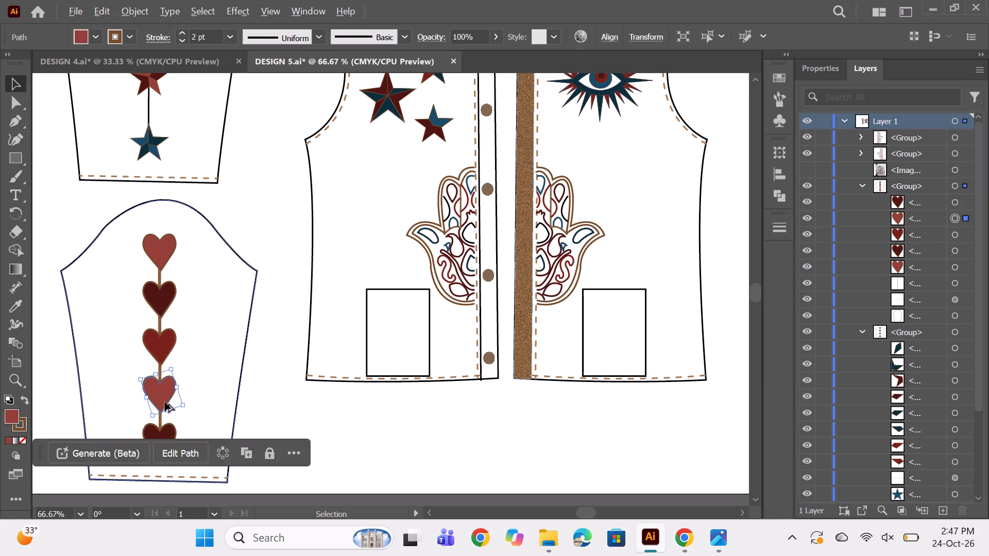
{"action": "left_click_drag", "start_coordinate": [163, 398], "coordinate": [407, 340], "text": "alt"}
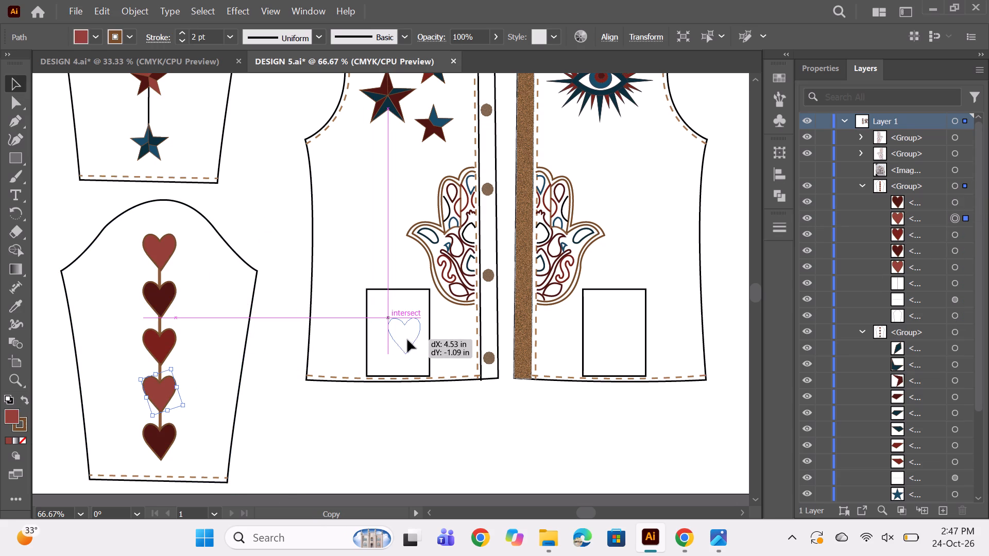
Move the copied heart's path out of the sleeve group to the top of Layer 1.
{"action": "left_click_drag", "start_coordinate": [914, 216], "coordinate": [905, 168]}
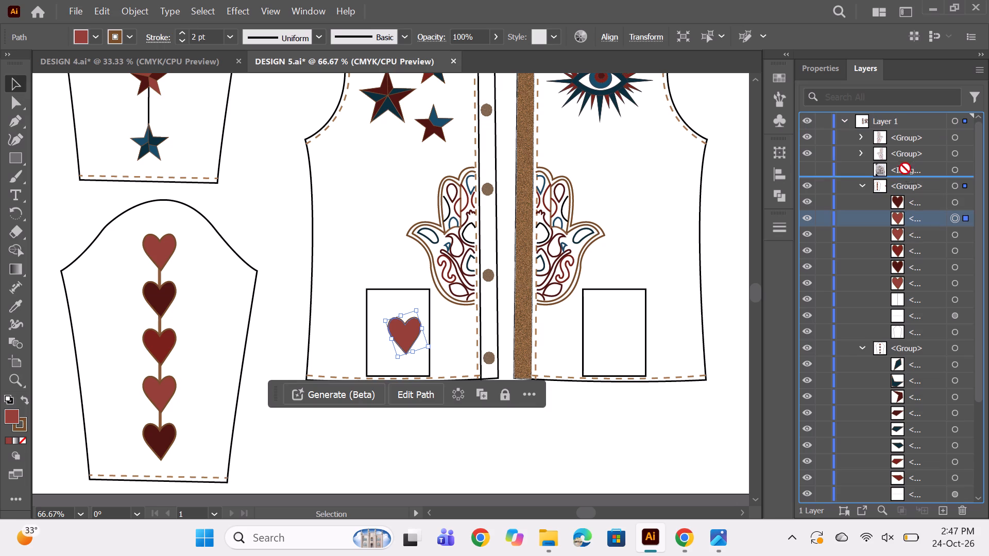
{"action": "left_click_drag", "start_coordinate": [905, 168], "coordinate": [897, 115]}
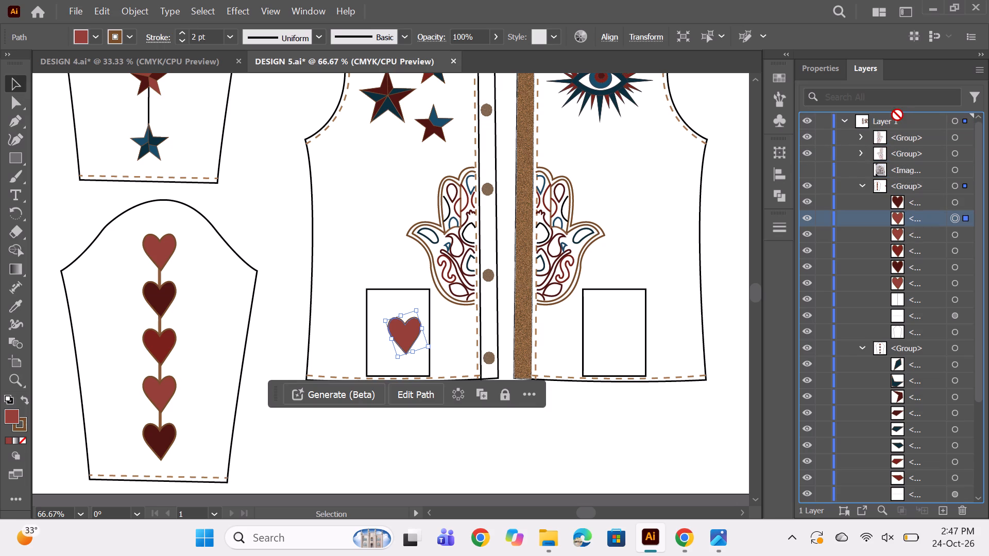
{"action": "left_click_drag", "start_coordinate": [897, 115], "coordinate": [885, 130]}
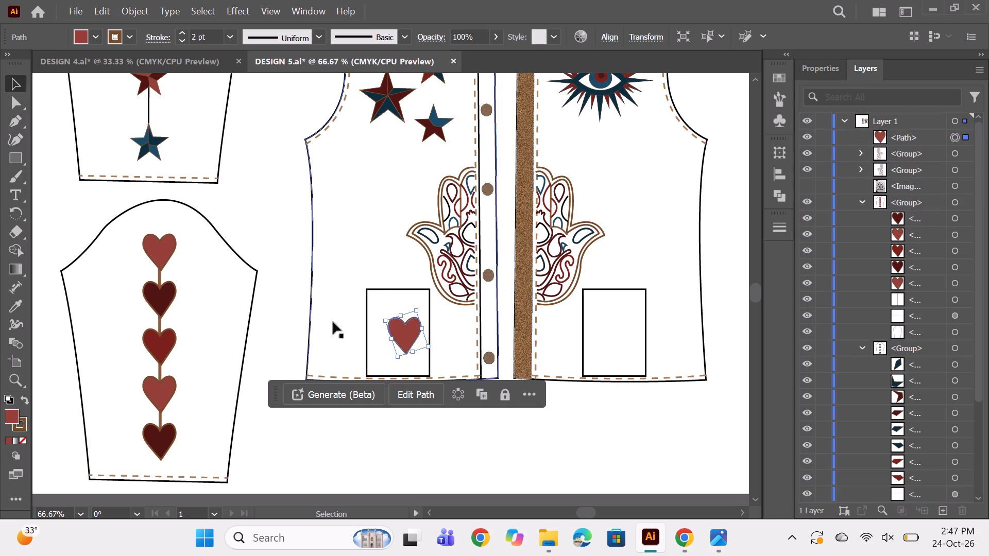
Slightly enlarge the copied heart and reposition it centrally within the pocket on the star panel.
{"action": "left_click_drag", "start_coordinate": [428, 346], "coordinate": [432, 351]}
{"action": "left_click", "coordinate": [436, 351]}
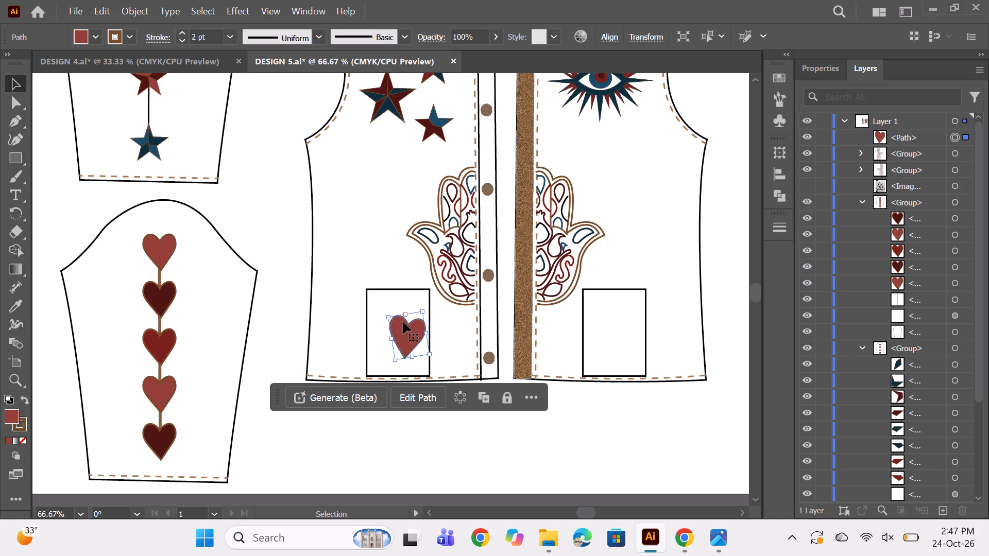
{"action": "left_click", "coordinate": [385, 312]}
{"action": "left_click_drag", "start_coordinate": [407, 333], "coordinate": [398, 333]}
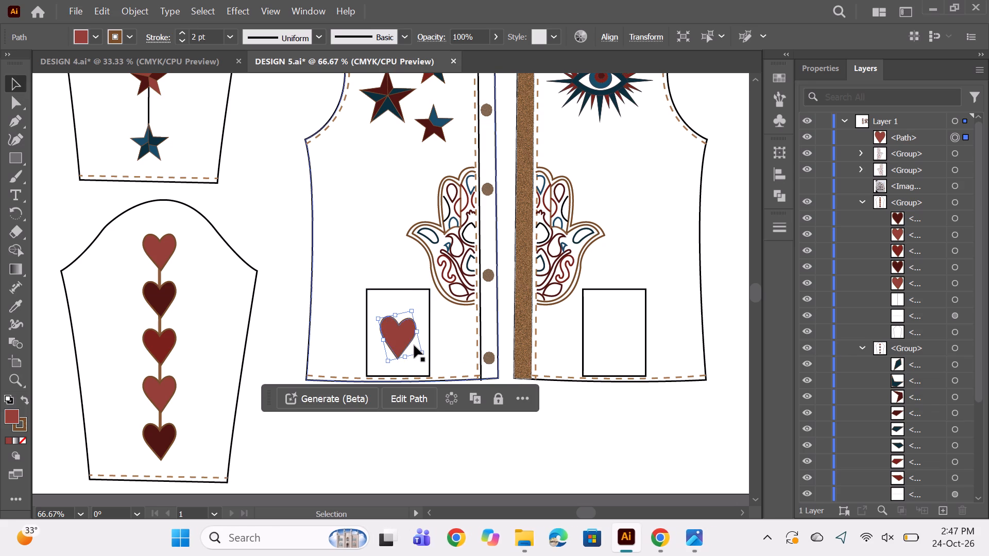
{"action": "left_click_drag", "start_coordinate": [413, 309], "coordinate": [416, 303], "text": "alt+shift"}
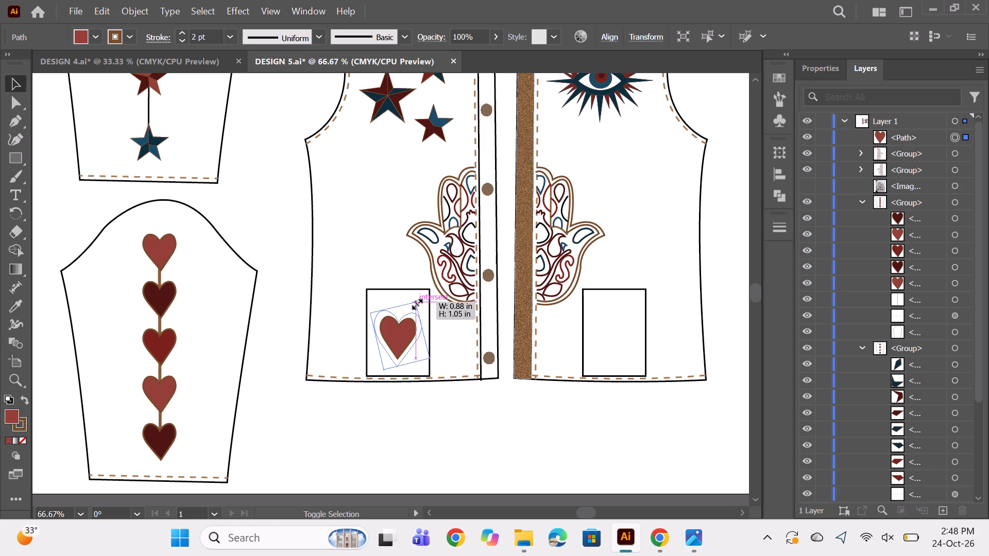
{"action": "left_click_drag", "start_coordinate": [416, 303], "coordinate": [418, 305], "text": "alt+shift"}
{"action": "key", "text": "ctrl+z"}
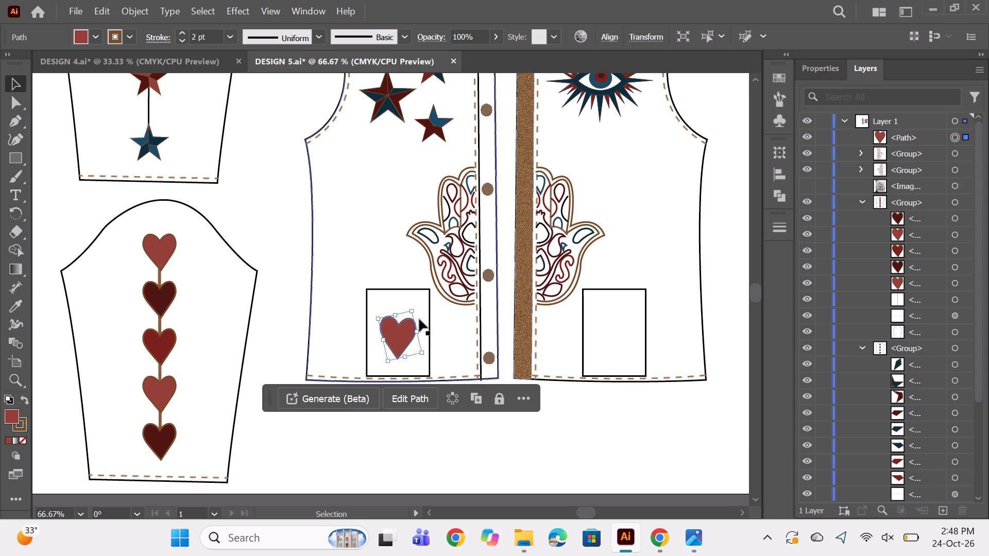
Scale the pocket heart up around its centre to about 0.88 in wide by 1.05 in high, and deselect it.
{"action": "left_click_drag", "start_coordinate": [413, 311], "coordinate": [414, 306], "text": "alt+shift"}
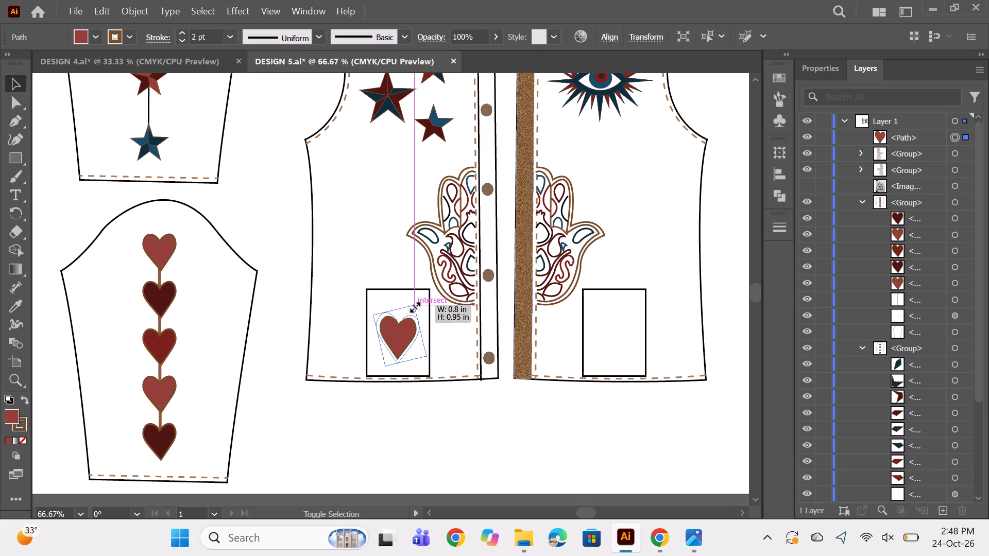
{"action": "left_click_drag", "start_coordinate": [414, 306], "coordinate": [416, 303], "text": "alt+shift"}
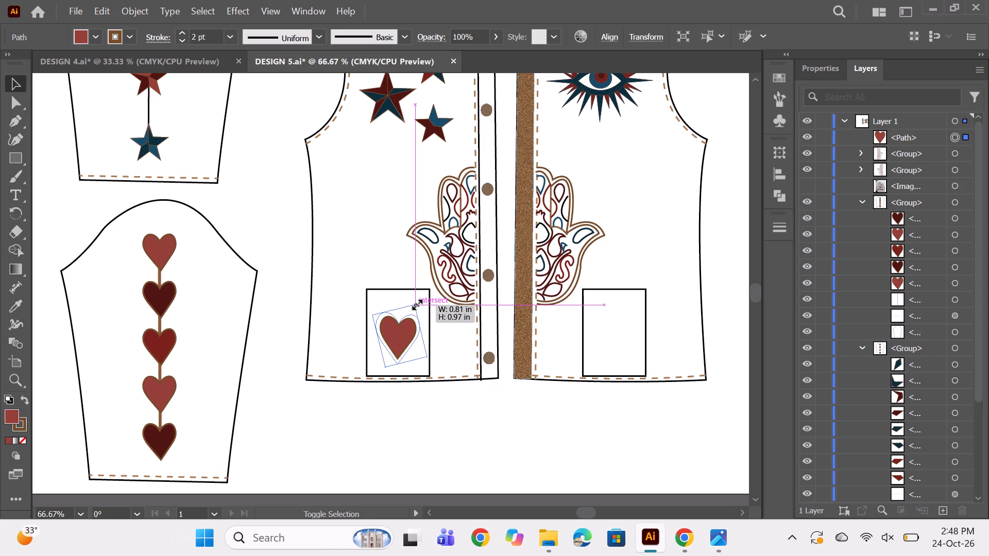
{"action": "left_click_drag", "start_coordinate": [416, 303], "coordinate": [417, 302], "text": "alt+shift"}
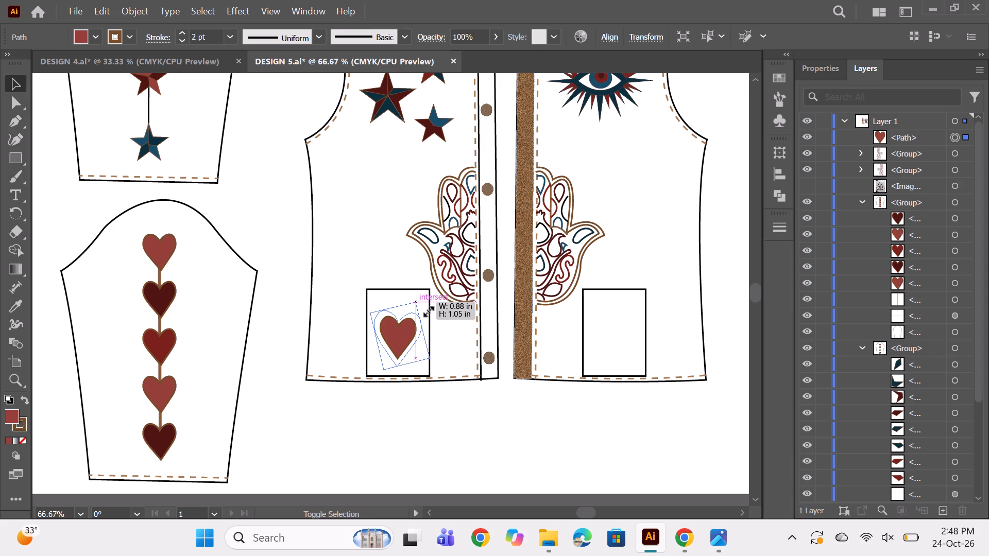
{"action": "left_click", "coordinate": [452, 432], "text": "ctrl"}
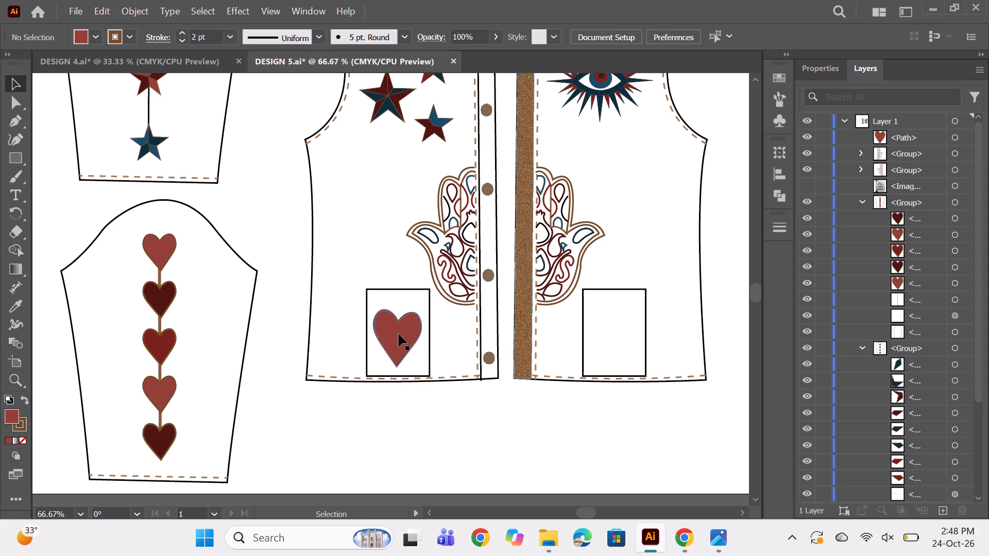
Slightly shrink the pocket heart to about 0.85 in wide by 1.01 in high.
{"action": "left_click", "coordinate": [399, 334]}
{"action": "left_click", "coordinate": [415, 300], "text": "alt+shift"}
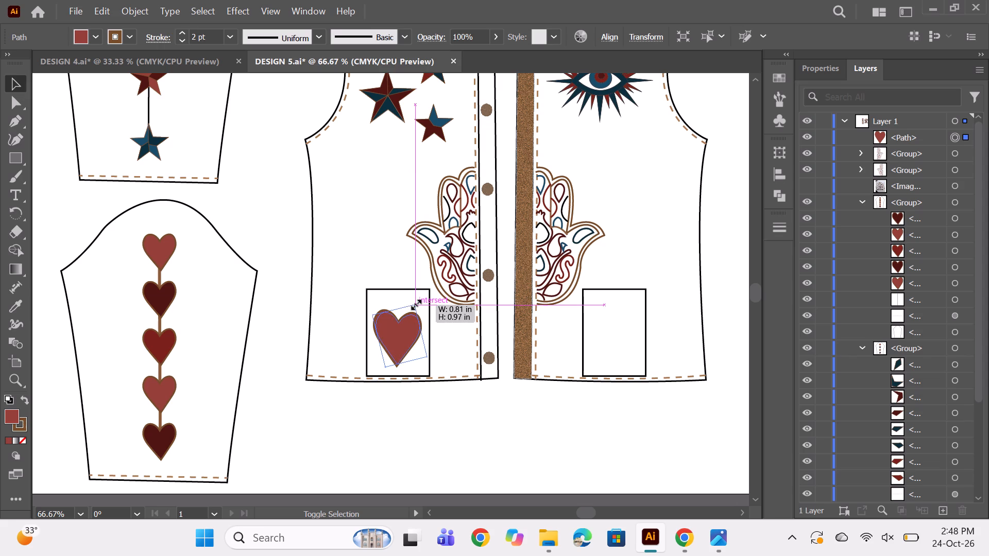
{"action": "left_click", "coordinate": [414, 412]}
Copy the three concentric ellipses (dark red, red and blue) that form the iris of the eye motif on the front panel.
{"action": "scroll", "coordinate": [424, 341], "scroll_direction": "up", "scroll_amount": 1, "text": "alt"}
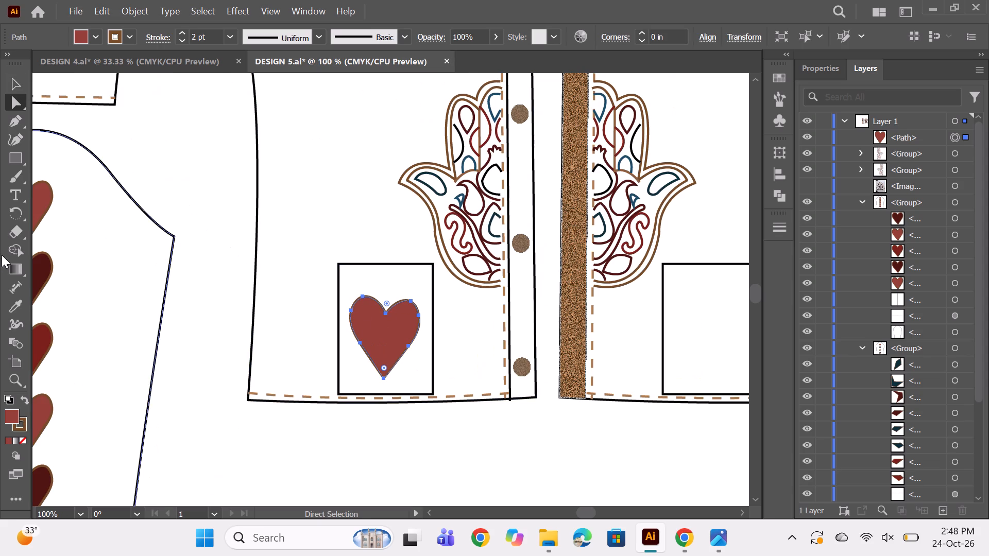
{"action": "scroll", "coordinate": [379, 252], "scroll_direction": "down", "scroll_amount": 1, "text": "alt"}
{"action": "scroll", "coordinate": [405, 255], "scroll_direction": "up", "scroll_amount": 7}
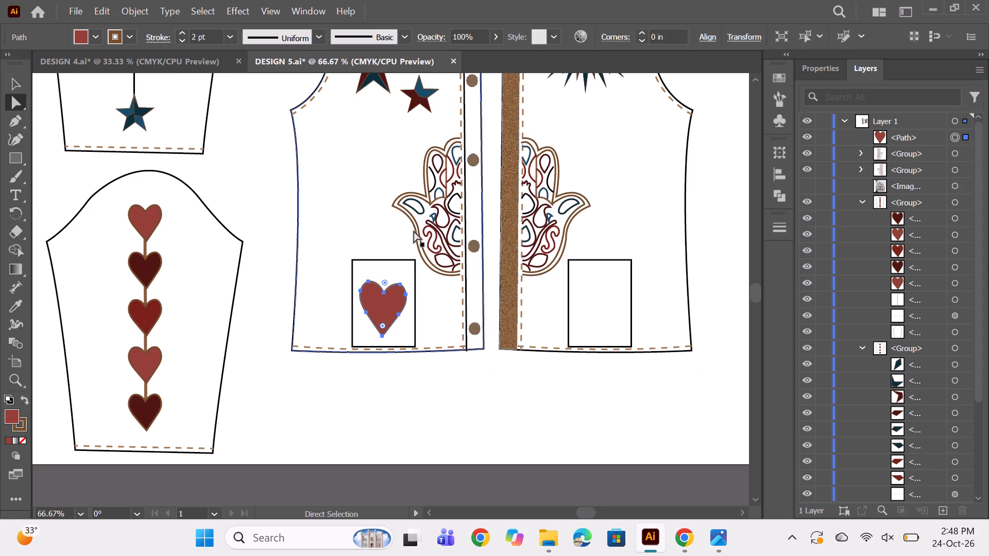
{"action": "scroll", "coordinate": [414, 231], "scroll_direction": "up", "scroll_amount": 5}
{"action": "left_click", "coordinate": [595, 200]}
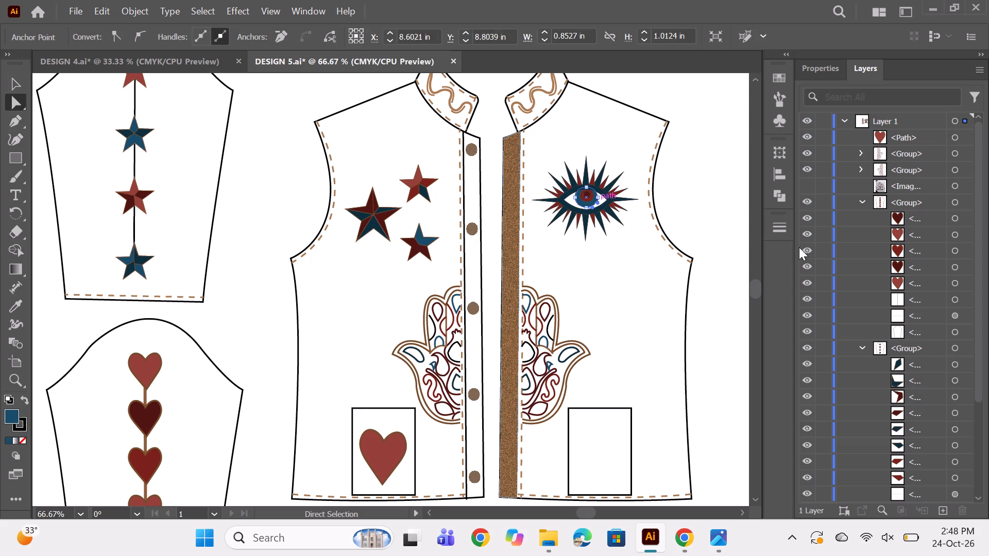
{"action": "left_click", "coordinate": [588, 200]}
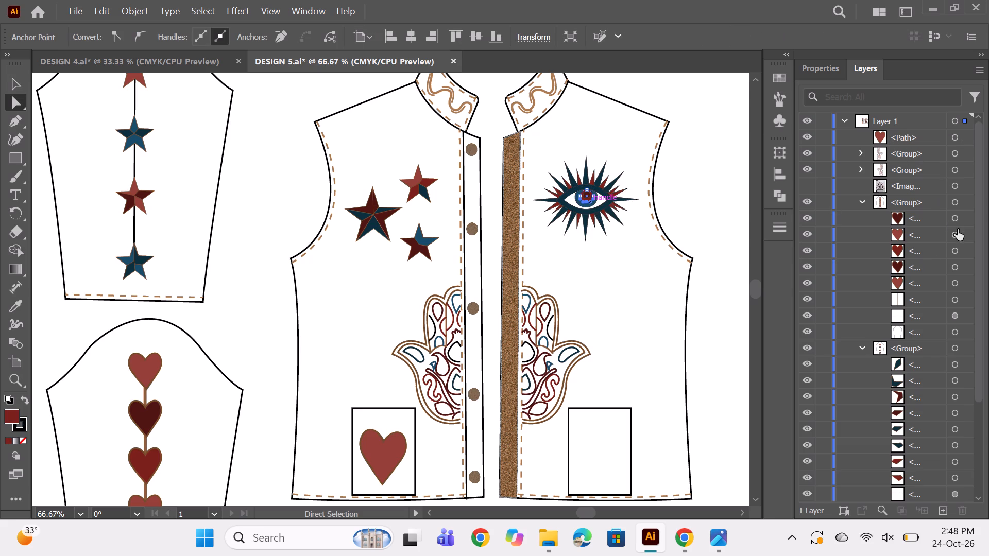
{"action": "scroll", "coordinate": [958, 230], "scroll_direction": "up", "scroll_amount": 5}
{"action": "scroll", "coordinate": [958, 230], "scroll_direction": "down", "scroll_amount": 11}
{"action": "scroll", "coordinate": [912, 332], "scroll_direction": "down", "scroll_amount": 3}
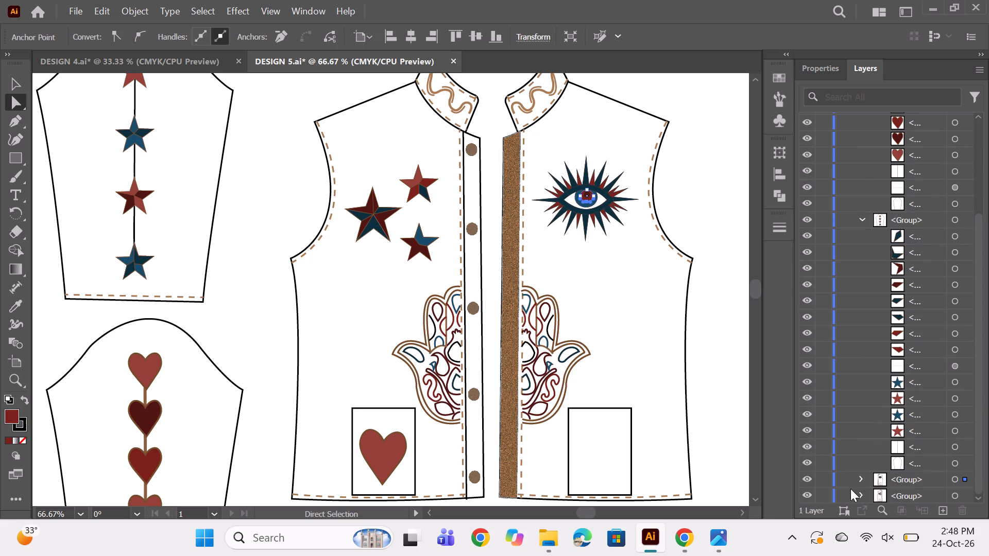
{"action": "left_click", "coordinate": [863, 479]}
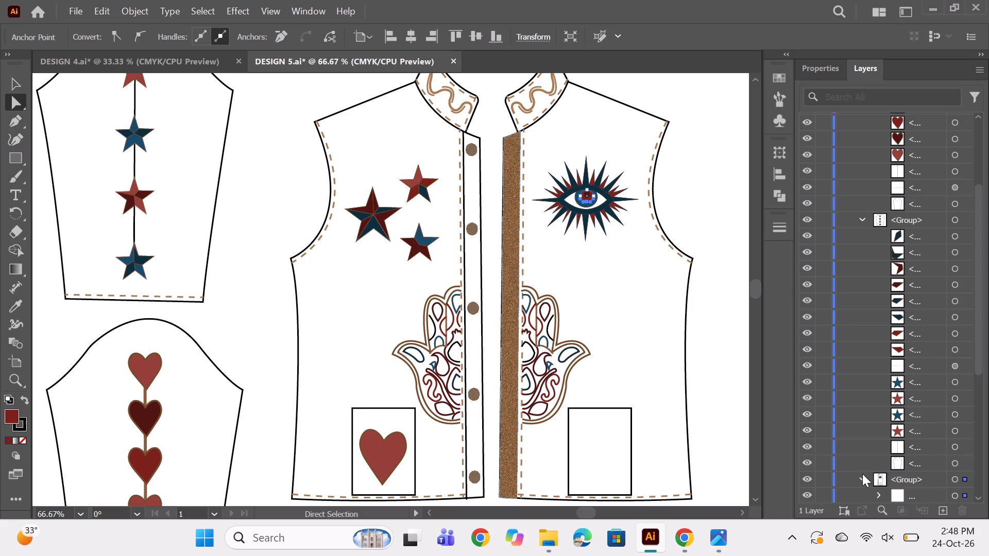
{"action": "scroll", "coordinate": [957, 406], "scroll_direction": "down", "scroll_amount": 9}
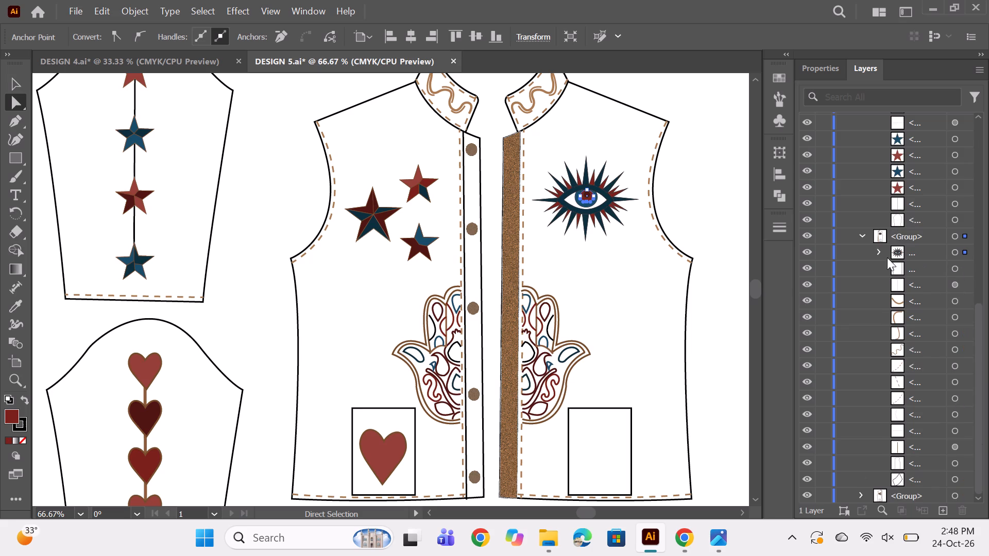
{"action": "left_click_drag", "start_coordinate": [873, 252], "coordinate": [880, 252]}
{"action": "scroll", "coordinate": [931, 381], "scroll_direction": "down", "scroll_amount": 3}
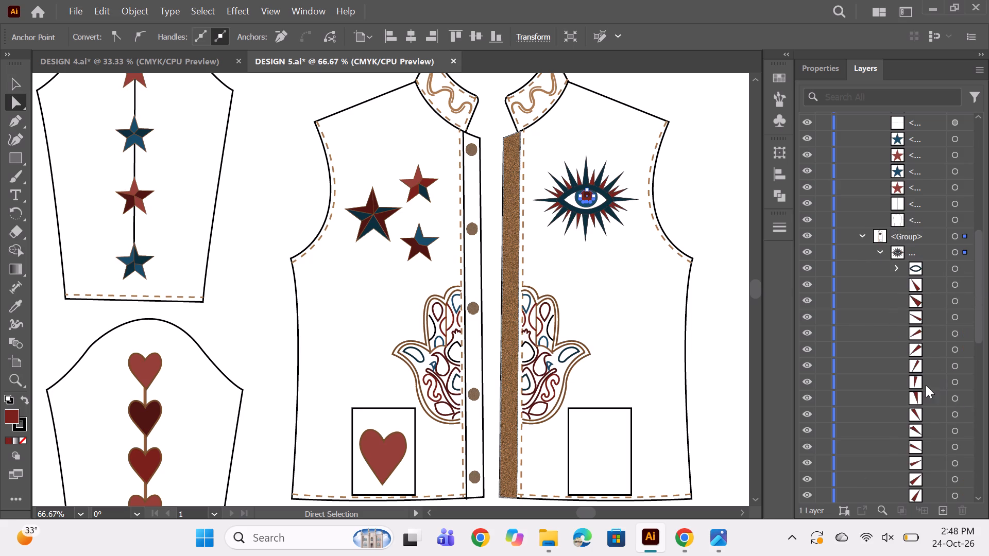
{"action": "scroll", "coordinate": [926, 385], "scroll_direction": "down", "scroll_amount": 2}
{"action": "scroll", "coordinate": [971, 392], "scroll_direction": "down", "scroll_amount": 1}
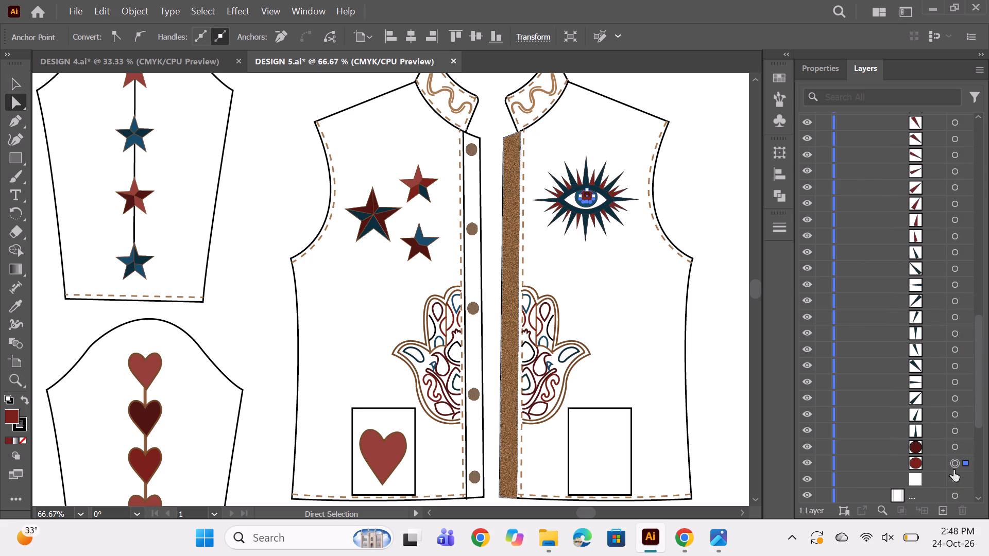
{"action": "left_click", "coordinate": [953, 479]}
{"action": "left_click", "coordinate": [952, 462], "text": "ctrl"}
{"action": "left_click", "coordinate": [953, 453], "text": "ctrl"}
{"action": "left_click", "coordinate": [955, 444]}
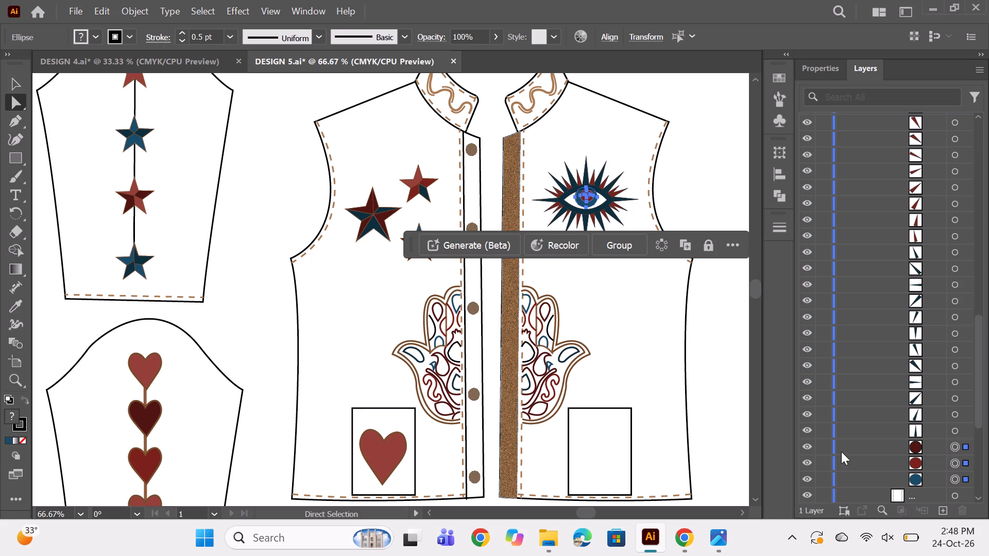
{"action": "key", "text": "ctrl+c"}
Paste the iris ellipses above the heart path at the top of Layer 1 and move them onto the middle of the pocket heart.
{"action": "scroll", "coordinate": [913, 378], "scroll_direction": "up", "scroll_amount": 20}
{"action": "scroll", "coordinate": [913, 378], "scroll_direction": "up", "scroll_amount": 2}
{"action": "left_click", "coordinate": [958, 134]}
{"action": "left_click", "coordinate": [958, 134]}
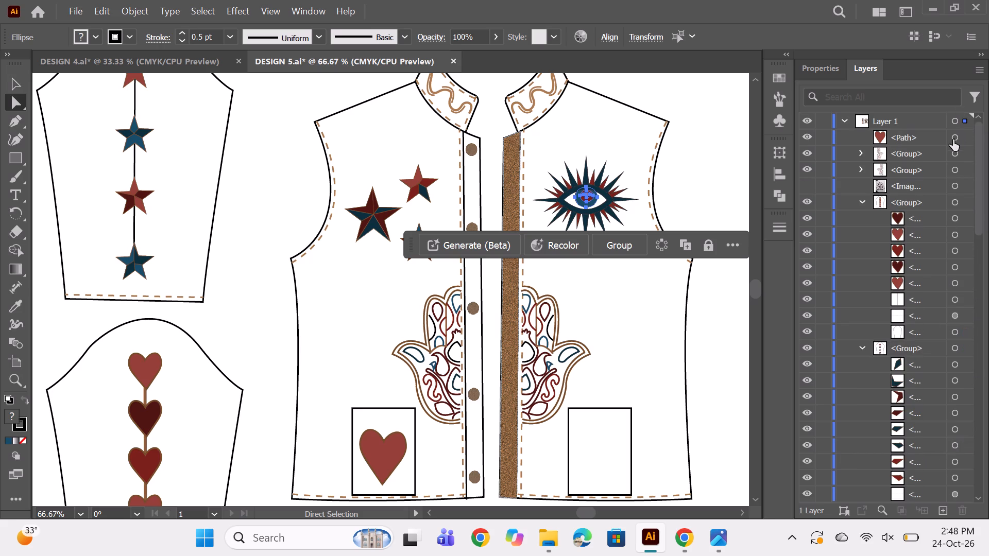
{"action": "left_click", "coordinate": [953, 140]}
{"action": "key", "text": "ctrl+v"}
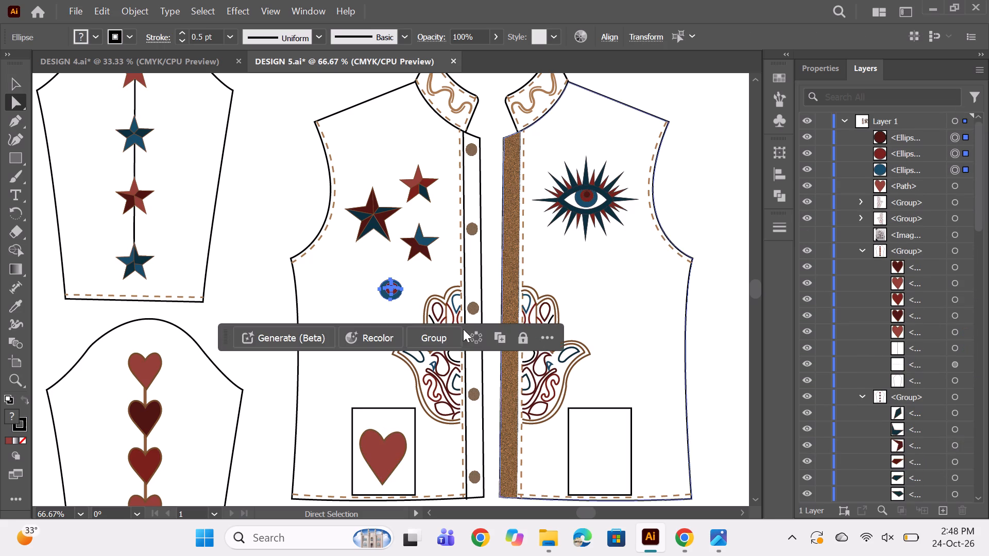
{"action": "scroll", "coordinate": [418, 330], "scroll_direction": "down", "scroll_amount": 4}
{"action": "left_click_drag", "start_coordinate": [389, 238], "coordinate": [384, 383]}
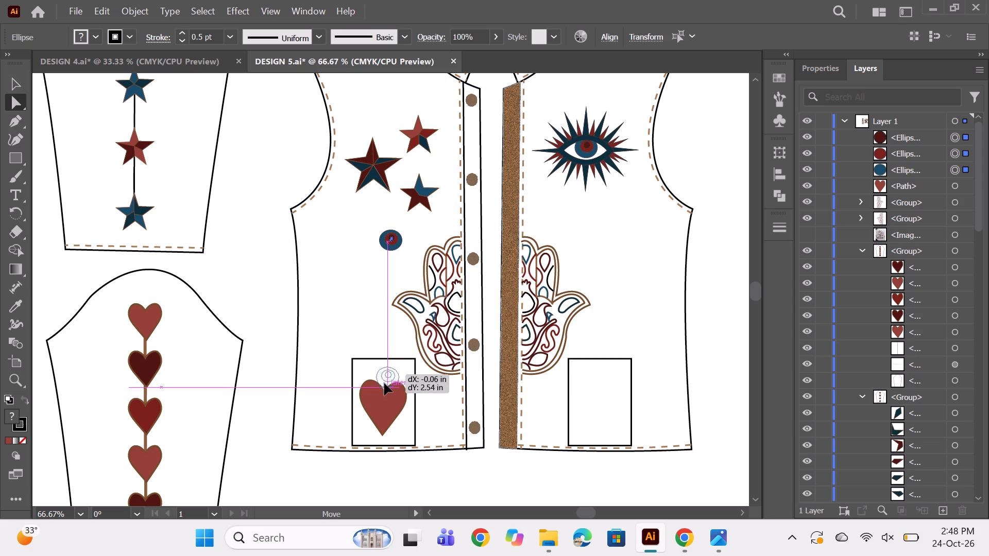
{"action": "left_click_drag", "start_coordinate": [384, 383], "coordinate": [382, 404]}
Enlarge all three iris ellipses together around their centre so the blue one nearly spans the pocket heart's width.
{"action": "scroll", "coordinate": [394, 413], "scroll_direction": "up", "scroll_amount": 1, "text": "alt"}
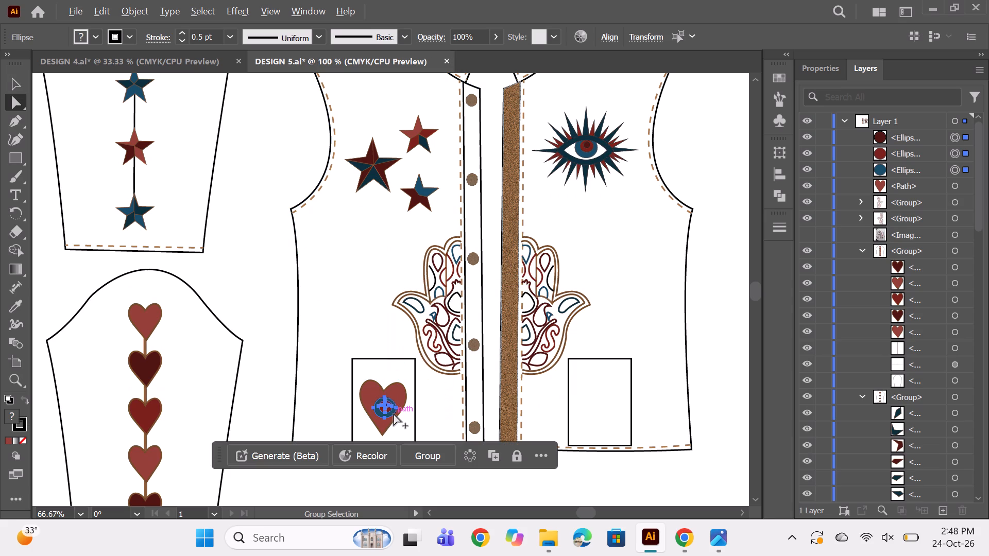
{"action": "scroll", "coordinate": [394, 413], "scroll_direction": "up", "scroll_amount": 3, "text": "alt"}
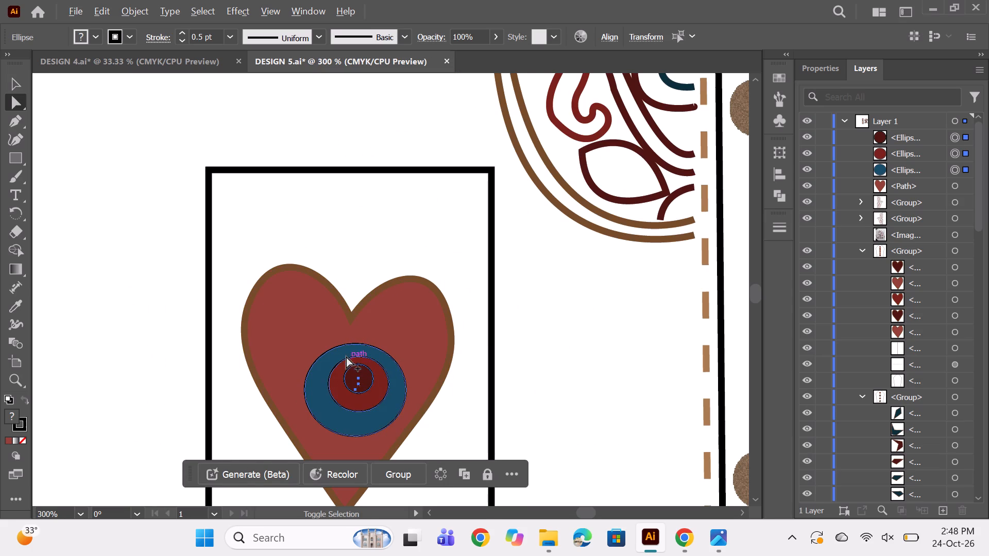
{"action": "left_click_drag", "start_coordinate": [354, 342], "coordinate": [353, 331], "text": "alt+shift"}
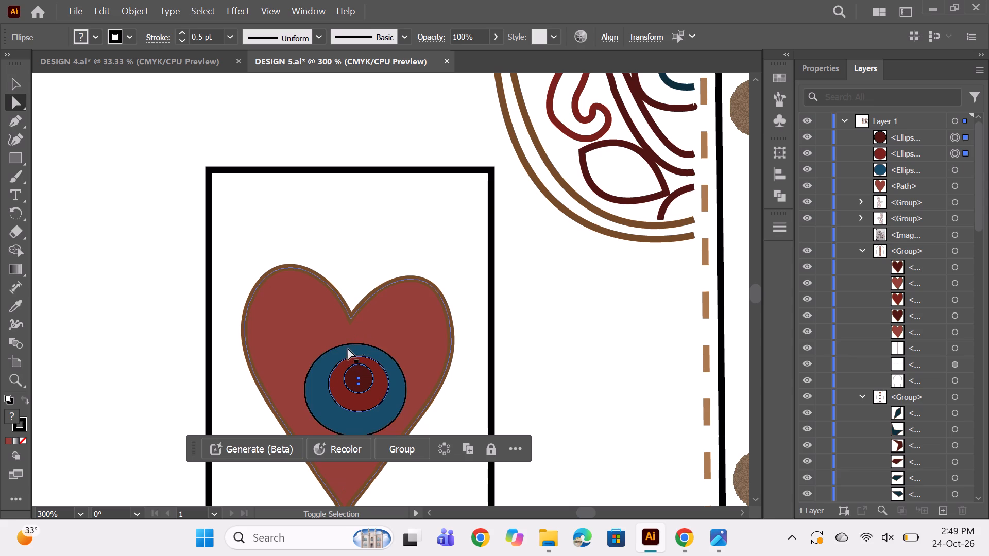
{"action": "left_click", "coordinate": [10, 82]}
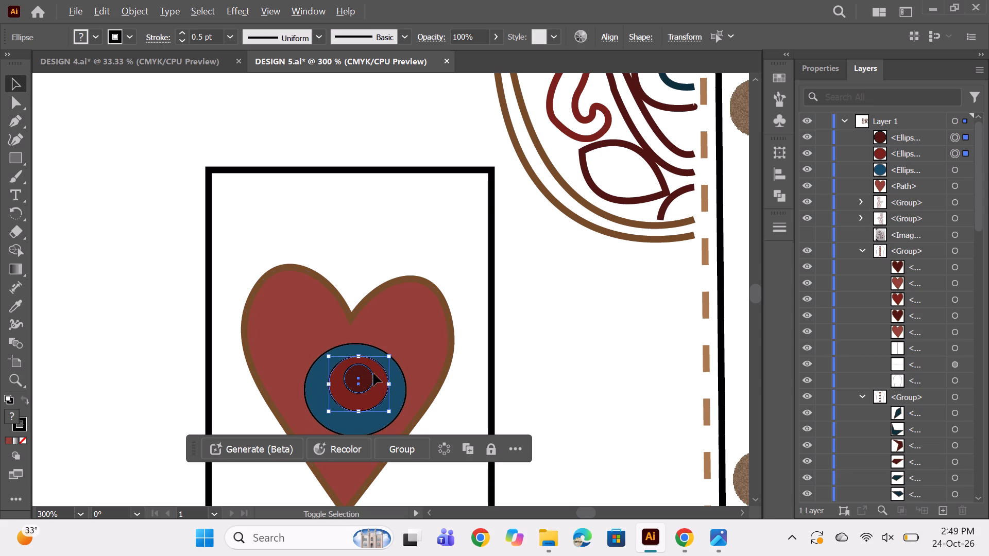
{"action": "left_click", "coordinate": [957, 170], "text": "ctrl"}
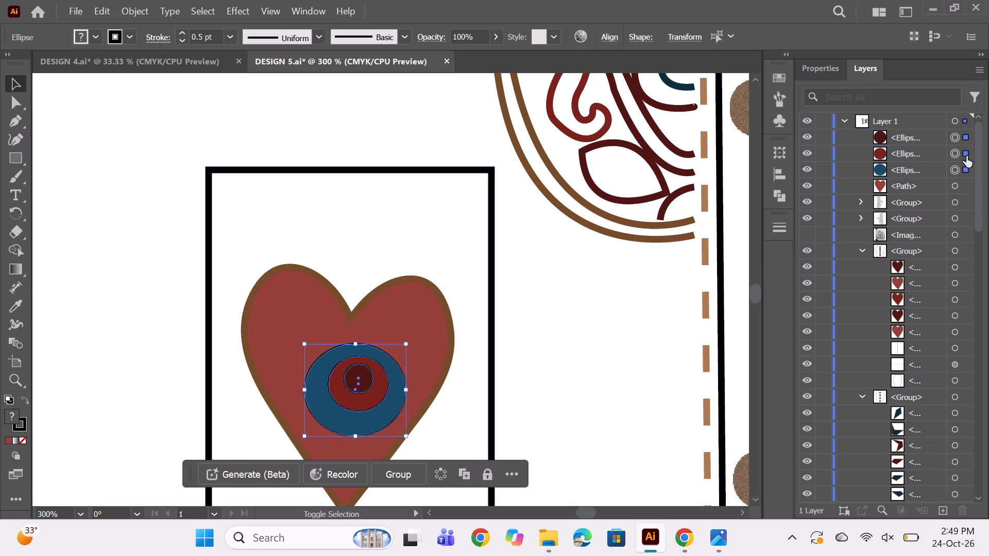
{"action": "left_click", "coordinate": [956, 137]}
{"action": "left_click", "coordinate": [955, 173], "text": "ctrl"}
{"action": "left_click", "coordinate": [958, 156], "text": "ctrl"}
{"action": "left_click_drag", "start_coordinate": [303, 343], "coordinate": [298, 342], "text": "alt+shift"}
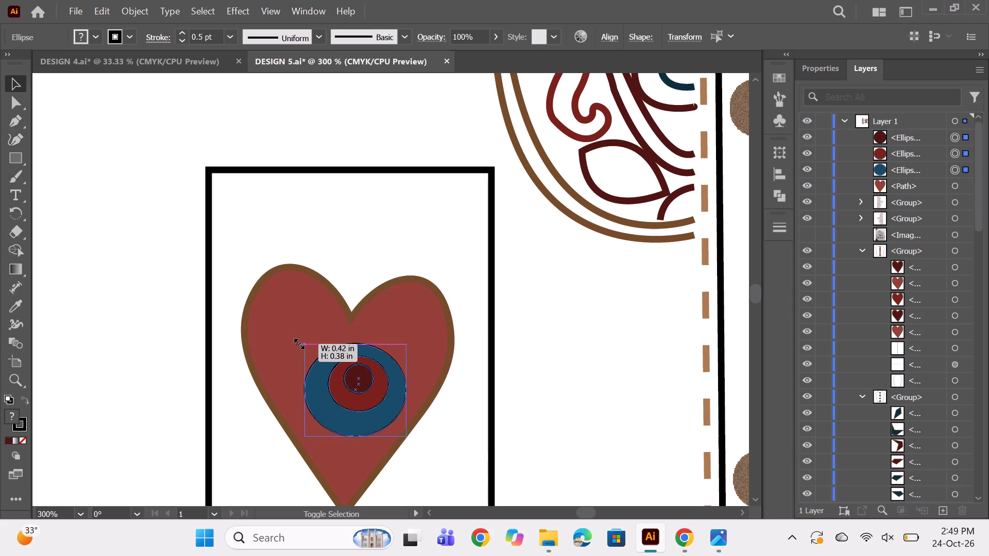
{"action": "left_click_drag", "start_coordinate": [298, 342], "coordinate": [285, 319], "text": "alt+shift"}
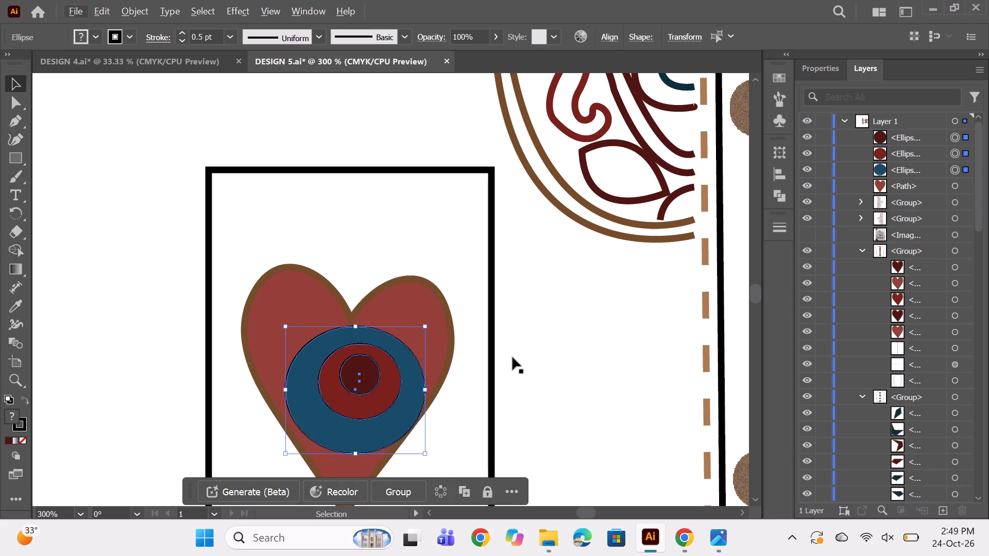
Nudge the three iris ellipses slightly sideways as one set so they sit centred on the pocket heart.
{"action": "key", "text": "Left"}
{"action": "key", "text": "Left"}
{"action": "key", "text": "Left"}
{"action": "key", "text": "Left"}
{"action": "key", "text": "Left"}
{"action": "key", "text": "Left"}
{"action": "left_click", "coordinate": [960, 163]}
{"action": "left_click", "coordinate": [955, 153], "text": "ctrl"}
{"action": "left_click", "coordinate": [953, 139], "text": "ctrl"}
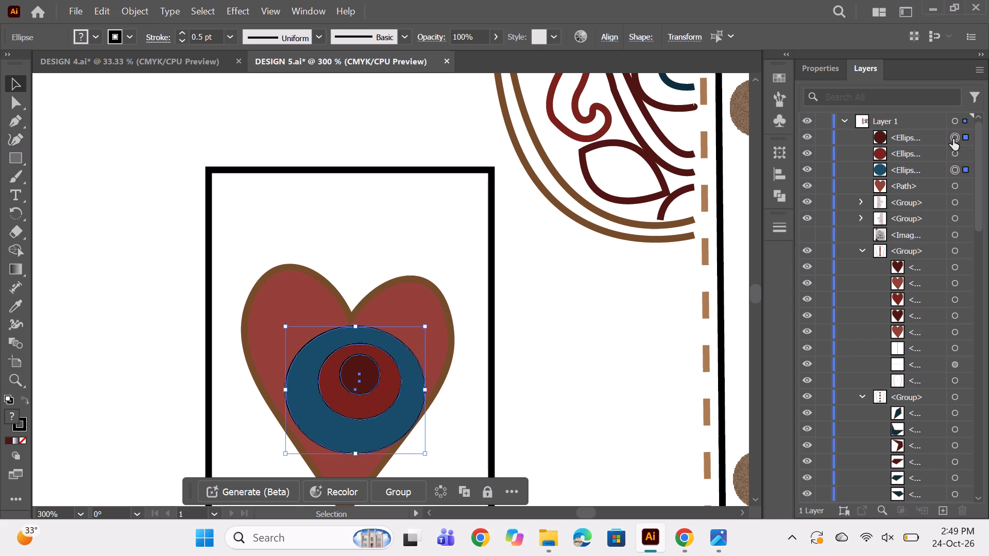
{"action": "left_click", "coordinate": [953, 169]}
{"action": "left_click", "coordinate": [956, 153], "text": "ctrl"}
{"action": "left_click", "coordinate": [956, 136], "text": "ctrl"}
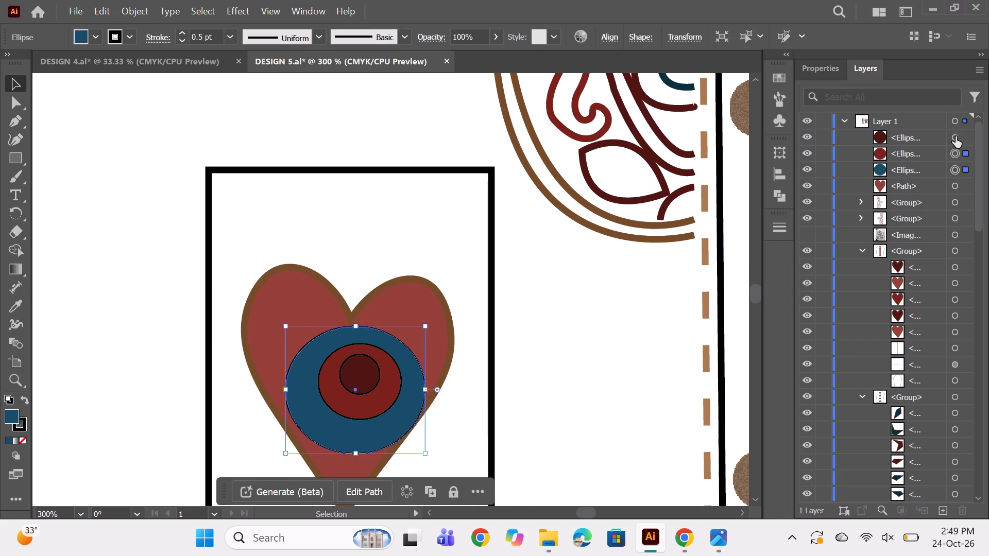
{"action": "key", "text": "Left"}
{"action": "key", "text": "Left"}
{"action": "key", "text": "Left"}
{"action": "key", "text": "Left"}
{"action": "key", "text": "Left"}
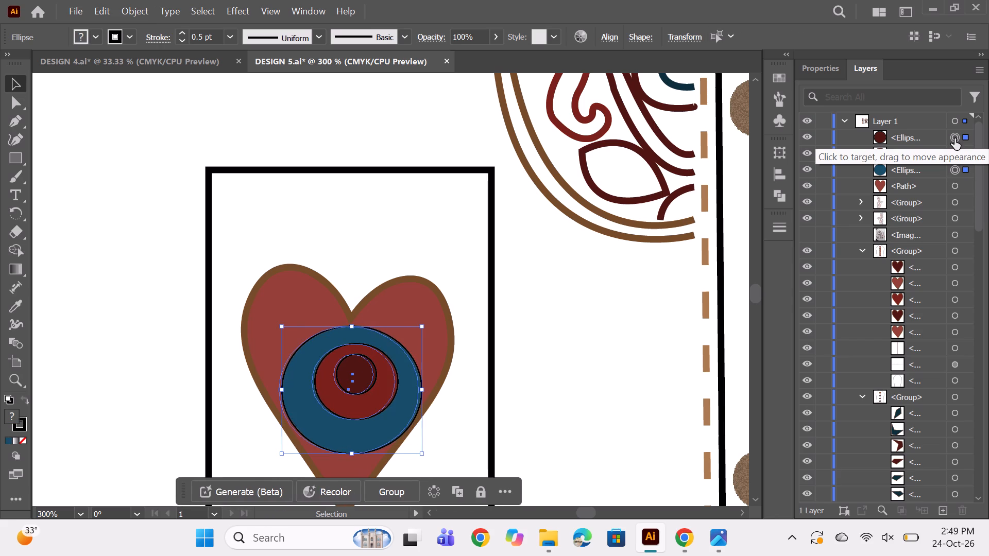
{"action": "key", "text": "Up"}
{"action": "key", "text": "Right"}
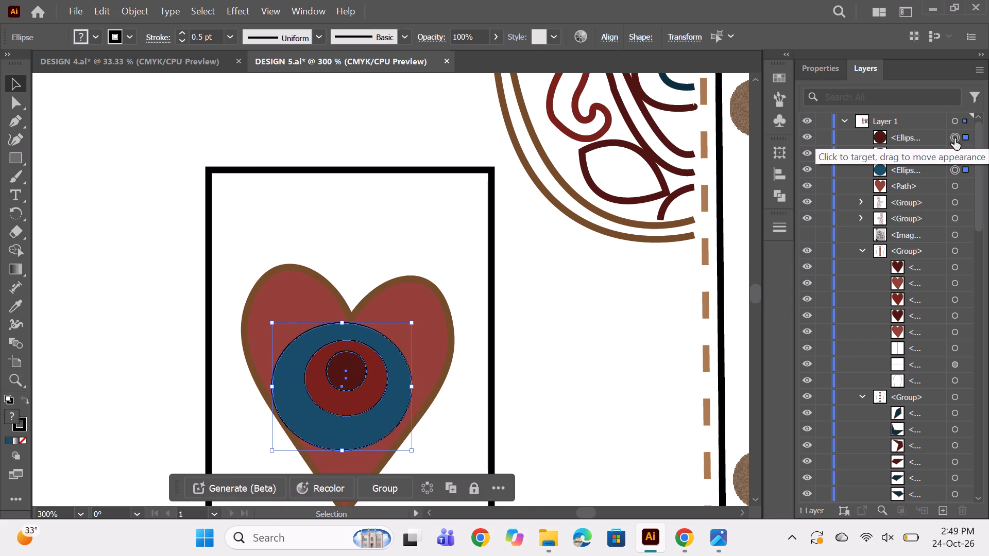
{"action": "key", "text": "Right"}
{"action": "key", "text": "Right"}
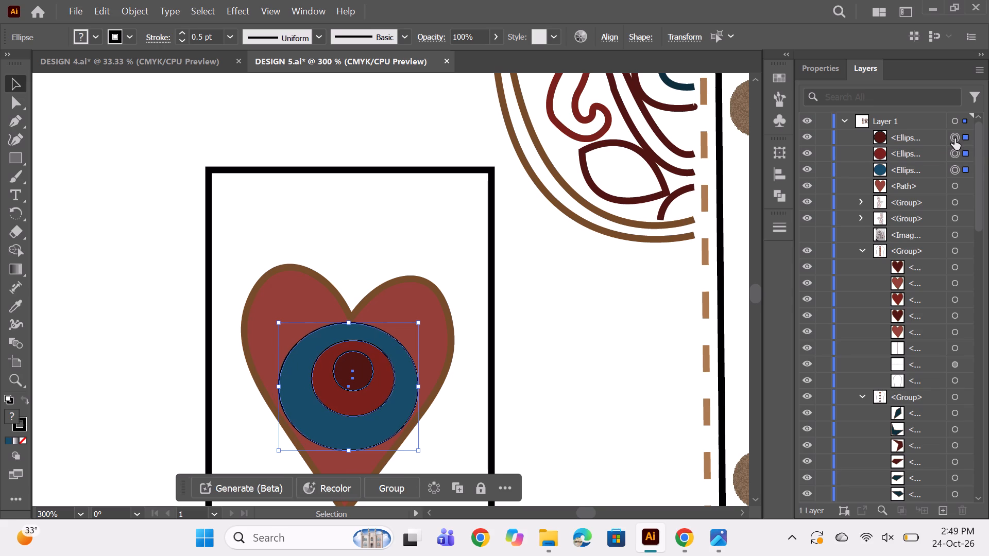
{"action": "key", "text": "Down"}
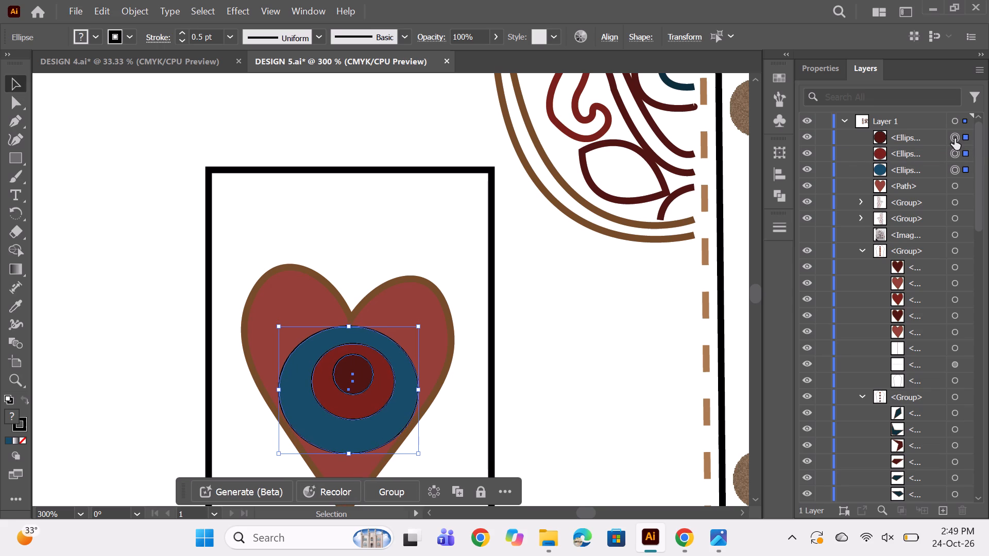
{"action": "left_click", "coordinate": [617, 280], "text": "ctrl"}
Examine the heart-and-iris motif in the pocket against the rest of the jacket pieces.
{"action": "scroll", "coordinate": [478, 221], "scroll_direction": "down", "scroll_amount": 1, "text": "alt"}
{"action": "scroll", "coordinate": [487, 217], "scroll_direction": "down", "scroll_amount": 4}
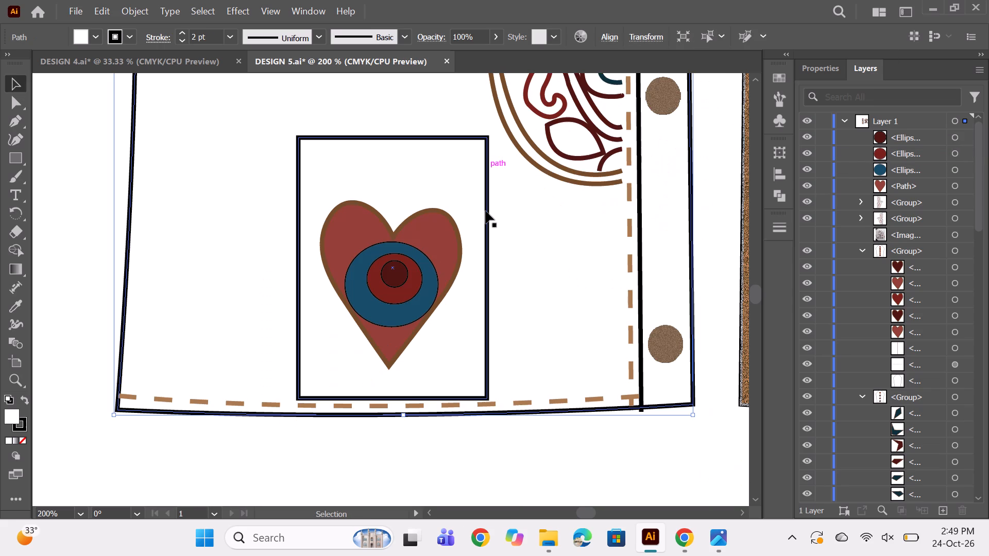
{"action": "scroll", "coordinate": [486, 211], "scroll_direction": "down", "scroll_amount": 2, "text": "alt"}
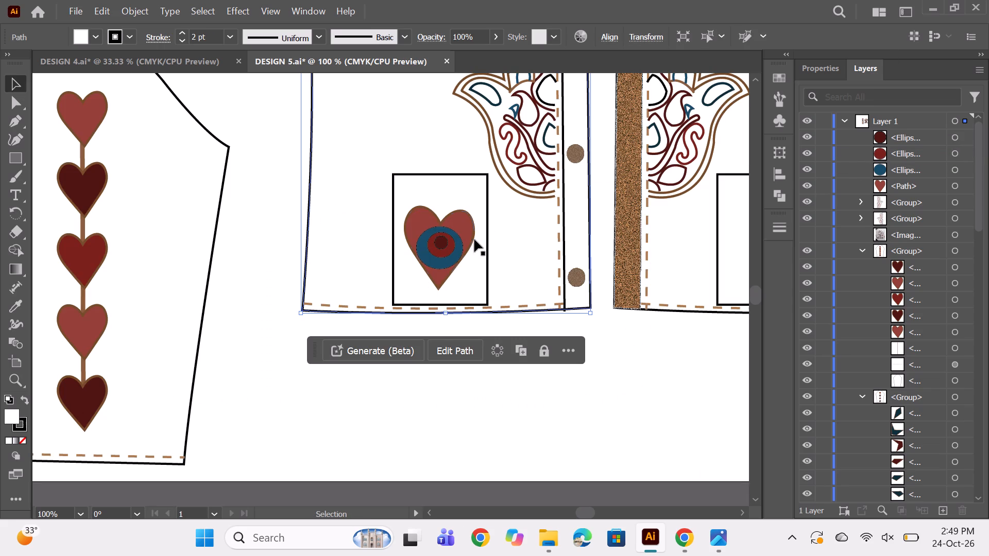
{"action": "left_click", "coordinate": [457, 224]}
{"action": "scroll", "coordinate": [485, 207], "scroll_direction": "down", "scroll_amount": 1}
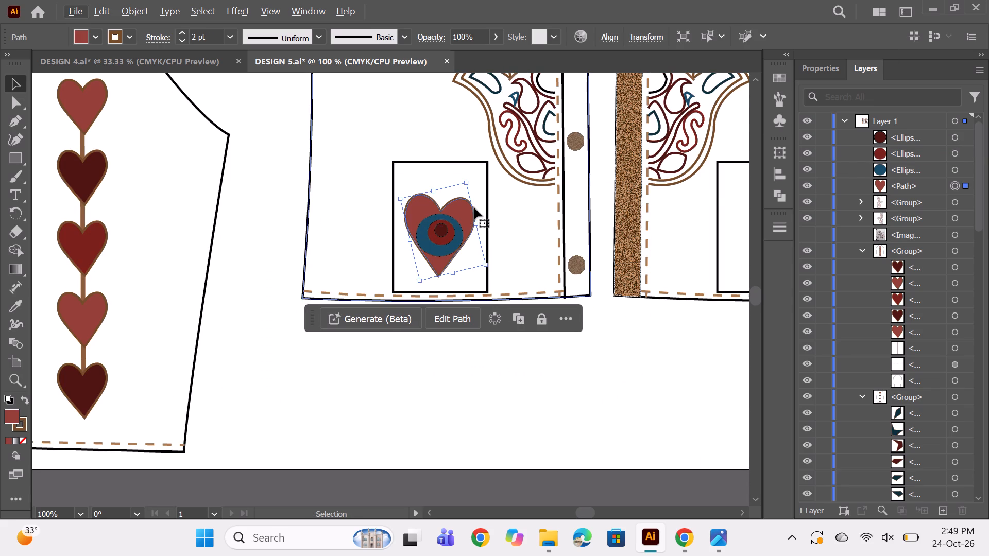
{"action": "scroll", "coordinate": [474, 207], "scroll_direction": "up", "scroll_amount": 3}
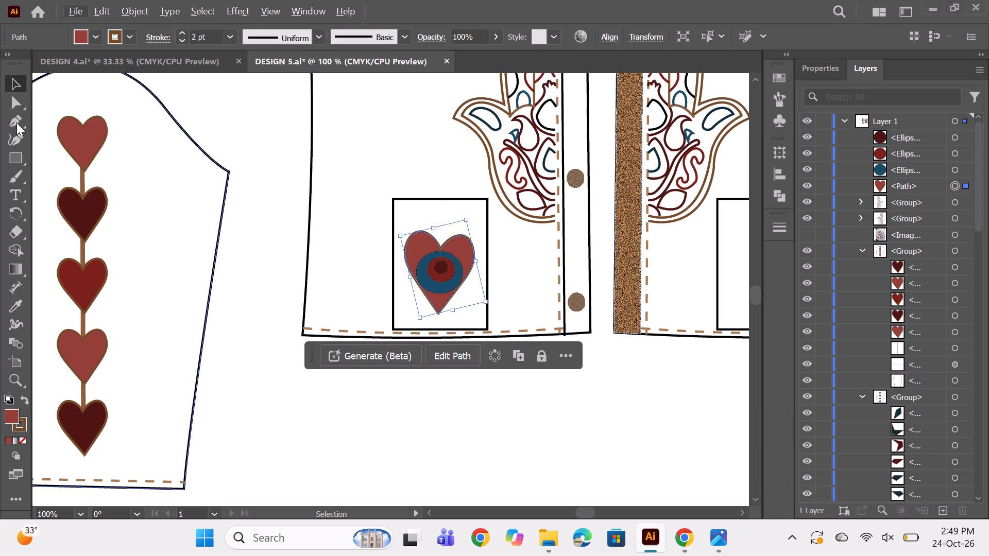
{"action": "scroll", "coordinate": [538, 235], "scroll_direction": "down", "scroll_amount": 2, "text": "alt"}
{"action": "scroll", "coordinate": [543, 228], "scroll_direction": "up", "scroll_amount": 11}
{"action": "scroll", "coordinate": [549, 253], "scroll_direction": "down", "scroll_amount": 5}
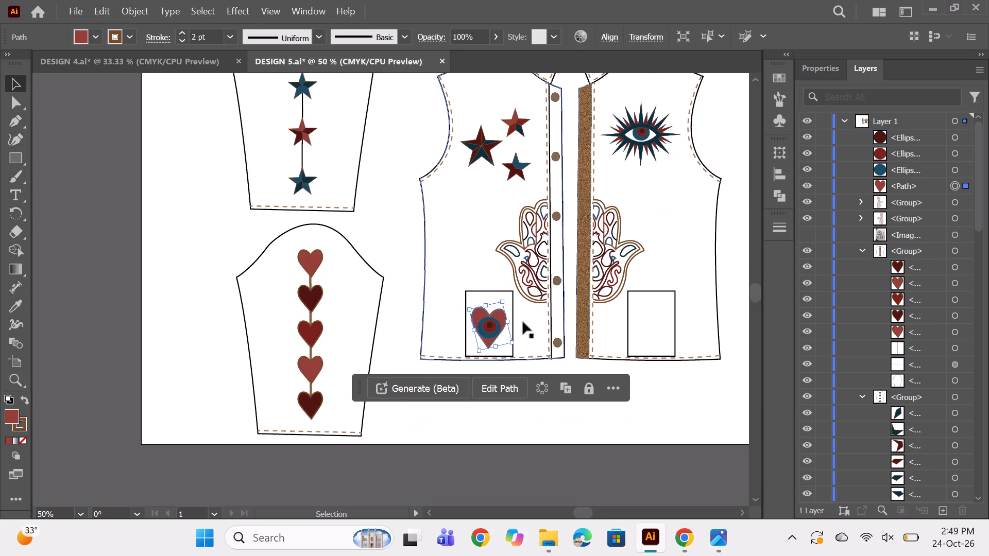
Remove the fill from the pocket heart path, keeping only its outline.
{"action": "scroll", "coordinate": [523, 323], "scroll_direction": "up", "scroll_amount": 1, "text": "alt"}
{"action": "scroll", "coordinate": [522, 274], "scroll_direction": "down", "scroll_amount": 5}
{"action": "left_click", "coordinate": [14, 123]}
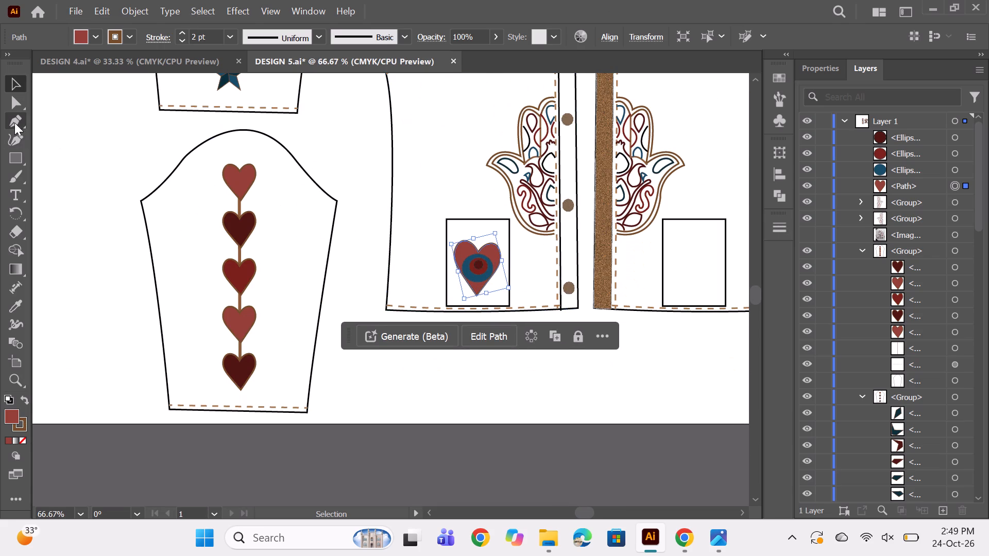
{"action": "scroll", "coordinate": [493, 273], "scroll_direction": "up", "scroll_amount": 2, "text": "alt"}
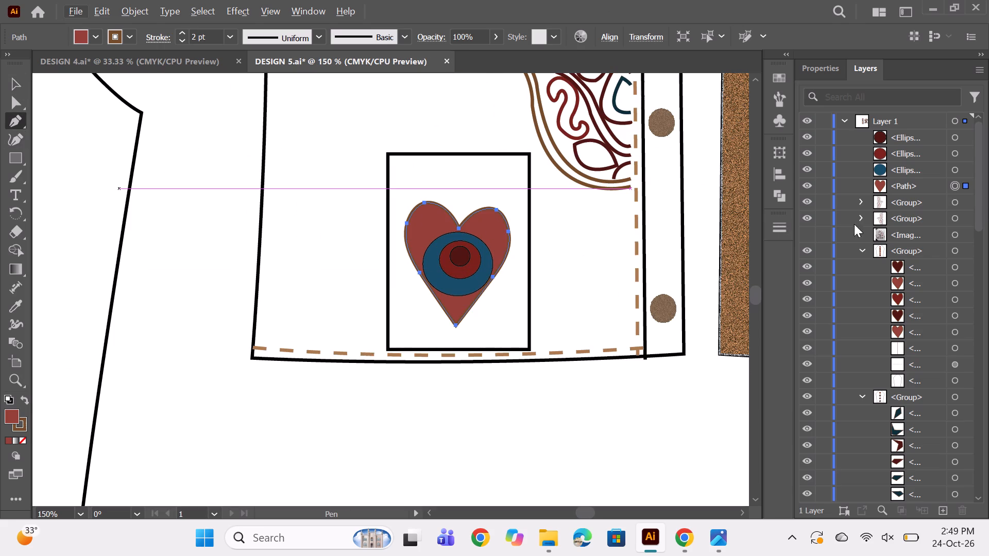
{"action": "left_click", "coordinate": [90, 31]}
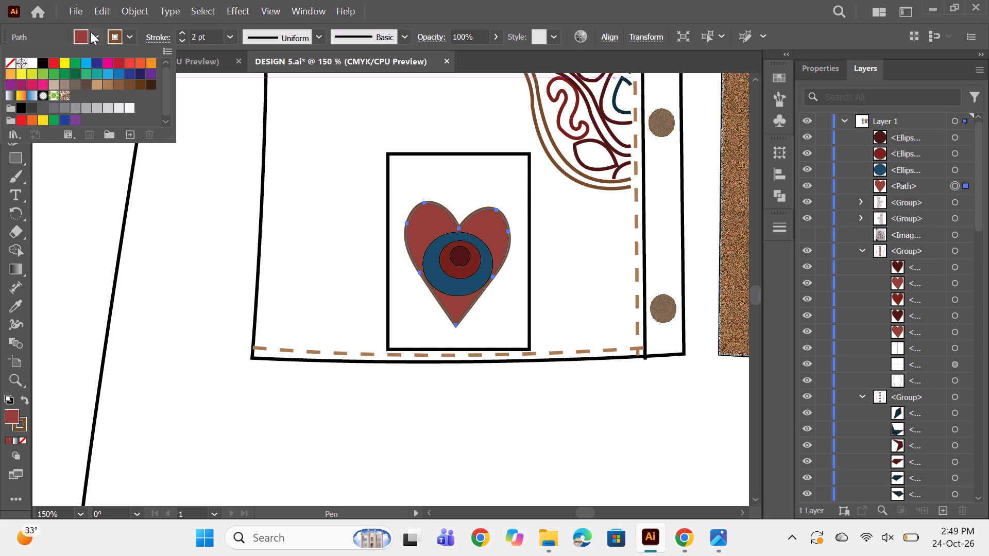
{"action": "left_click", "coordinate": [9, 65]}
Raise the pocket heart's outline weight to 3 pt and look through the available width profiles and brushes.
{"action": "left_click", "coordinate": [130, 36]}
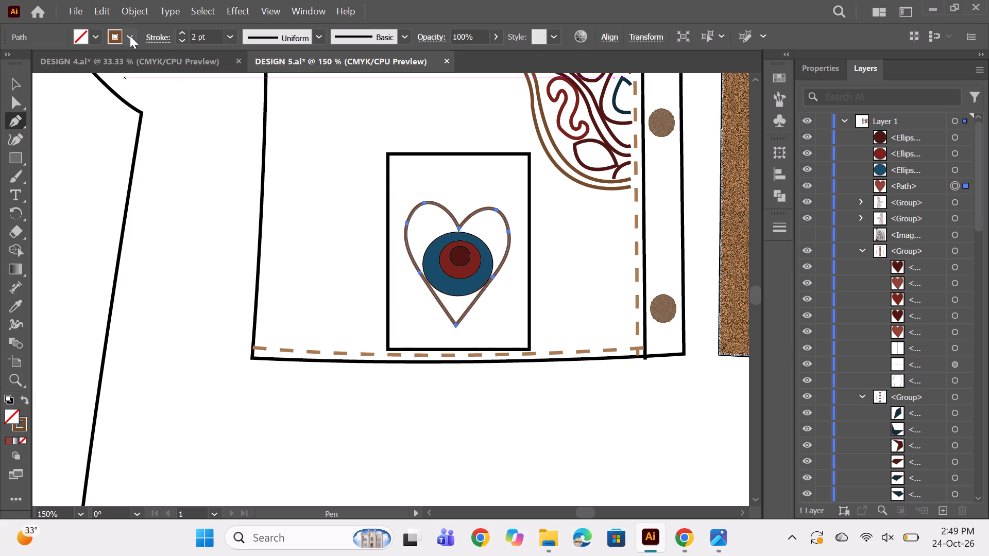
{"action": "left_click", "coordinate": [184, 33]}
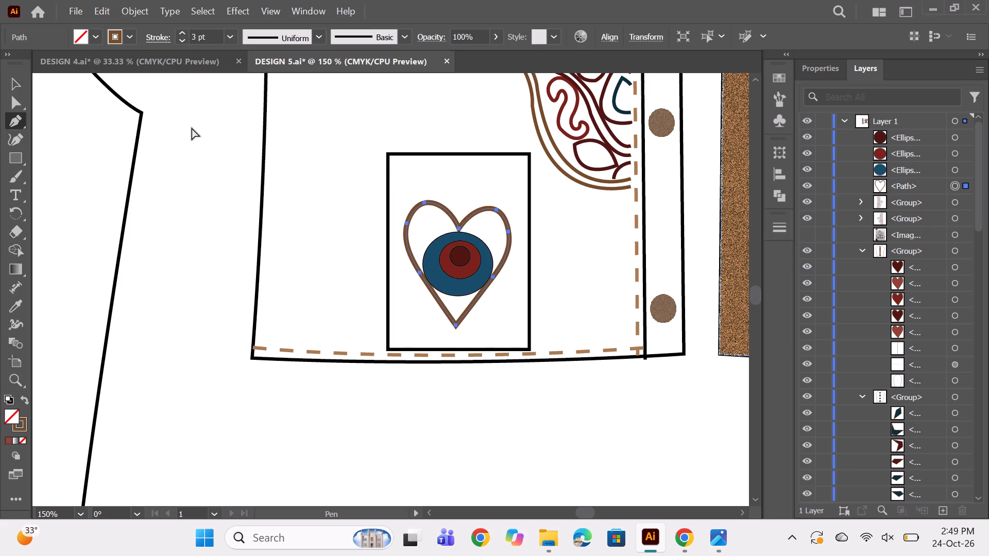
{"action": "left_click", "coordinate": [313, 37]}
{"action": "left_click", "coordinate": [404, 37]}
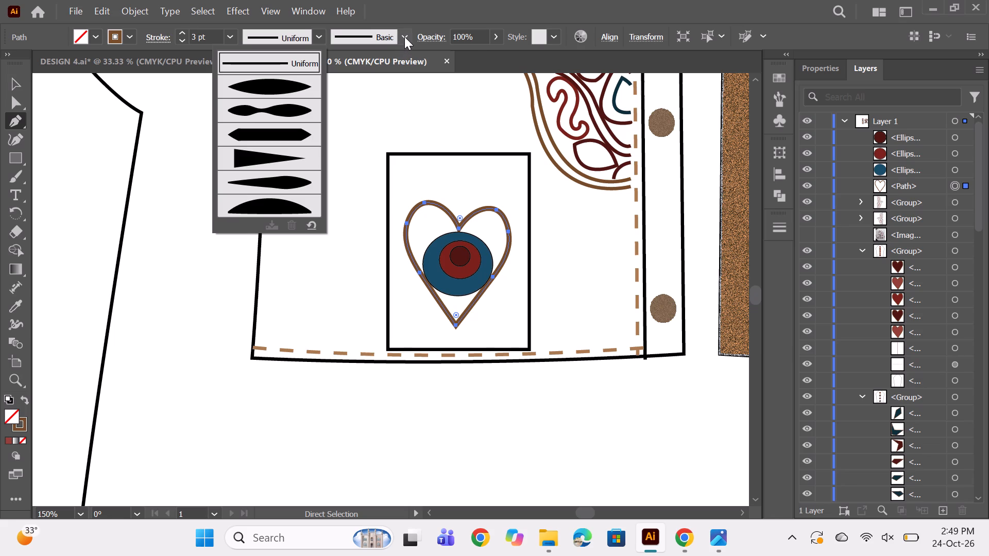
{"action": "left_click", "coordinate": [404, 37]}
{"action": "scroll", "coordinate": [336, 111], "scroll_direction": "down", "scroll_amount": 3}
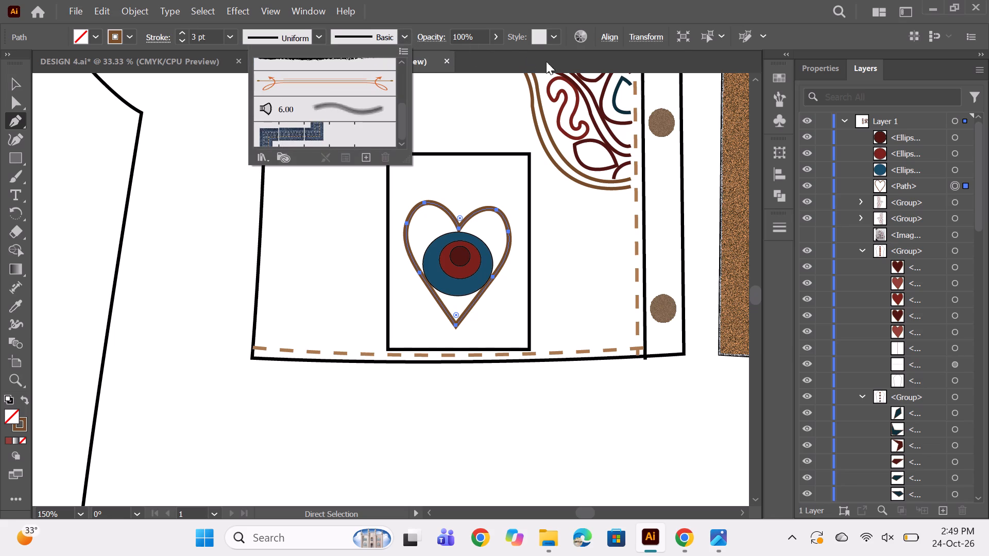
Make the pocket heart's outline a dashed line, trying a 6 pt dash and settling on 4 pt.
{"action": "left_click_drag", "start_coordinate": [773, 227], "coordinate": [779, 234]}
{"action": "left_click", "coordinate": [779, 234]}
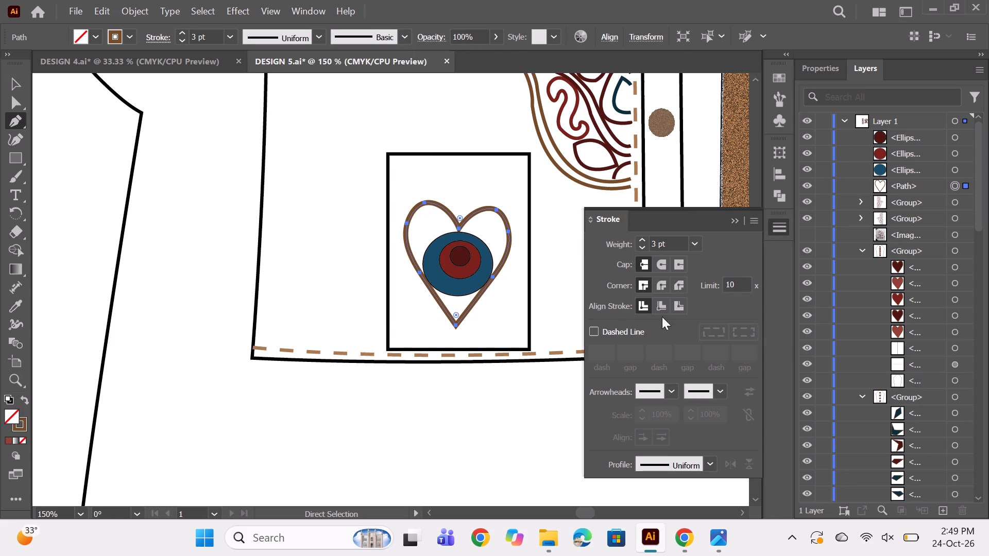
{"action": "left_click", "coordinate": [593, 328]}
{"action": "left_click_drag", "start_coordinate": [596, 353], "coordinate": [589, 356]}
{"action": "key", "text": "6"}
{"action": "key", "text": "Return"}
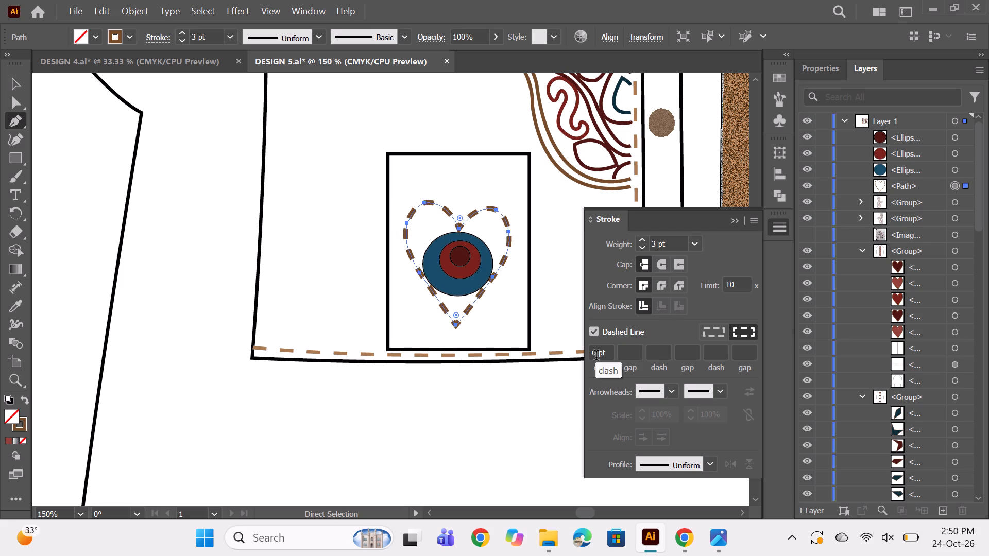
{"action": "left_click_drag", "start_coordinate": [596, 357], "coordinate": [578, 361]}
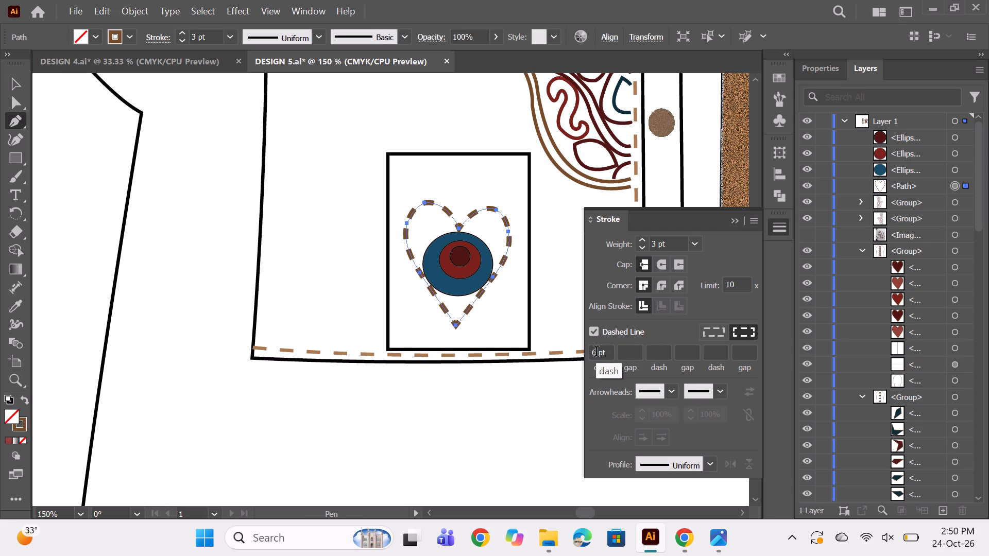
{"action": "left_click", "coordinate": [596, 352]}
{"action": "key", "text": "4"}
{"action": "key", "text": "Return"}
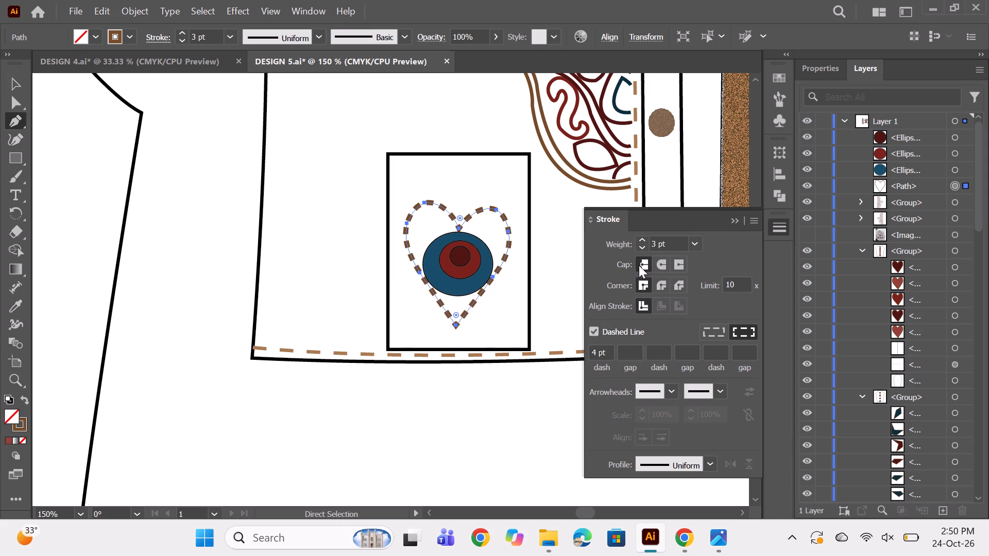
Set the dashed heart outline's stroke weight to 2 pt and put the stroke settings away.
{"action": "left_click", "coordinate": [645, 246]}
{"action": "left_click", "coordinate": [537, 381], "text": "ctrl"}
{"action": "scroll", "coordinate": [533, 273], "scroll_direction": "down", "scroll_amount": 2, "text": "alt"}
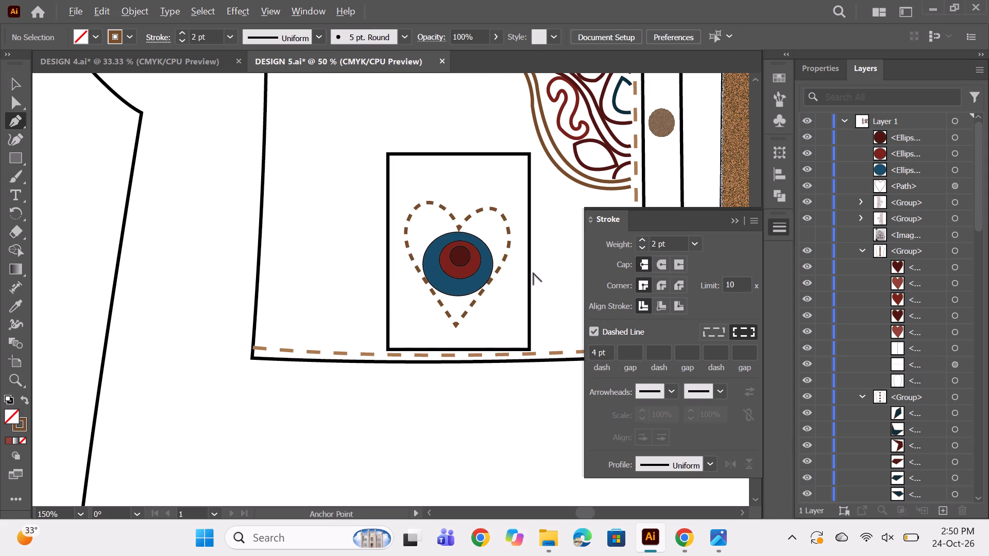
{"action": "scroll", "coordinate": [533, 273], "scroll_direction": "down", "scroll_amount": 2, "text": "alt"}
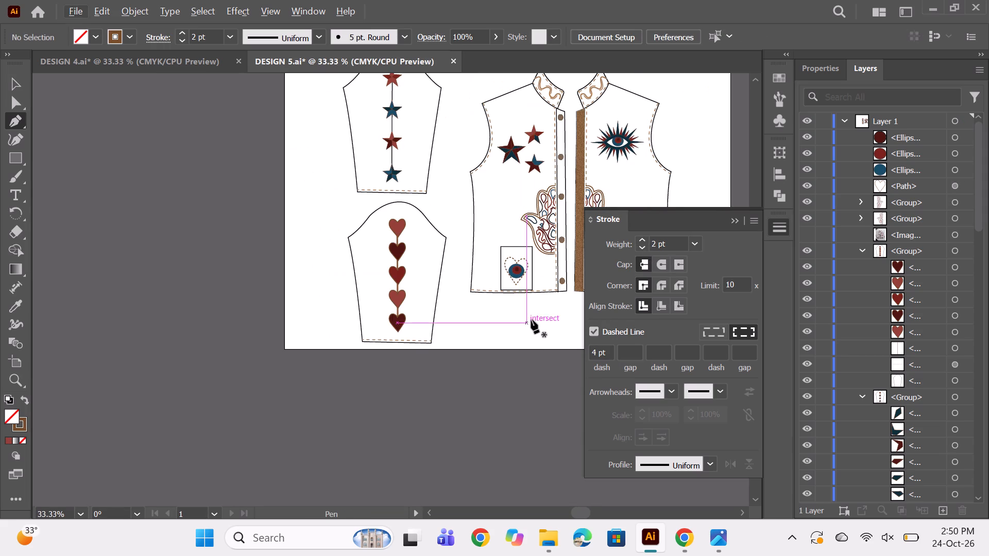
{"action": "key", "text": "space"}
{"action": "key", "text": "space"}
{"action": "key", "text": "space"}
{"action": "key", "text": "space"}
{"action": "key", "text": "space"}
{"action": "left_click_drag", "start_coordinate": [544, 297], "coordinate": [514, 315]}
{"action": "left_click", "coordinate": [739, 220]}
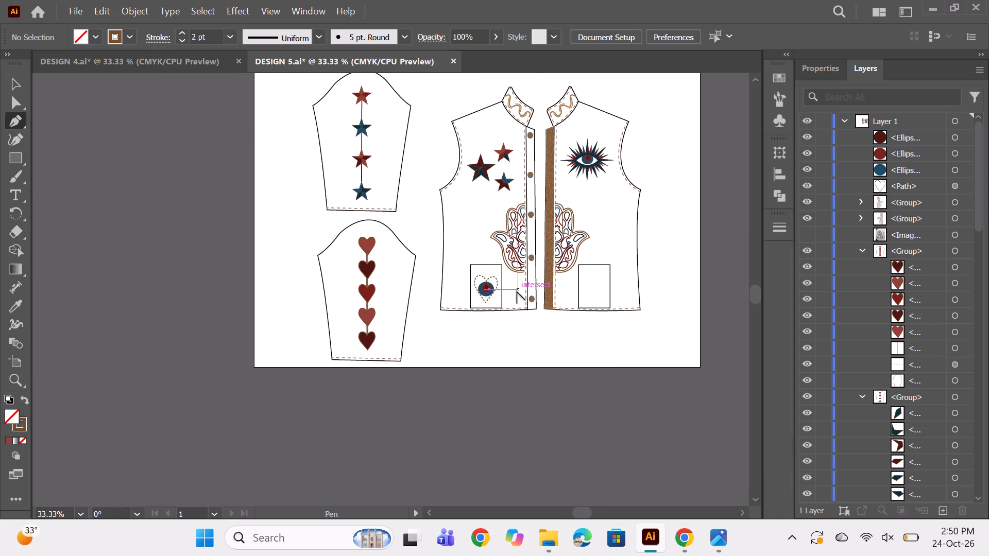
Recolour the pocket heart's dashed outline with the crimson red swatch.
{"action": "scroll", "coordinate": [510, 294], "scroll_direction": "up", "scroll_amount": 2, "text": "alt"}
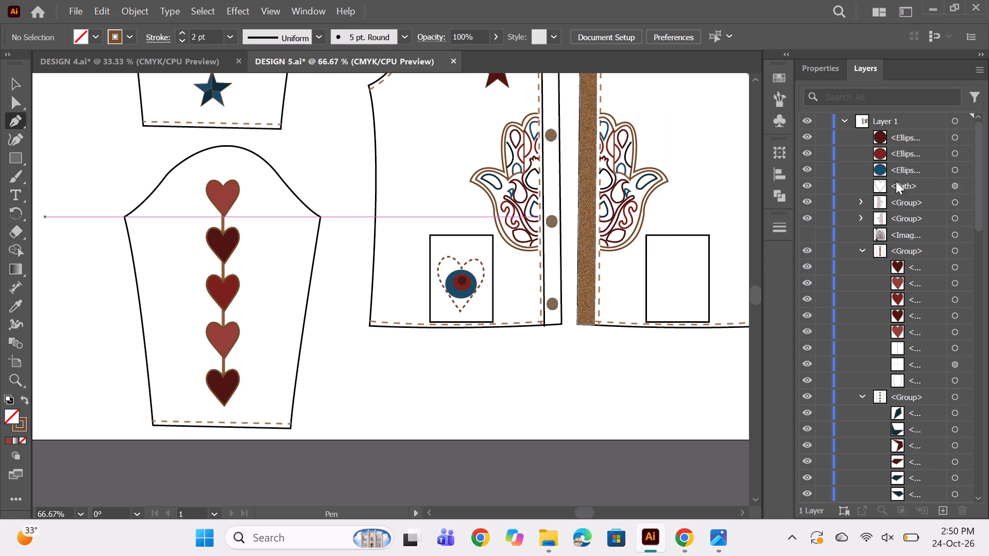
{"action": "left_click", "coordinate": [960, 188]}
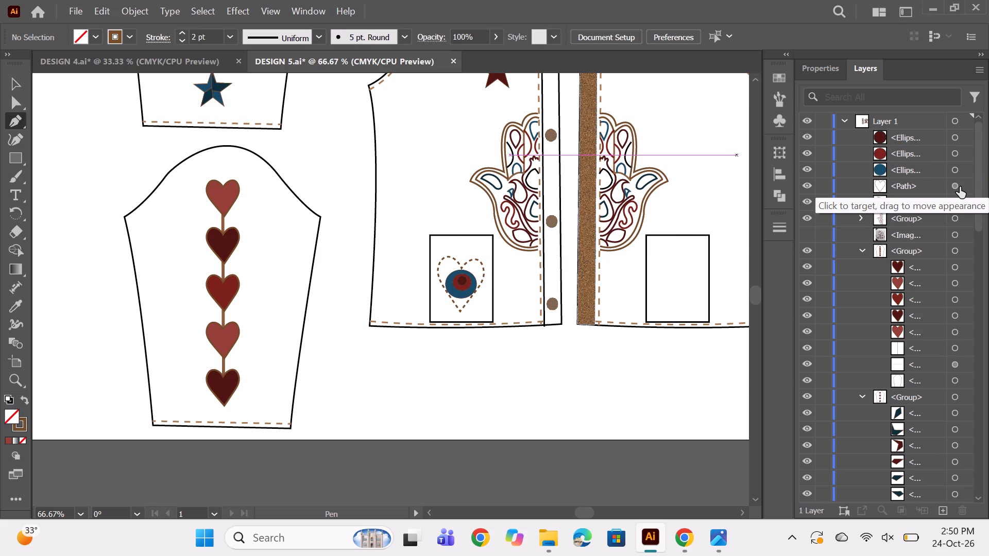
{"action": "left_click", "coordinate": [130, 34]}
{"action": "left_click", "coordinate": [120, 62]}
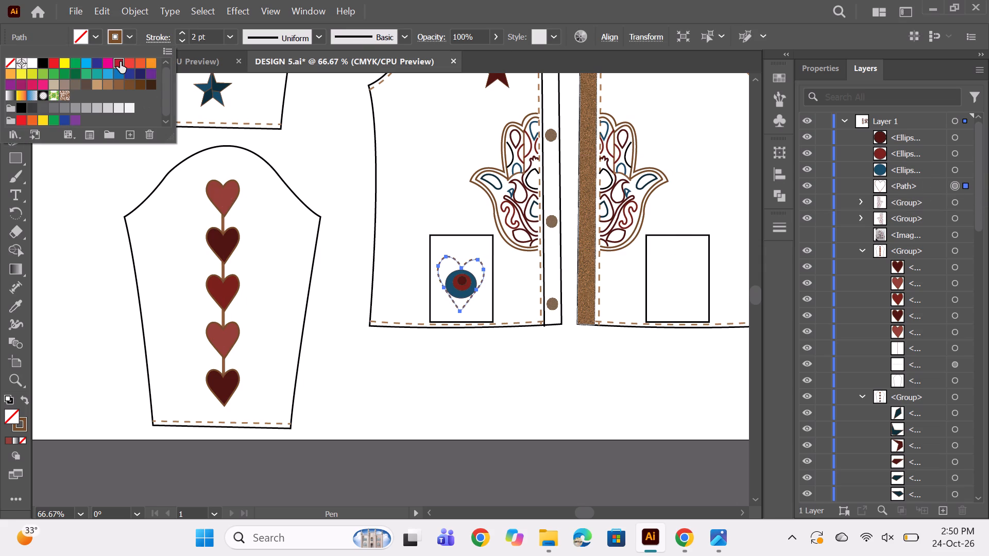
{"action": "left_click", "coordinate": [382, 354], "text": "ctrl"}
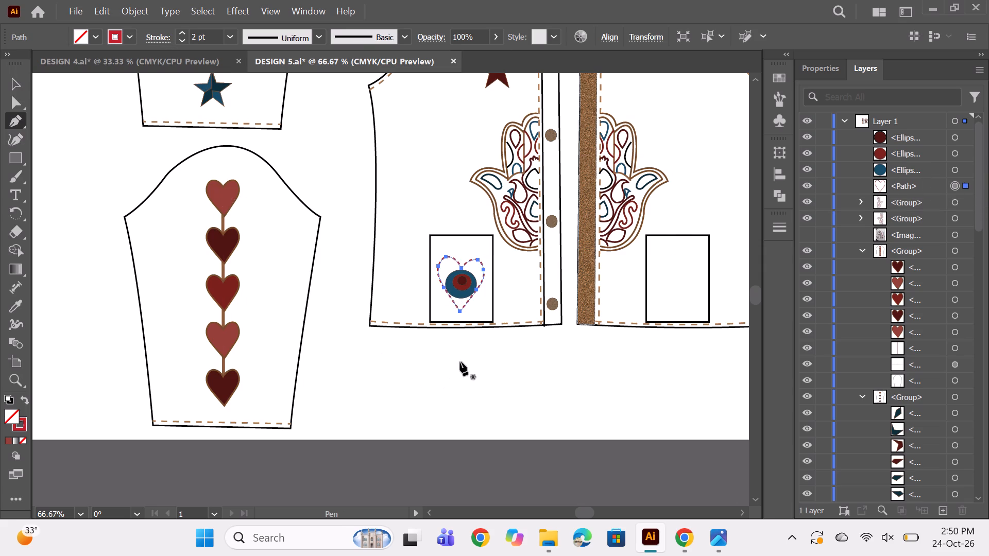
{"action": "left_click", "coordinate": [460, 362], "text": "ctrl"}
Use the Eyedropper to copy the sleeve's lowest star's dark navy onto the largest iris ellipse and its lighter blue onto the middle one.
{"action": "scroll", "coordinate": [474, 280], "scroll_direction": "up", "scroll_amount": 2, "text": "alt"}
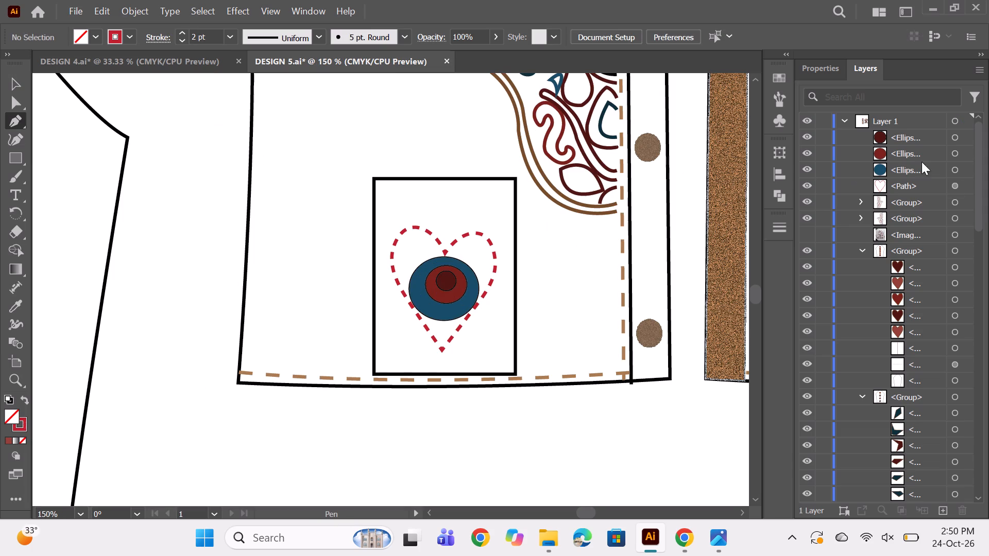
{"action": "left_click", "coordinate": [961, 174]}
{"action": "left_click", "coordinate": [957, 171]}
{"action": "scroll", "coordinate": [432, 280], "scroll_direction": "down", "scroll_amount": 2, "text": "alt"}
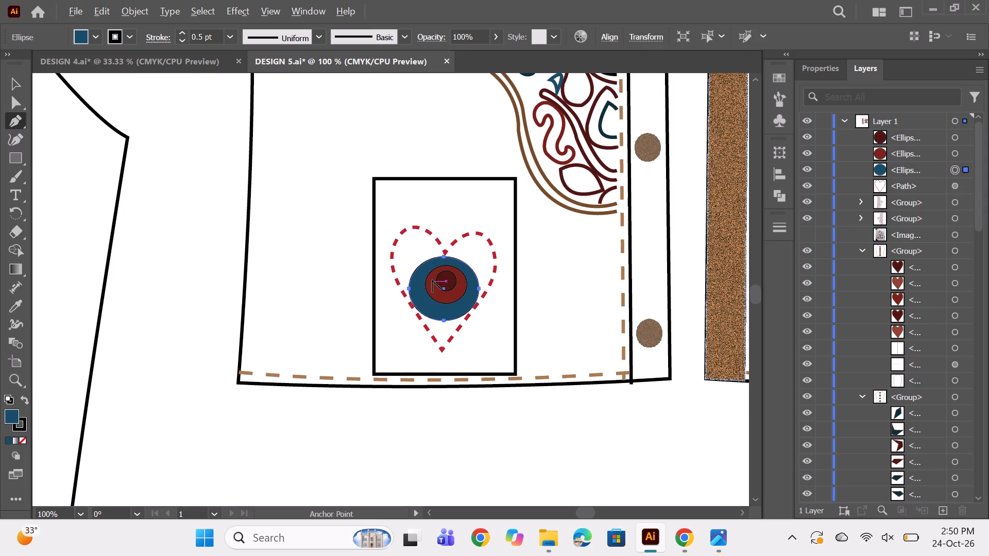
{"action": "scroll", "coordinate": [82, 151], "scroll_direction": "up", "scroll_amount": 2}
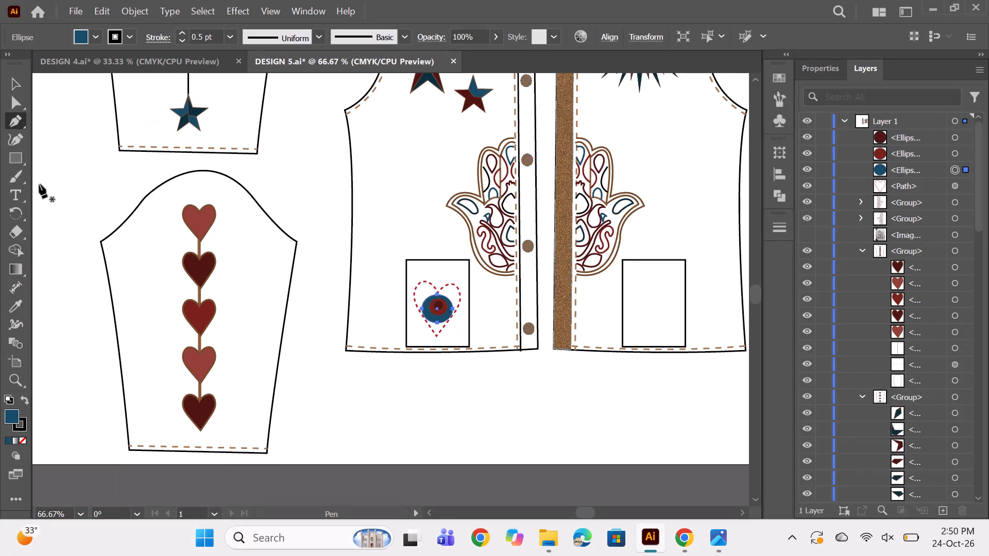
{"action": "left_click_drag", "start_coordinate": [11, 303], "coordinate": [17, 310]}
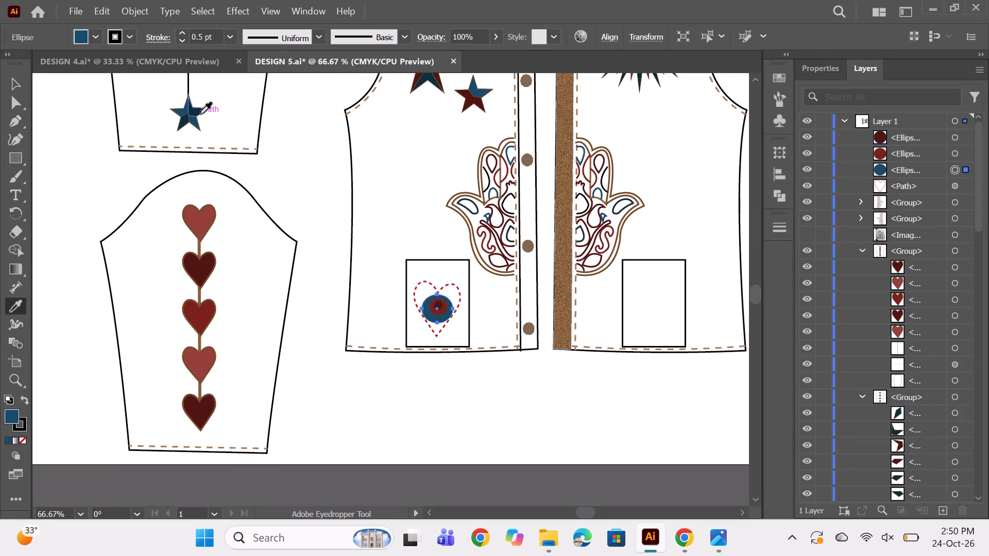
{"action": "left_click", "coordinate": [200, 114]}
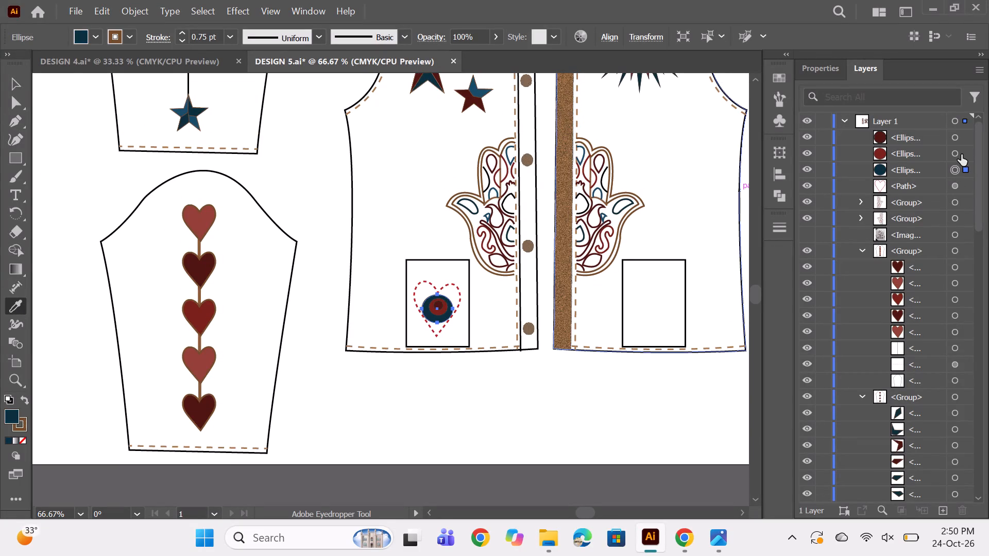
{"action": "left_click", "coordinate": [956, 151]}
{"action": "left_click", "coordinate": [183, 108]}
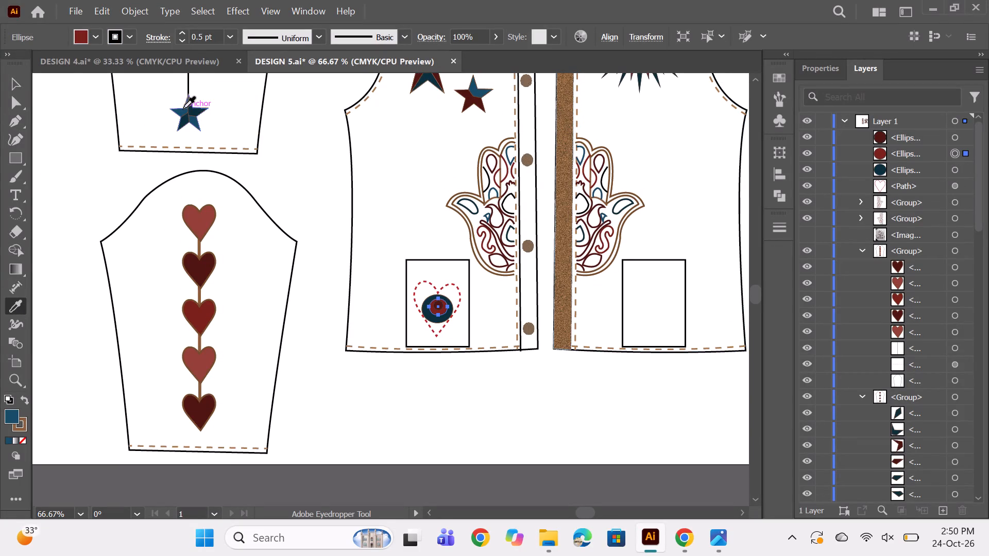
Fill the smallest iris ellipse in the pocket heart with black.
{"action": "left_click", "coordinate": [954, 140]}
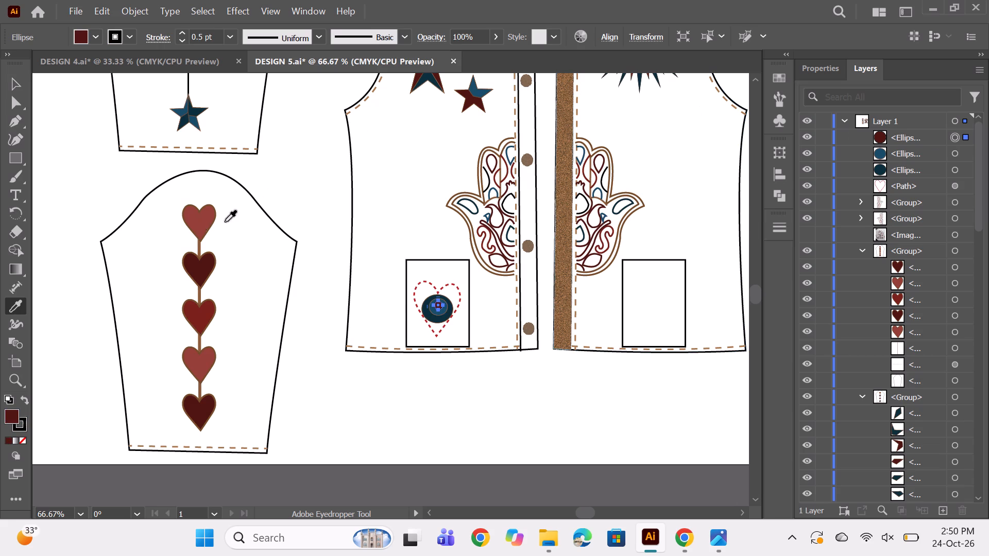
{"action": "scroll", "coordinate": [508, 289], "scroll_direction": "up", "scroll_amount": 1}
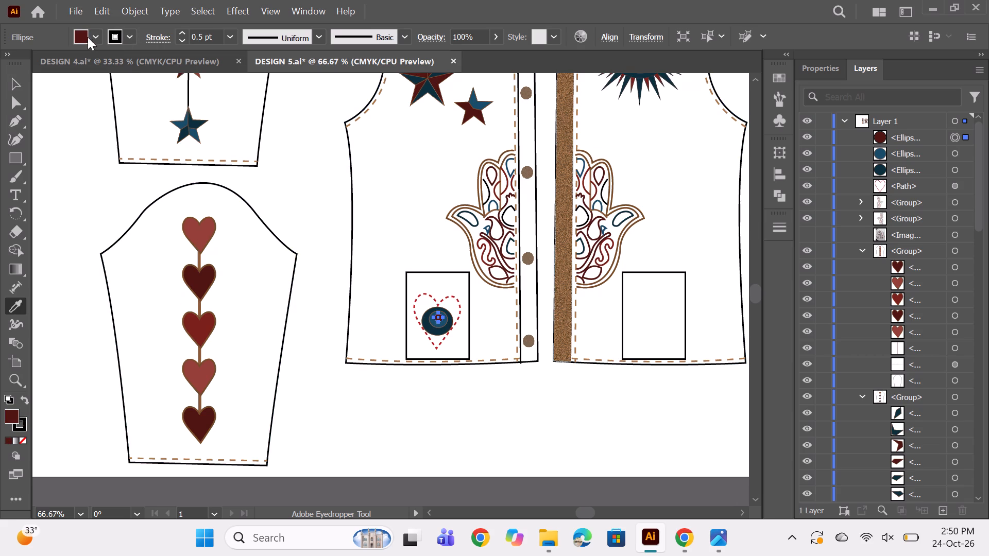
{"action": "left_click", "coordinate": [97, 33]}
{"action": "left_click", "coordinate": [43, 61]}
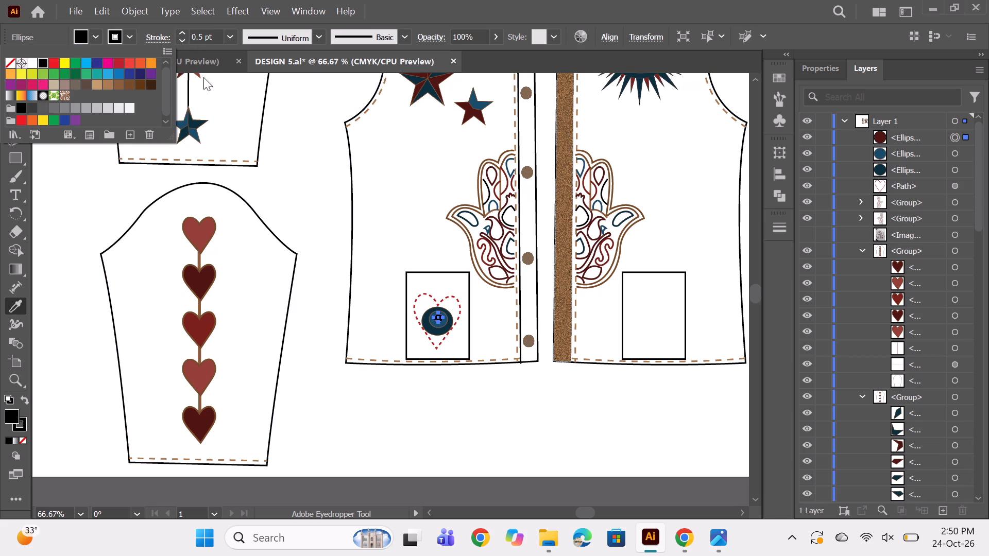
{"action": "left_click", "coordinate": [303, 187], "text": "ctrl"}
{"action": "left_click", "coordinate": [479, 432], "text": "ctrl"}
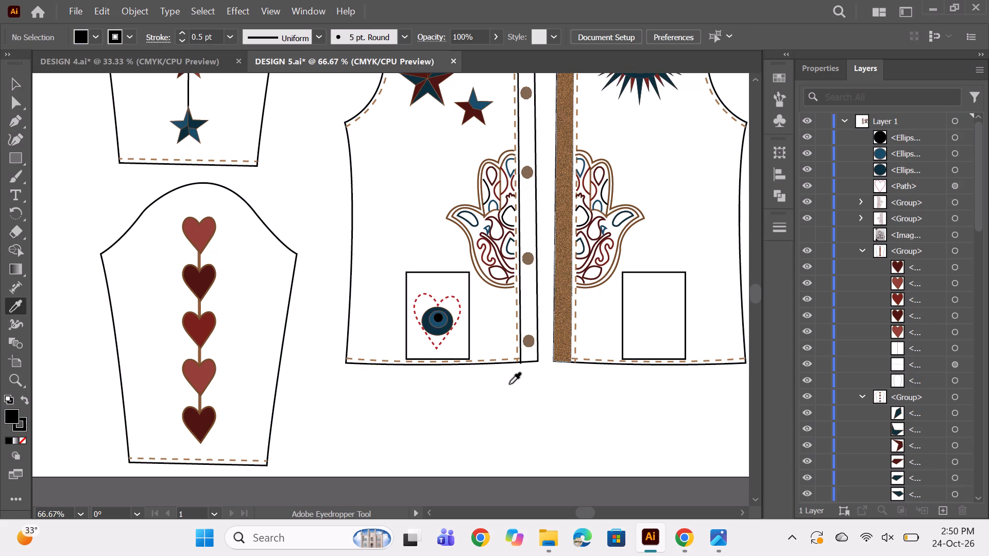
Compare the pocket motif with the blue evil-eye heart pattern reference on Pinterest in Chrome, and return to the DESIGN 5 drawing.
{"action": "scroll", "coordinate": [474, 360], "scroll_direction": "up", "scroll_amount": 6}
{"action": "scroll", "coordinate": [498, 329], "scroll_direction": "down", "scroll_amount": 1}
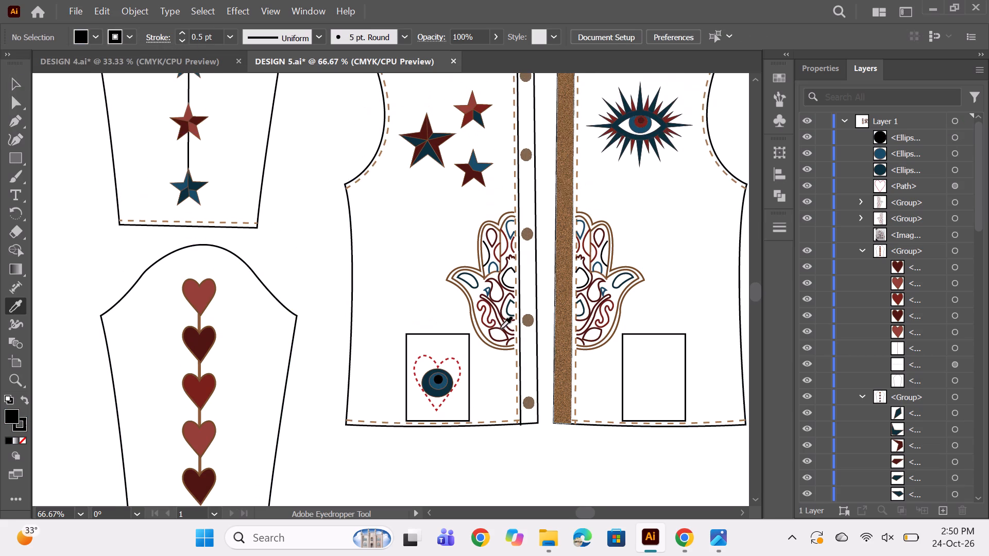
{"action": "scroll", "coordinate": [500, 328], "scroll_direction": "down", "scroll_amount": 1, "text": "alt"}
{"action": "left_click", "coordinate": [684, 540]}
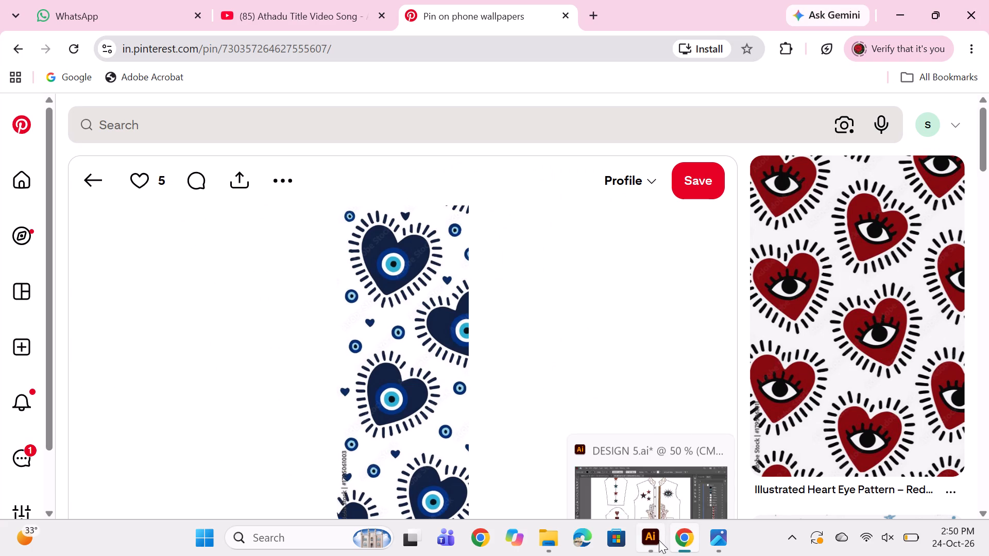
{"action": "left_click", "coordinate": [658, 538]}
Examine the recoloured heart-and-iris pocket motif against the stars, eye and hand motifs on the jacket fronts.
{"action": "scroll", "coordinate": [455, 368], "scroll_direction": "up", "scroll_amount": 2, "text": "alt"}
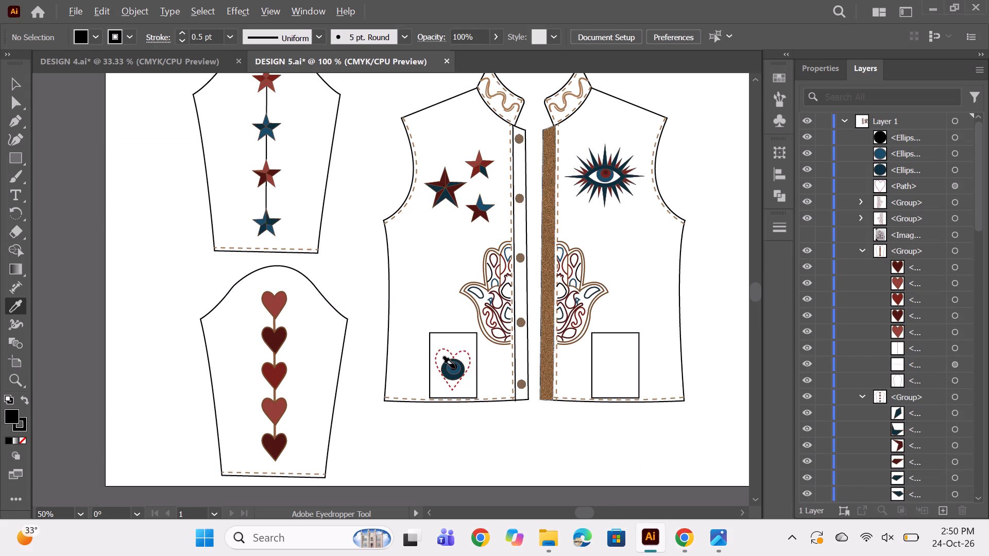
{"action": "scroll", "coordinate": [455, 368], "scroll_direction": "up", "scroll_amount": 1, "text": "alt"}
{"action": "scroll", "coordinate": [493, 375], "scroll_direction": "down", "scroll_amount": 2, "text": "alt"}
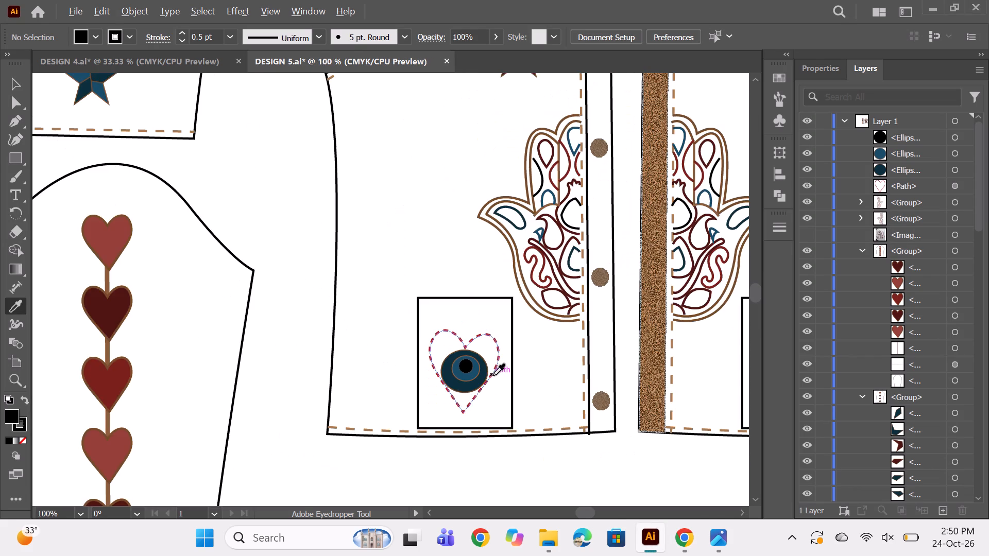
{"action": "scroll", "coordinate": [502, 369], "scroll_direction": "down", "scroll_amount": 2, "text": "alt"}
{"action": "key", "text": "space"}
{"action": "key", "text": "space"}
{"action": "key", "text": "space"}
{"action": "key", "text": "space"}
{"action": "key", "text": "space"}
{"action": "key", "text": "space"}
{"action": "key", "text": "space"}
{"action": "key", "text": "space"}
{"action": "key", "text": "space"}
{"action": "key", "text": "space"}
{"action": "left_click_drag", "start_coordinate": [538, 441], "coordinate": [438, 437]}
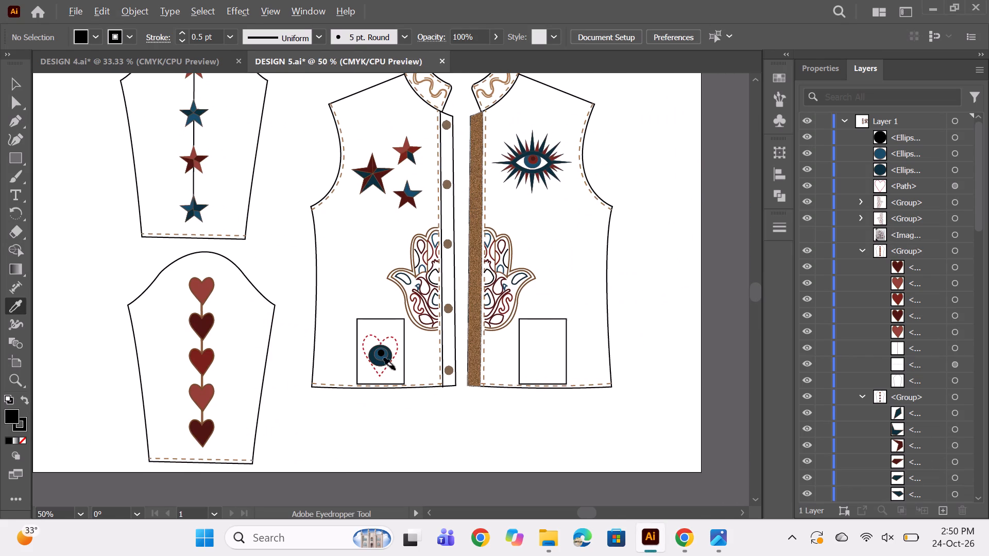
{"action": "scroll", "coordinate": [395, 370], "scroll_direction": "up", "scroll_amount": 2, "text": "alt"}
{"action": "scroll", "coordinate": [425, 302], "scroll_direction": "down", "scroll_amount": 1, "text": "alt"}
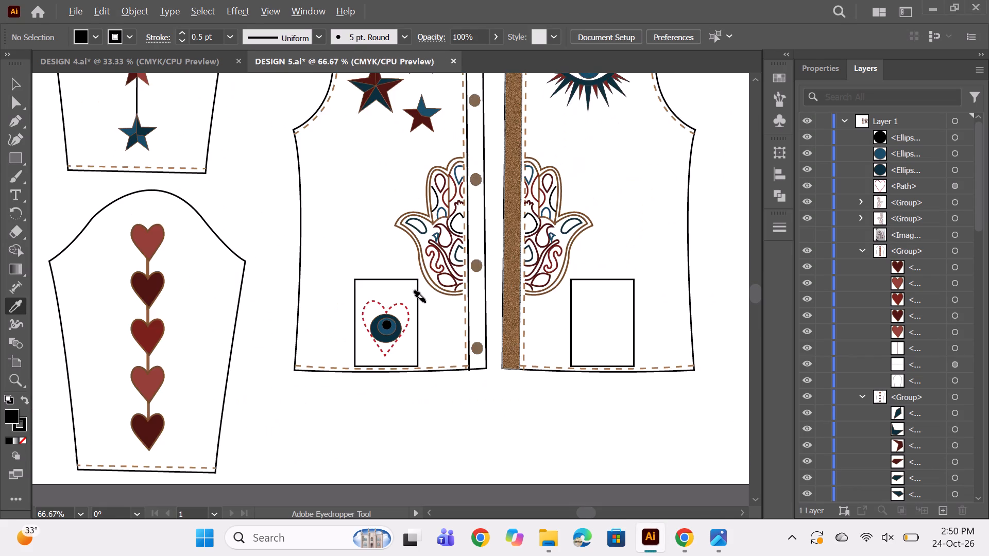
{"action": "scroll", "coordinate": [426, 325], "scroll_direction": "up", "scroll_amount": 4}
{"action": "scroll", "coordinate": [534, 304], "scroll_direction": "up", "scroll_amount": 1}
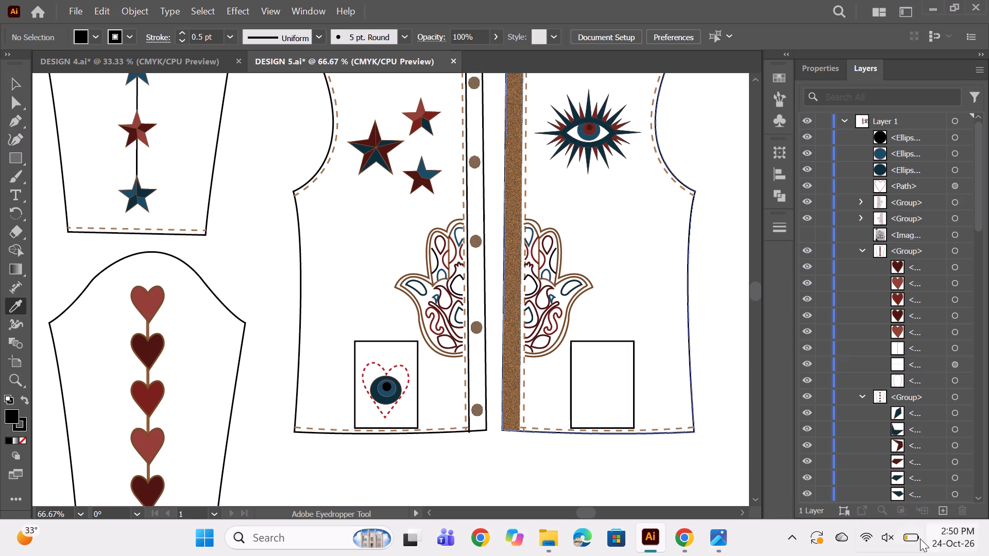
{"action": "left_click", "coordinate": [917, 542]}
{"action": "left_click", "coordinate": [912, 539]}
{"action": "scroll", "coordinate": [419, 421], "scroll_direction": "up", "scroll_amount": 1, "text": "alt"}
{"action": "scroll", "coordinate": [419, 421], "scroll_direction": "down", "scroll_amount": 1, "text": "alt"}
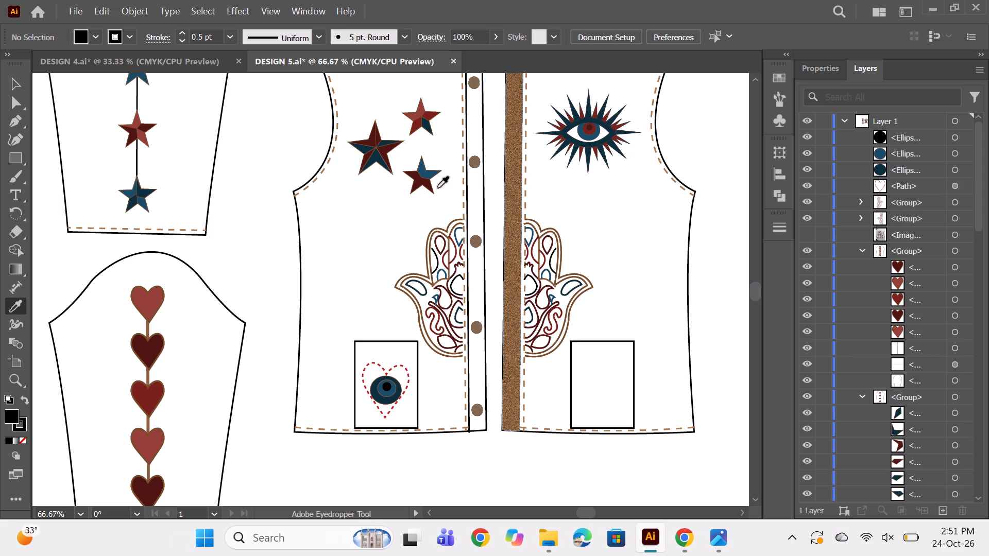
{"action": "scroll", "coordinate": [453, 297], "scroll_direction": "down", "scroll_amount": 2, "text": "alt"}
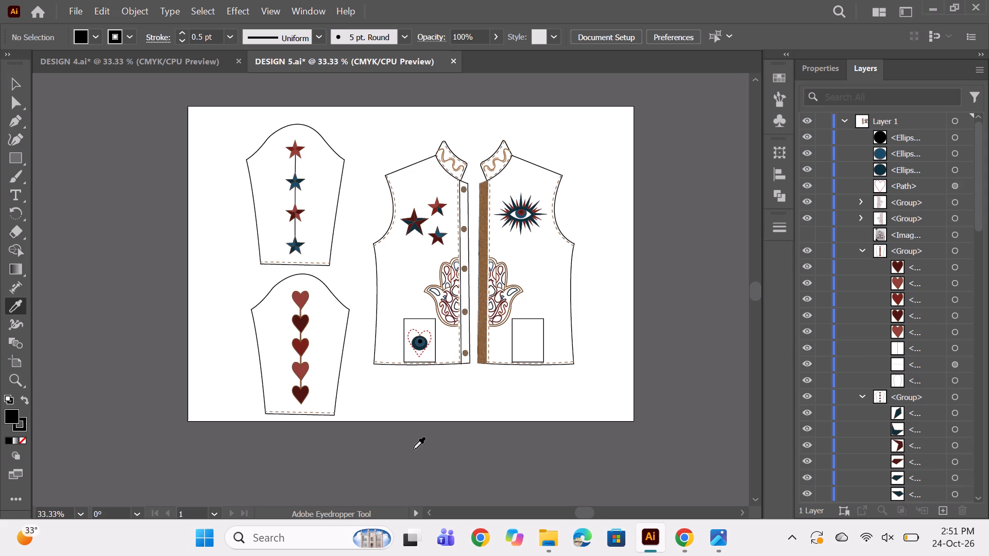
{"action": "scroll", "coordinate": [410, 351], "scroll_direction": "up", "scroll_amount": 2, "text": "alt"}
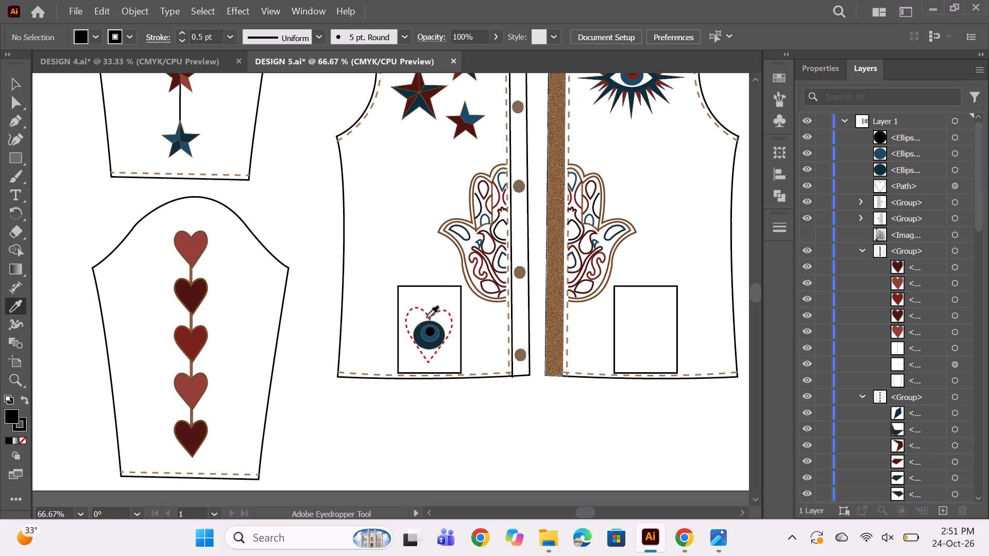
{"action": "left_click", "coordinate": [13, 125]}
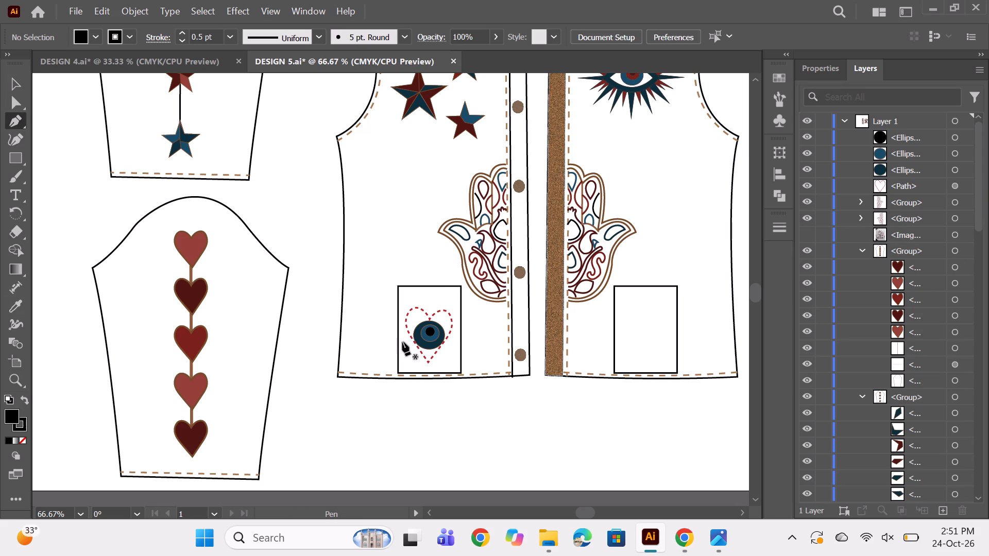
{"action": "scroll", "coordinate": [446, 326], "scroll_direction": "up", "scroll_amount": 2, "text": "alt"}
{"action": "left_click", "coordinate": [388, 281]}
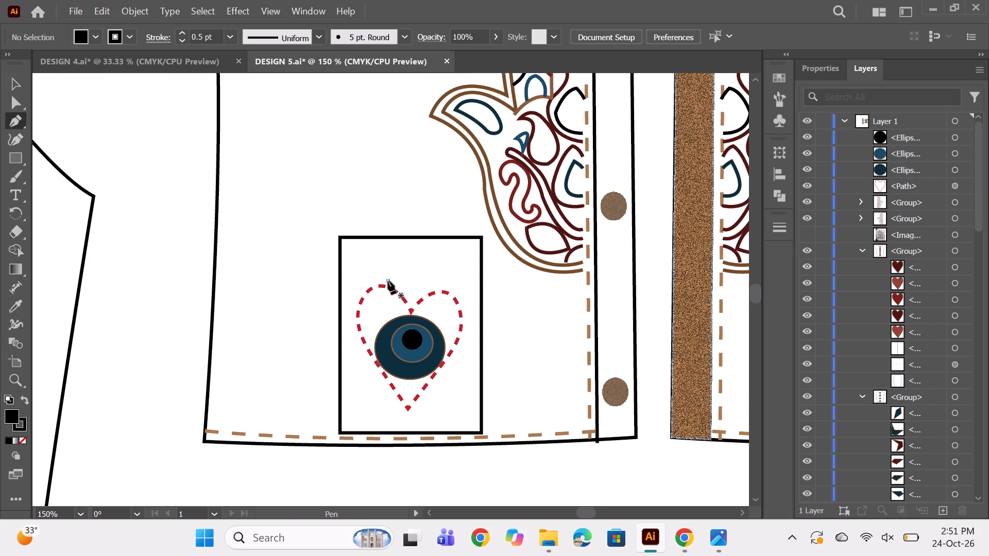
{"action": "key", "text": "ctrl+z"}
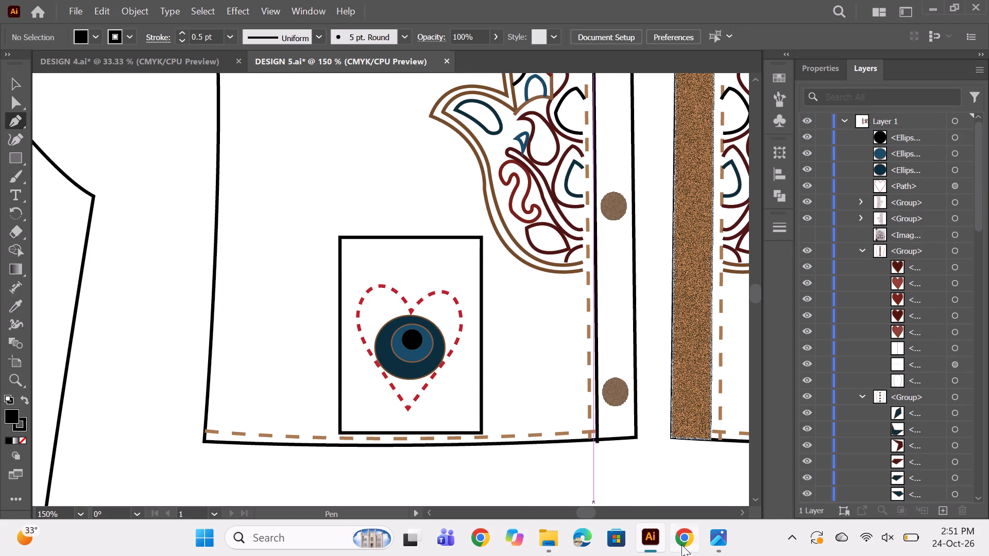
Check the short rays around the evil-eye hearts in the Pinterest reference in Chrome, and return to the DESIGN 5 drawing.
{"action": "left_click", "coordinate": [684, 544]}
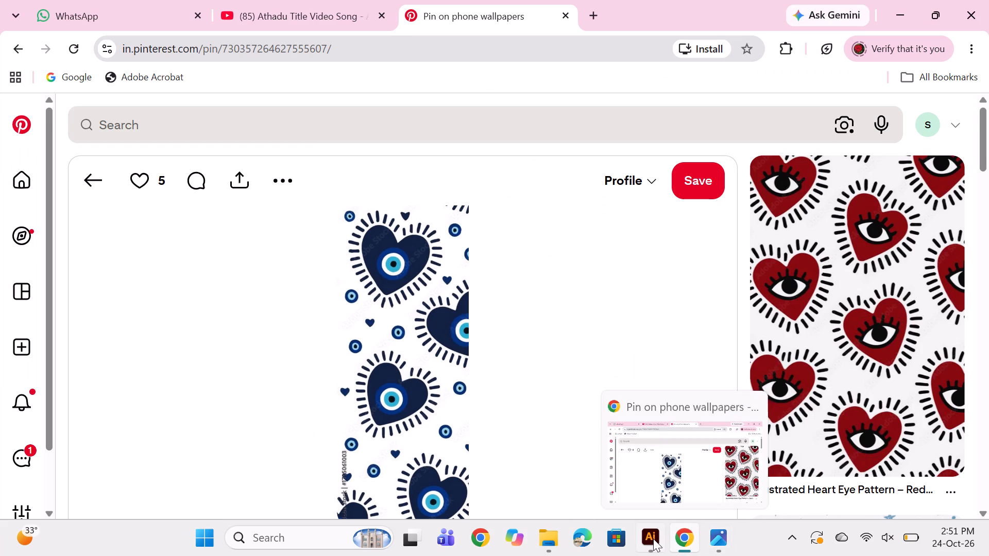
{"action": "left_click", "coordinate": [653, 538]}
{"action": "scroll", "coordinate": [620, 363], "scroll_direction": "down", "scroll_amount": 2, "text": "alt"}
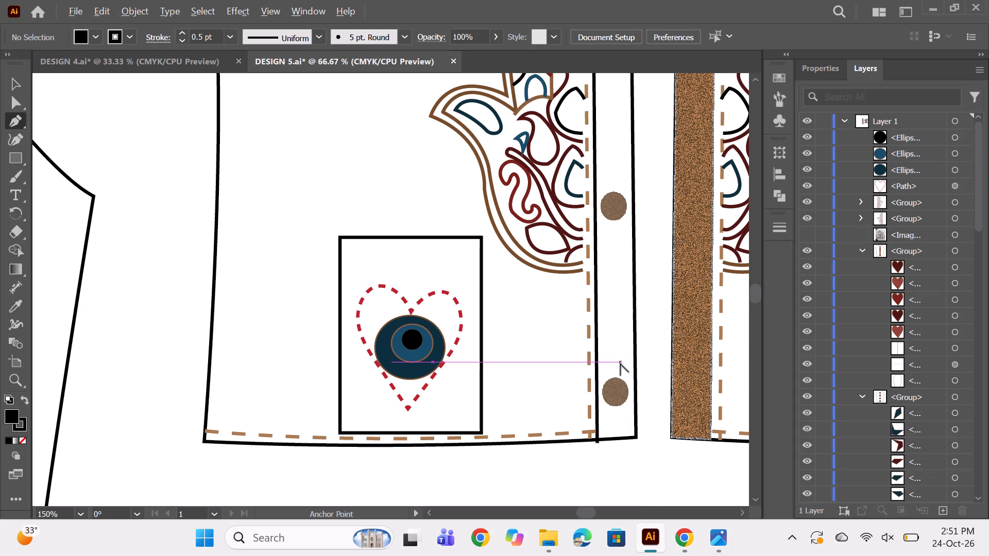
{"action": "scroll", "coordinate": [620, 363], "scroll_direction": "down", "scroll_amount": 3, "text": "alt"}
{"action": "scroll", "coordinate": [554, 266], "scroll_direction": "down", "scroll_amount": 2, "text": "alt"}
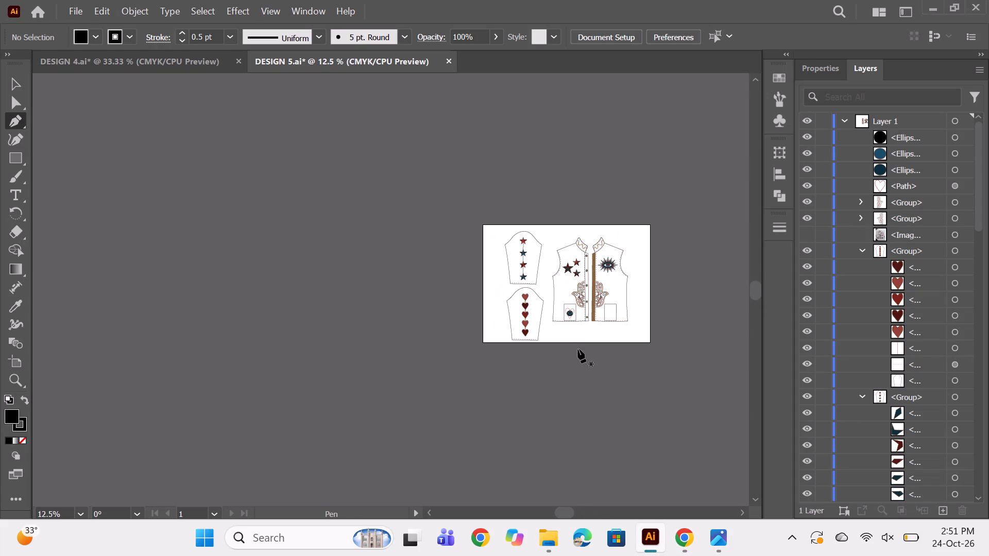
Draw a short, nearly vertical ray with the Pen tool just above the pocket heart's left lobe.
{"action": "scroll", "coordinate": [570, 320], "scroll_direction": "up", "scroll_amount": 5, "text": "alt"}
{"action": "key", "text": "space"}
{"action": "key", "text": "space"}
{"action": "key", "text": "space"}
{"action": "key", "text": "space"}
{"action": "key", "text": "space"}
{"action": "key", "text": "space"}
{"action": "key", "text": "space"}
{"action": "key", "text": "space"}
{"action": "key", "text": "space"}
{"action": "key", "text": "space"}
{"action": "key", "text": "space"}
{"action": "key", "text": "space"}
{"action": "key", "text": "space"}
{"action": "key", "text": "space"}
{"action": "key", "text": "space"}
{"action": "key", "text": "space"}
{"action": "key", "text": "space"}
{"action": "left_click_drag", "start_coordinate": [582, 348], "coordinate": [427, 409]}
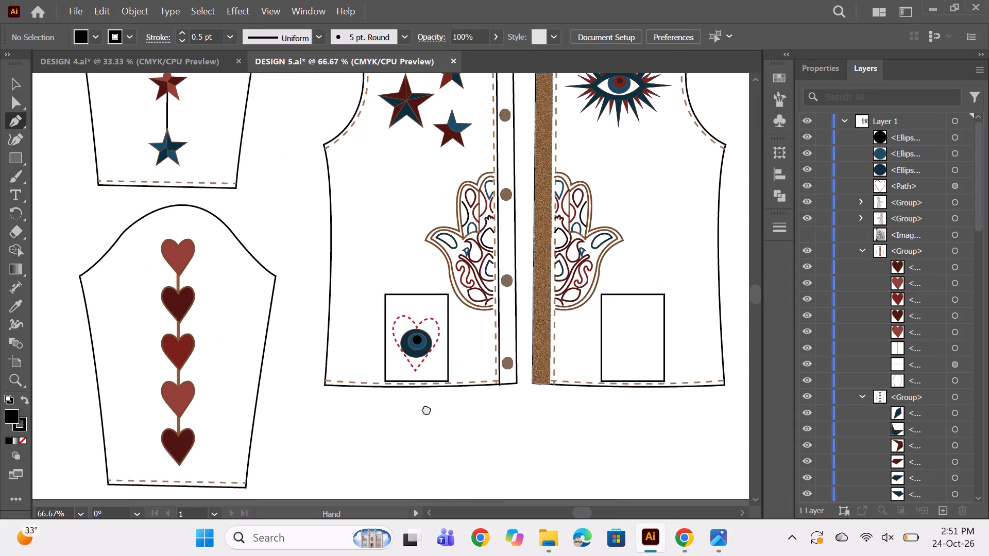
{"action": "left_click_drag", "start_coordinate": [427, 409], "coordinate": [374, 440]}
{"action": "scroll", "coordinate": [358, 366], "scroll_direction": "up", "scroll_amount": 2}
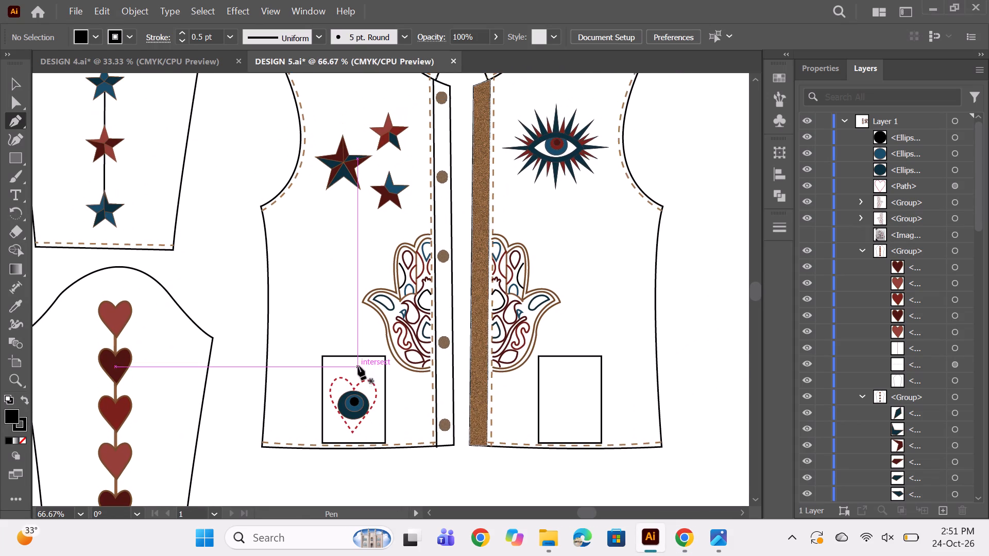
{"action": "scroll", "coordinate": [384, 366], "scroll_direction": "up", "scroll_amount": 2}
{"action": "scroll", "coordinate": [385, 365], "scroll_direction": "down", "scroll_amount": 2}
{"action": "scroll", "coordinate": [348, 386], "scroll_direction": "up", "scroll_amount": 3, "text": "alt"}
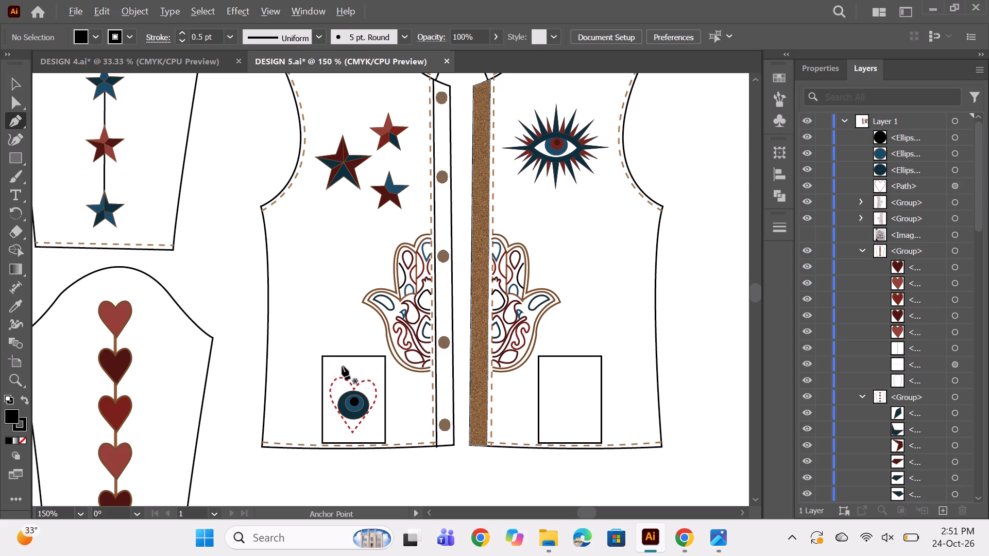
{"action": "scroll", "coordinate": [342, 372], "scroll_direction": "up", "scroll_amount": 2, "text": "alt"}
{"action": "left_click", "coordinate": [308, 334]}
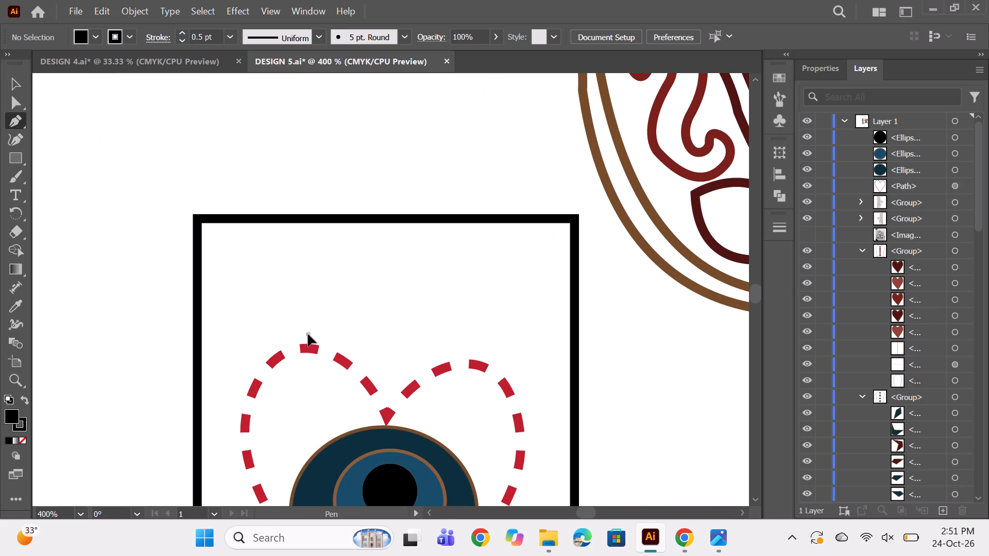
{"action": "left_click", "coordinate": [305, 305]}
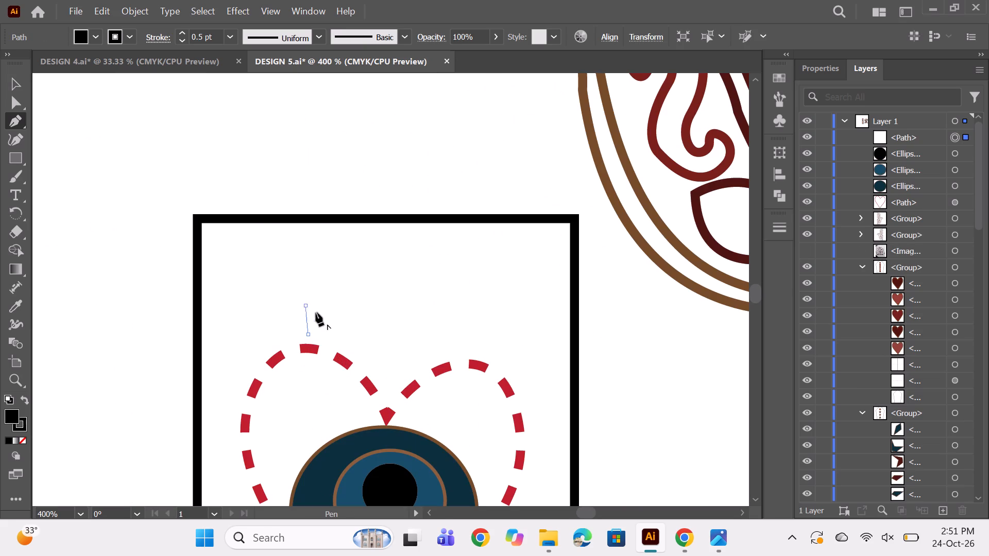
Give the ray no fill and a 2 pt stroke in the dashed heart's red, and end the path.
{"action": "left_click", "coordinate": [833, 72]}
{"action": "left_click", "coordinate": [810, 394]}
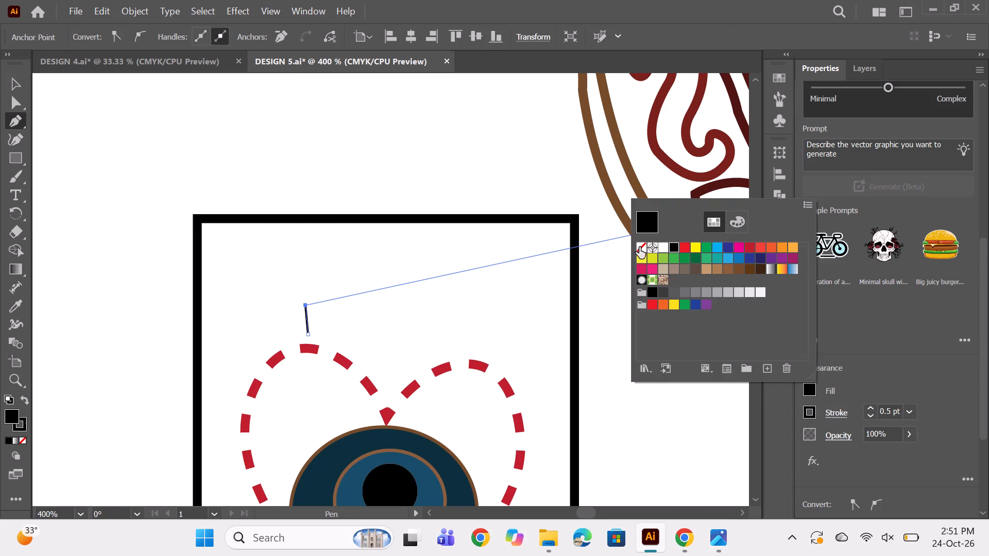
{"action": "left_click", "coordinate": [638, 249]}
{"action": "left_click", "coordinate": [813, 407]}
{"action": "left_click", "coordinate": [813, 407]}
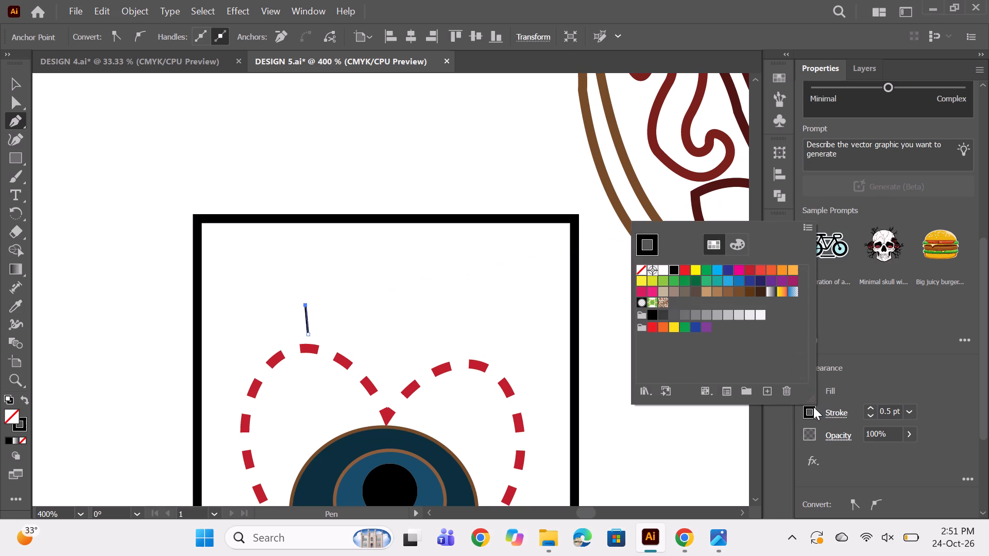
{"action": "left_click", "coordinate": [748, 269]}
{"action": "triple_click", "coordinate": [872, 411]}
{"action": "left_click", "coordinate": [872, 411]}
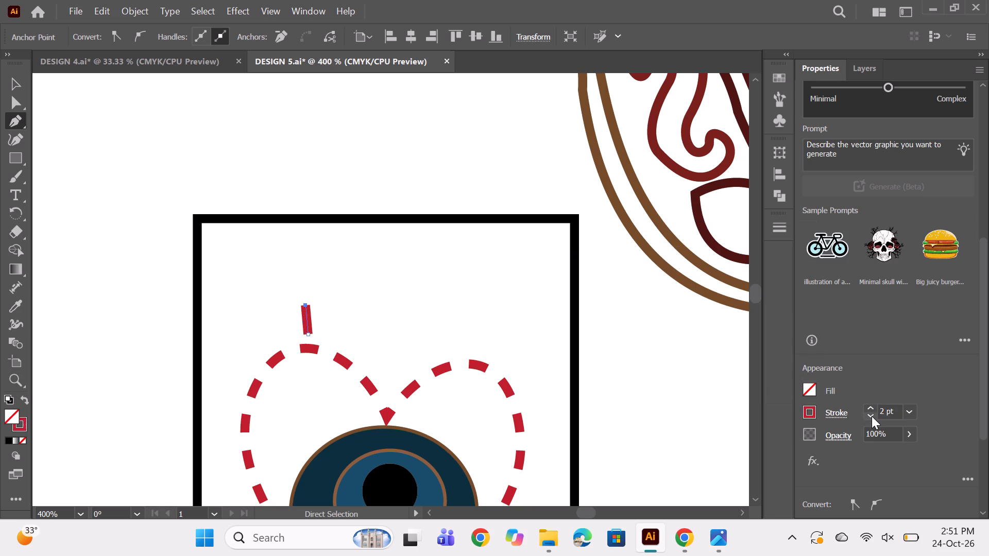
{"action": "left_click", "coordinate": [872, 416]}
{"action": "left_click", "coordinate": [872, 407]}
{"action": "left_click", "coordinate": [359, 335], "text": "ctrl"}
Draw a second short ray just right of the first and copy the first ray's red stroke with the Eyedropper.
{"action": "left_click", "coordinate": [324, 335]}
{"action": "left_click", "coordinate": [328, 307]}
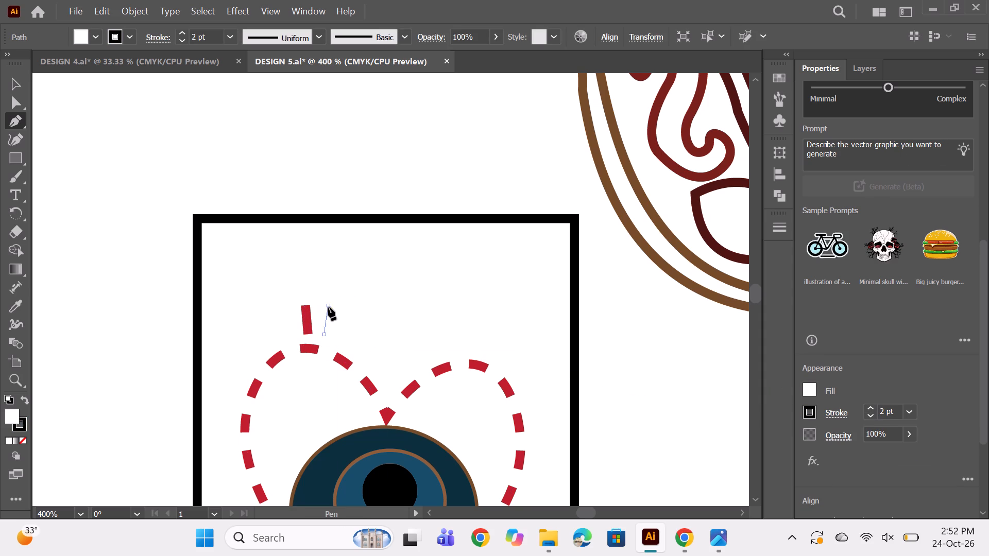
{"action": "left_click", "coordinate": [15, 299]}
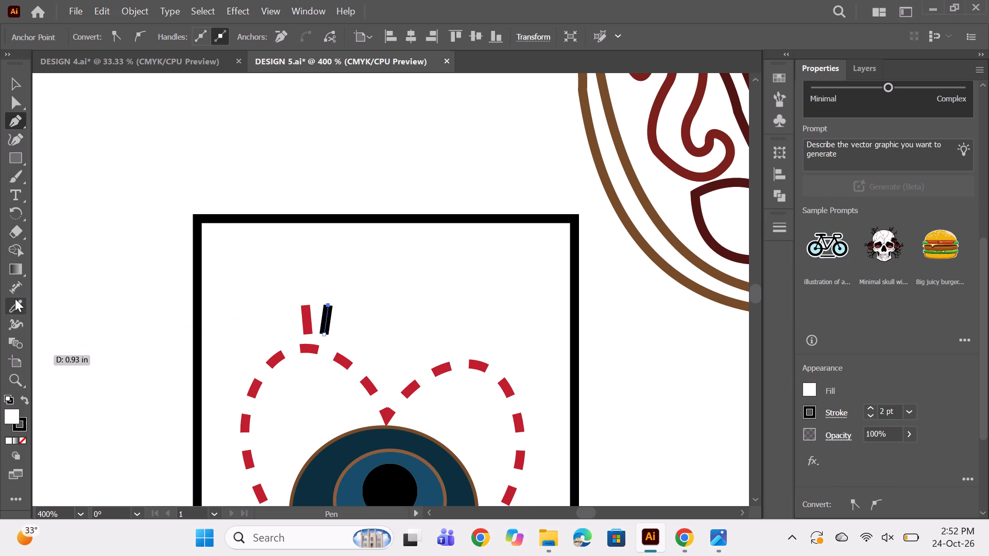
{"action": "left_click", "coordinate": [305, 310]}
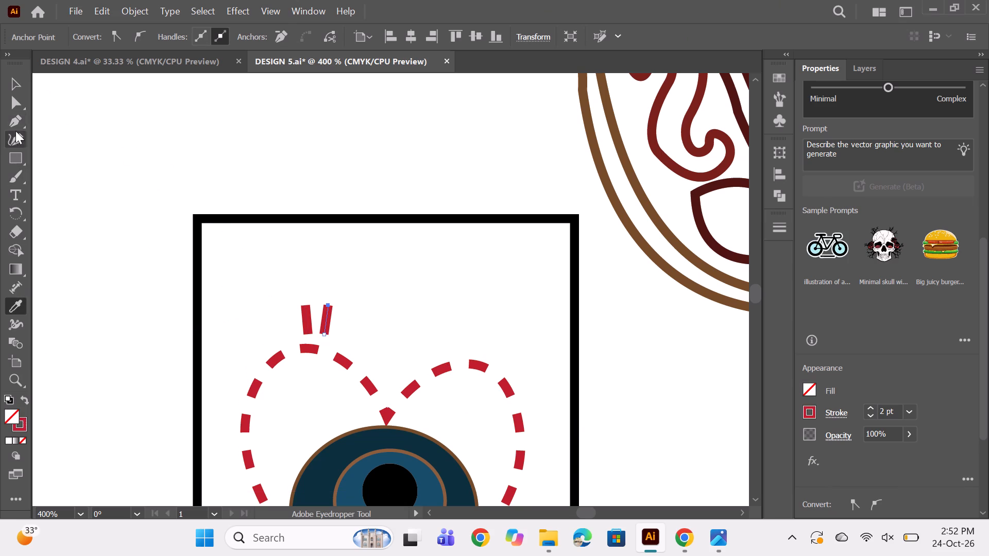
Draw a third short red ray with the Pen tool, right of the second and slanted further outward.
{"action": "left_click", "coordinate": [15, 124]}
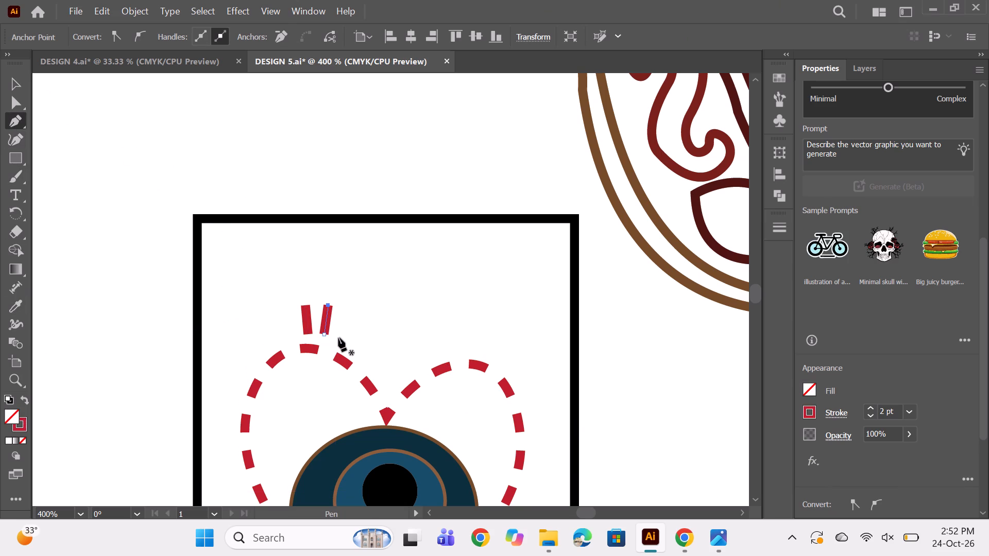
{"action": "left_click", "coordinate": [338, 338]}
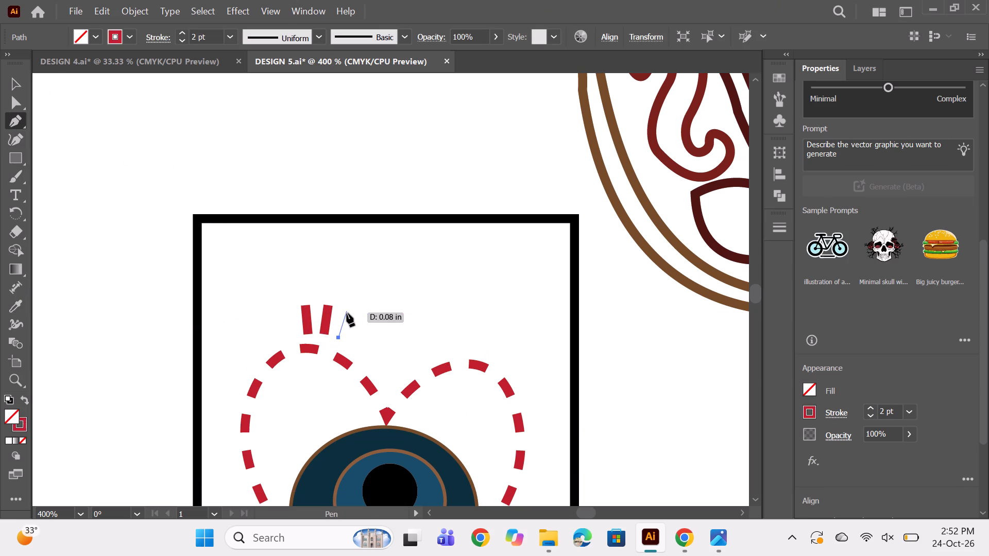
{"action": "left_click", "coordinate": [347, 313]}
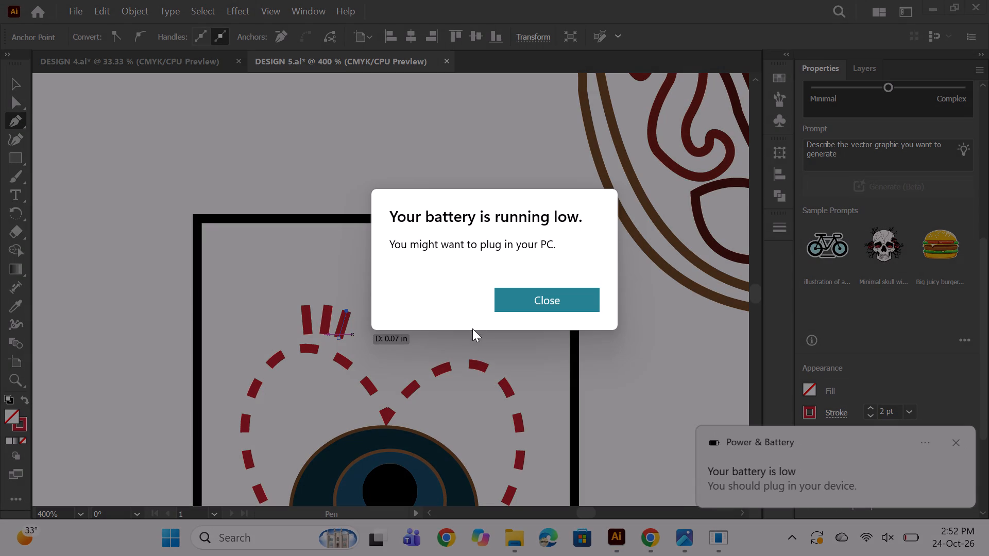
Dismiss the low-battery dialog and notification.
{"action": "left_click", "coordinate": [520, 299]}
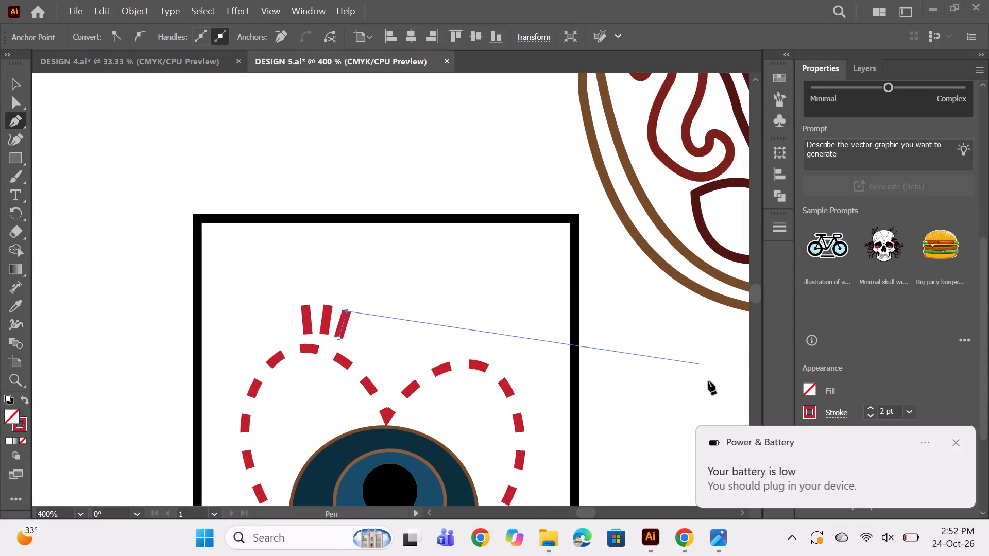
{"action": "left_click", "coordinate": [953, 439]}
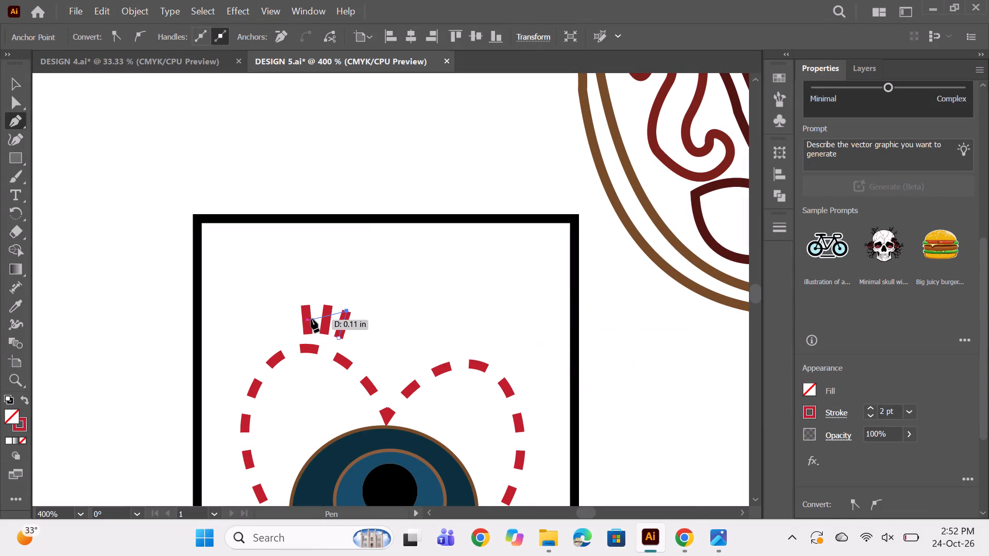
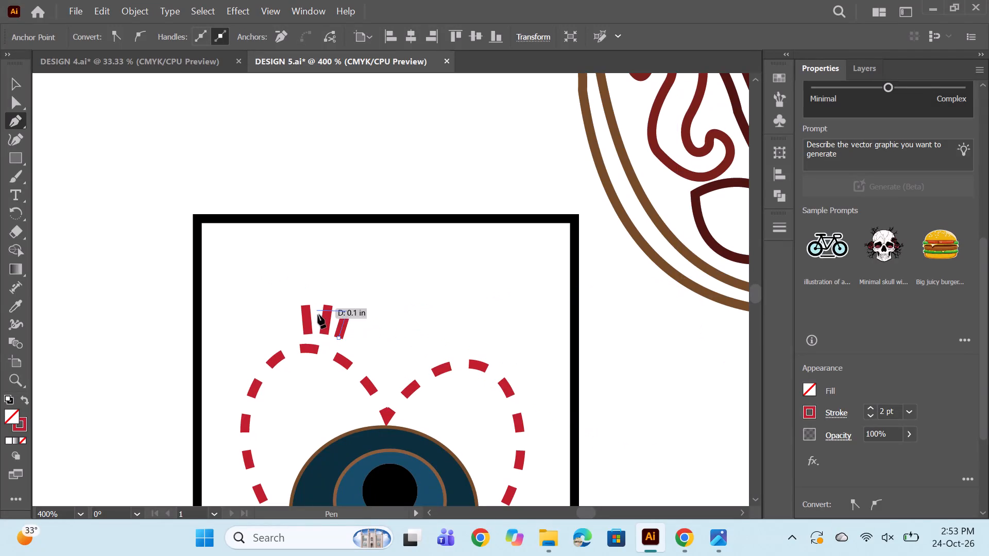
Delete the third and second red rays above the heart's left lobe, keeping only the first.
{"action": "left_click", "coordinate": [362, 321], "text": "ctrl"}
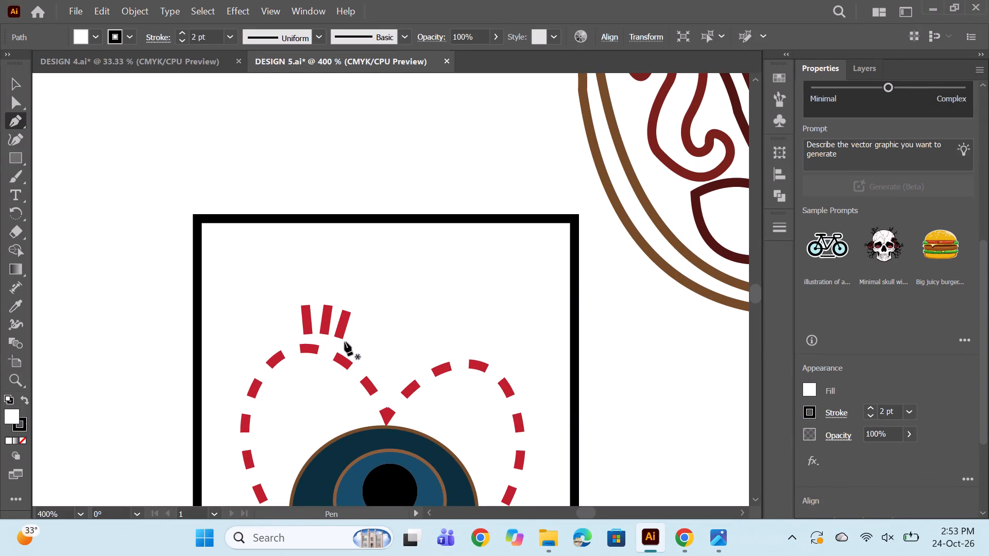
{"action": "left_click", "coordinate": [8, 82]}
{"action": "left_click", "coordinate": [349, 315]}
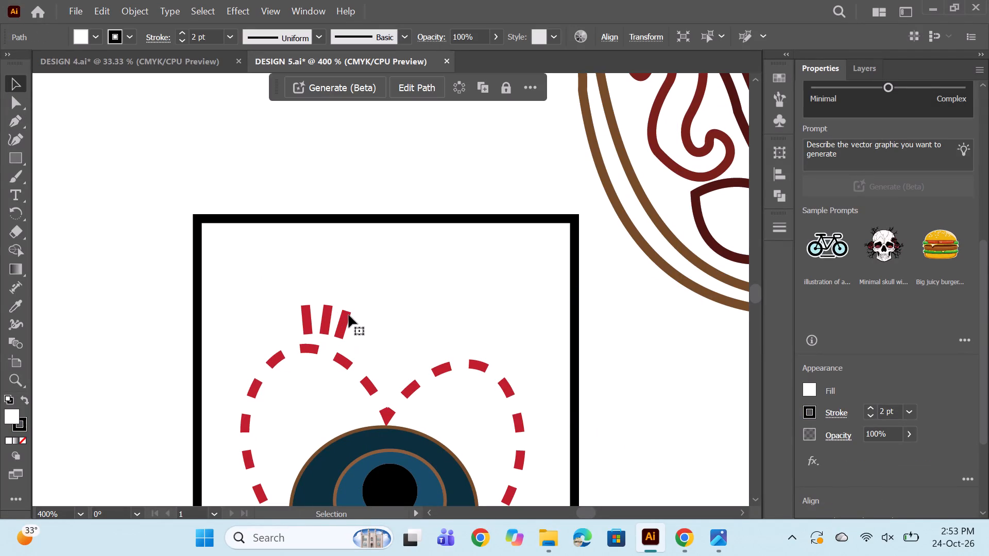
{"action": "left_click", "coordinate": [345, 316]}
{"action": "key", "text": "BackSpace"}
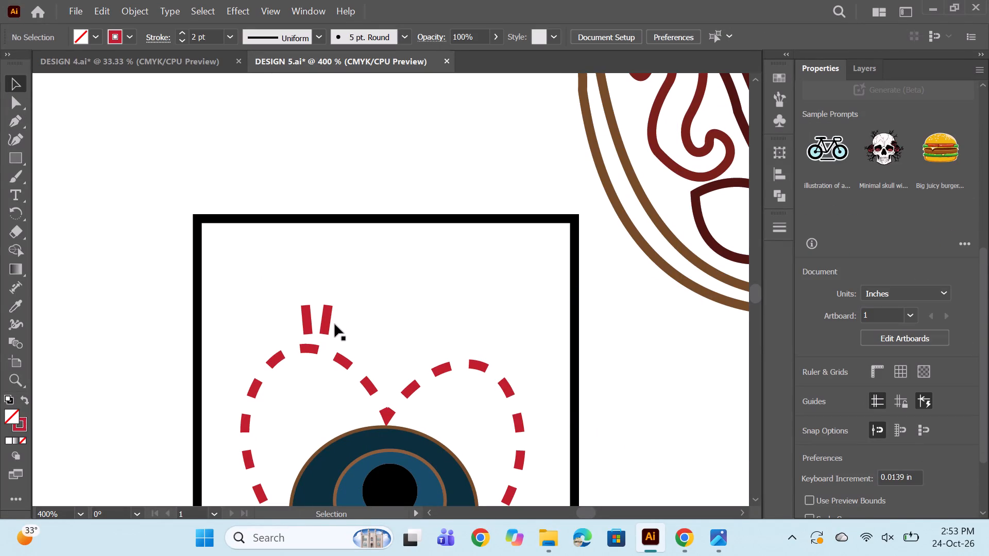
{"action": "left_click", "coordinate": [328, 316]}
{"action": "key", "text": "BackSpace"}
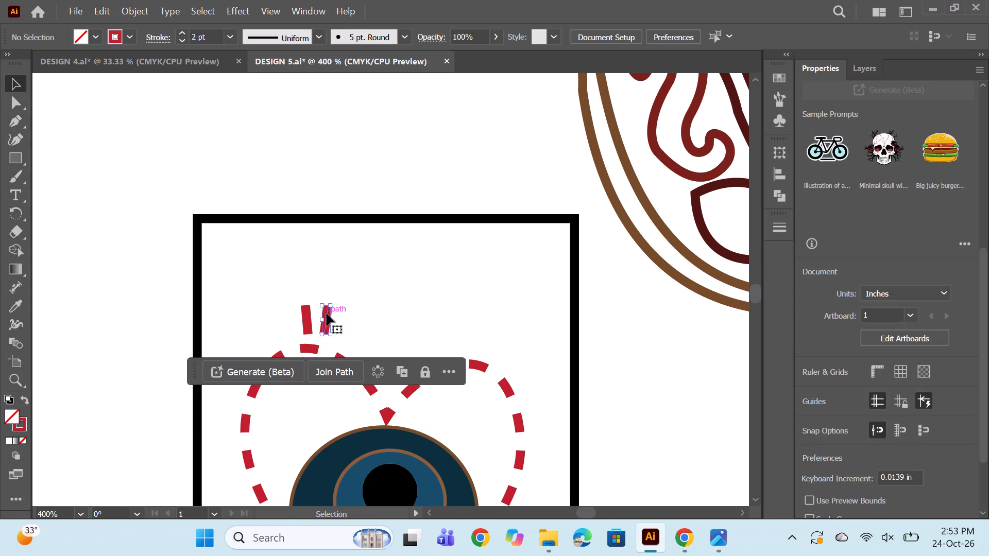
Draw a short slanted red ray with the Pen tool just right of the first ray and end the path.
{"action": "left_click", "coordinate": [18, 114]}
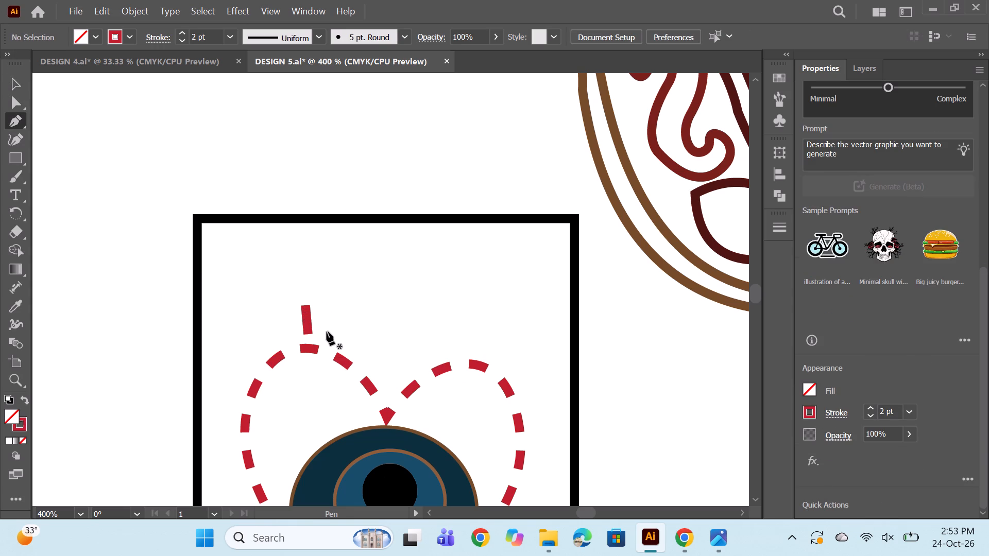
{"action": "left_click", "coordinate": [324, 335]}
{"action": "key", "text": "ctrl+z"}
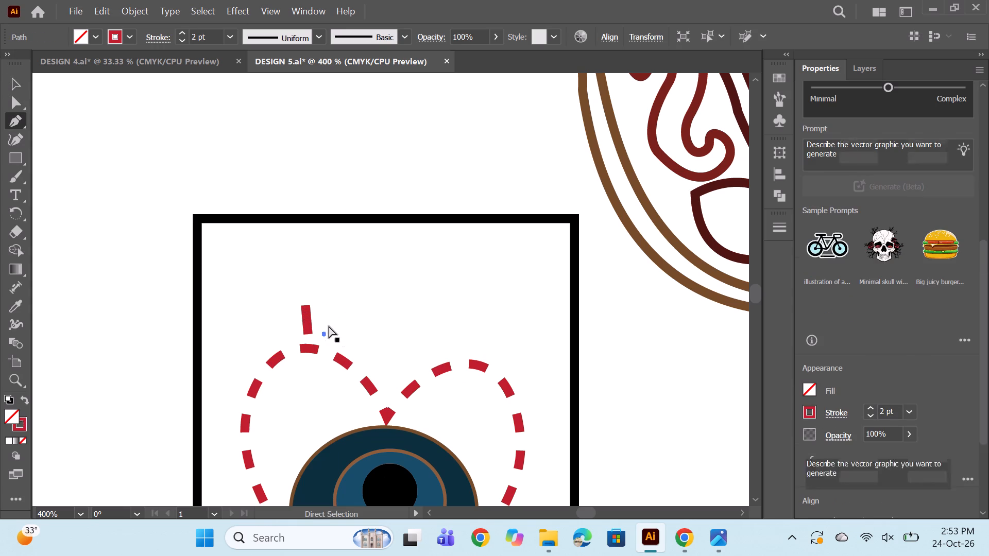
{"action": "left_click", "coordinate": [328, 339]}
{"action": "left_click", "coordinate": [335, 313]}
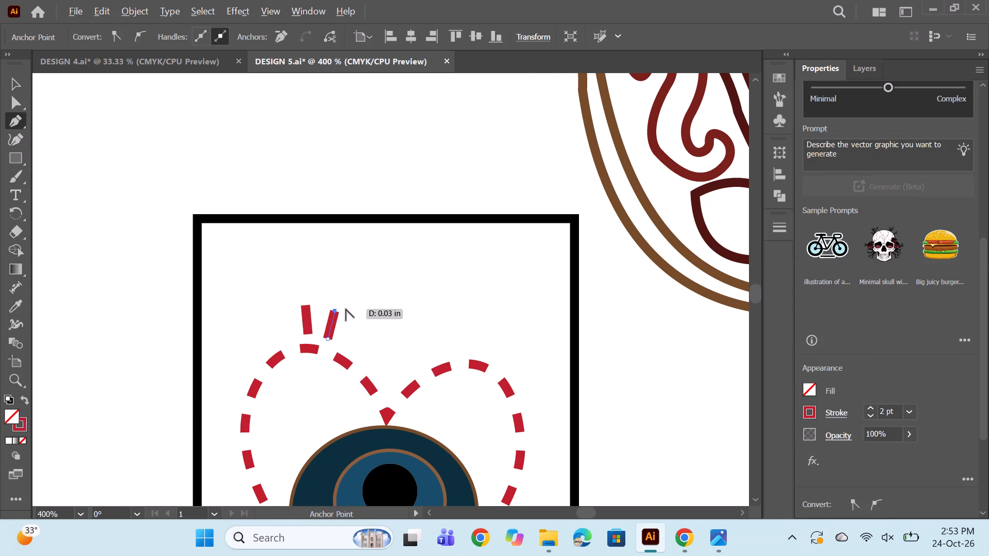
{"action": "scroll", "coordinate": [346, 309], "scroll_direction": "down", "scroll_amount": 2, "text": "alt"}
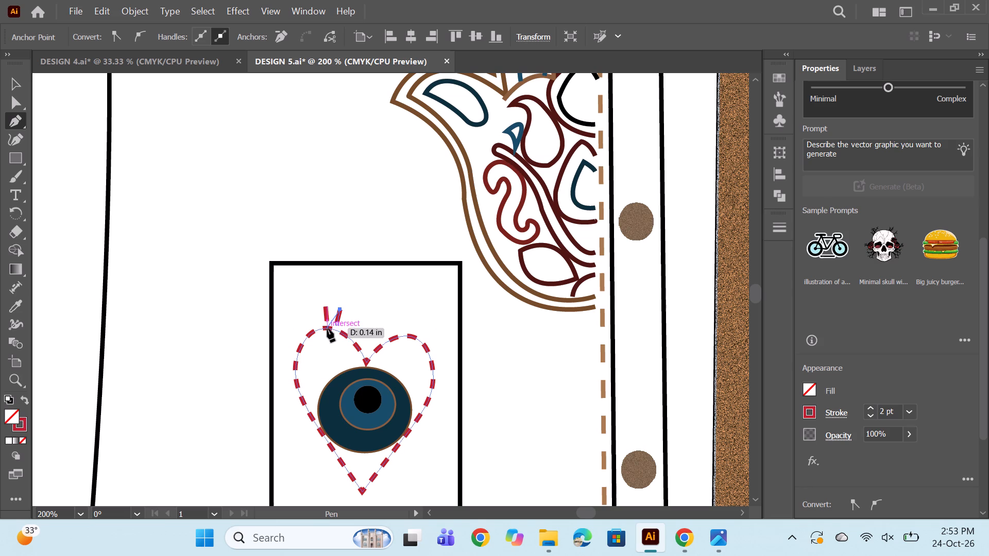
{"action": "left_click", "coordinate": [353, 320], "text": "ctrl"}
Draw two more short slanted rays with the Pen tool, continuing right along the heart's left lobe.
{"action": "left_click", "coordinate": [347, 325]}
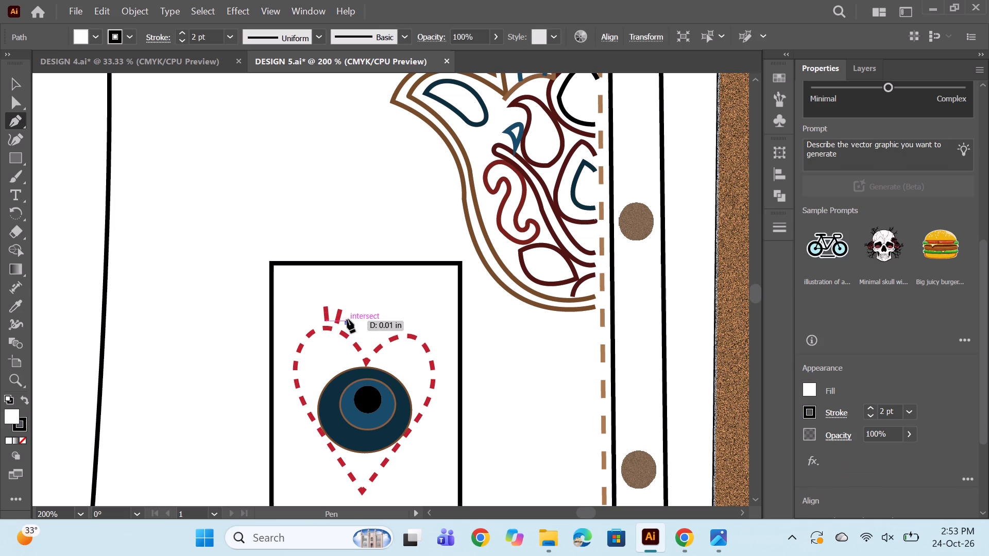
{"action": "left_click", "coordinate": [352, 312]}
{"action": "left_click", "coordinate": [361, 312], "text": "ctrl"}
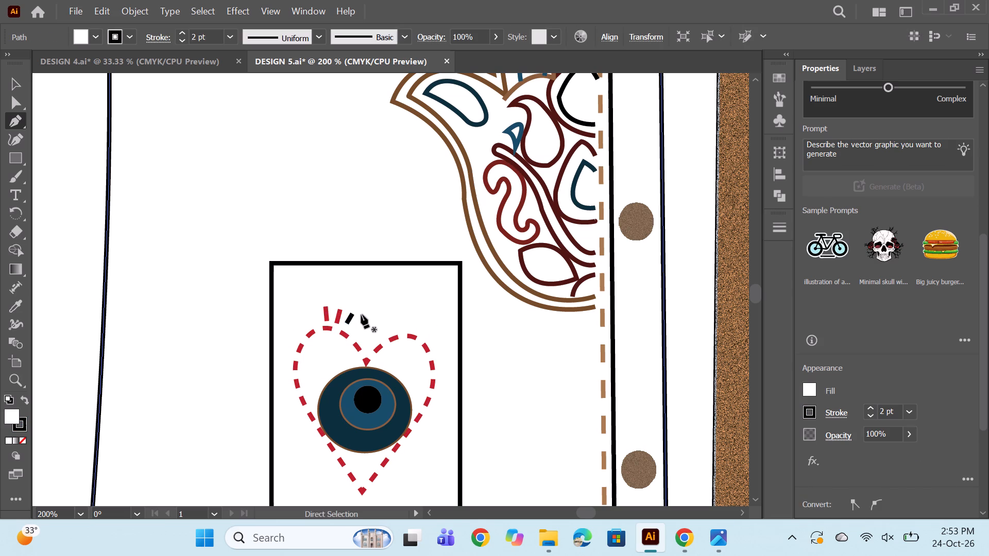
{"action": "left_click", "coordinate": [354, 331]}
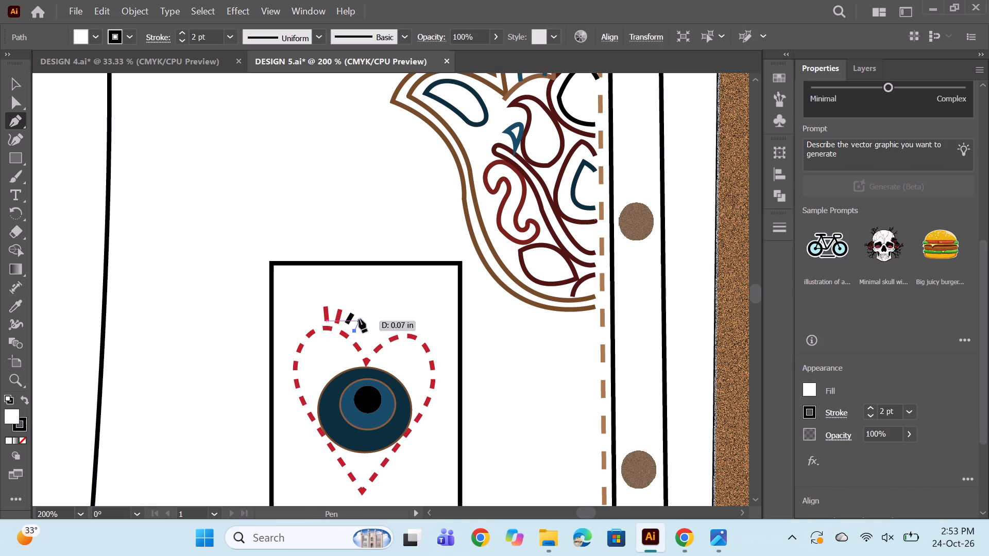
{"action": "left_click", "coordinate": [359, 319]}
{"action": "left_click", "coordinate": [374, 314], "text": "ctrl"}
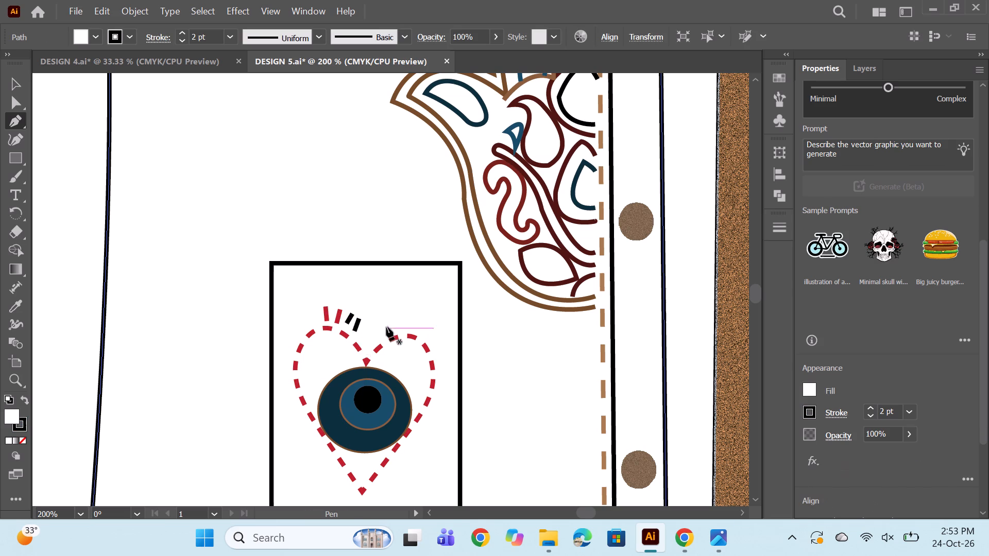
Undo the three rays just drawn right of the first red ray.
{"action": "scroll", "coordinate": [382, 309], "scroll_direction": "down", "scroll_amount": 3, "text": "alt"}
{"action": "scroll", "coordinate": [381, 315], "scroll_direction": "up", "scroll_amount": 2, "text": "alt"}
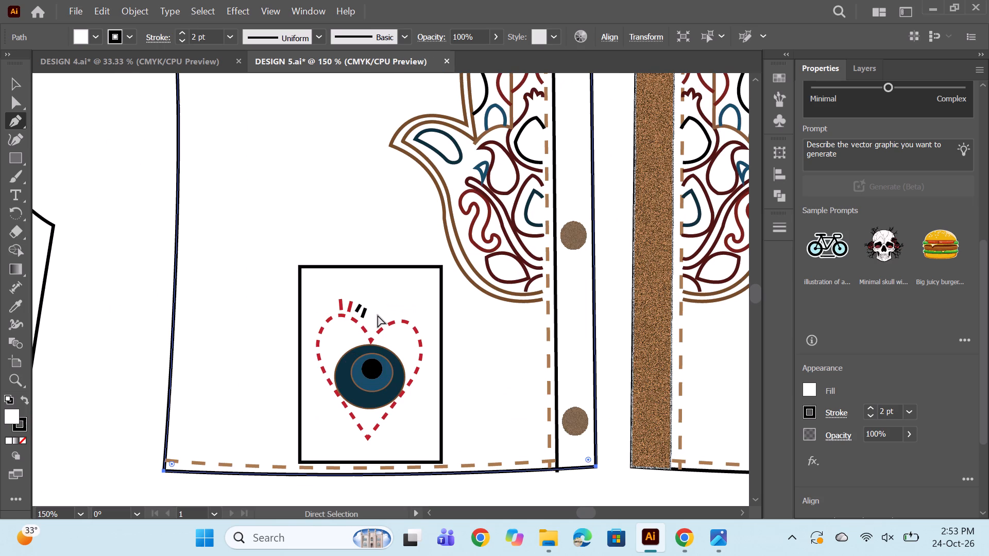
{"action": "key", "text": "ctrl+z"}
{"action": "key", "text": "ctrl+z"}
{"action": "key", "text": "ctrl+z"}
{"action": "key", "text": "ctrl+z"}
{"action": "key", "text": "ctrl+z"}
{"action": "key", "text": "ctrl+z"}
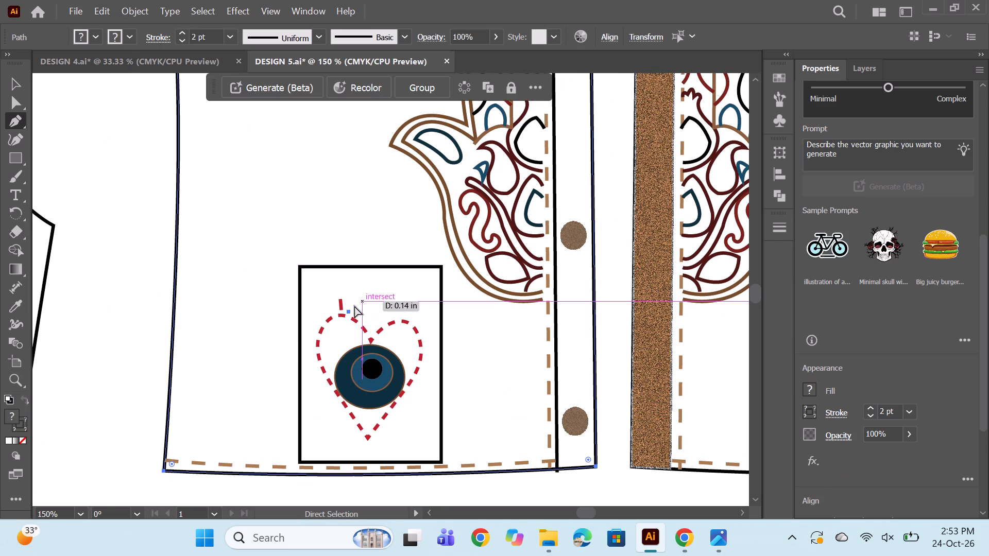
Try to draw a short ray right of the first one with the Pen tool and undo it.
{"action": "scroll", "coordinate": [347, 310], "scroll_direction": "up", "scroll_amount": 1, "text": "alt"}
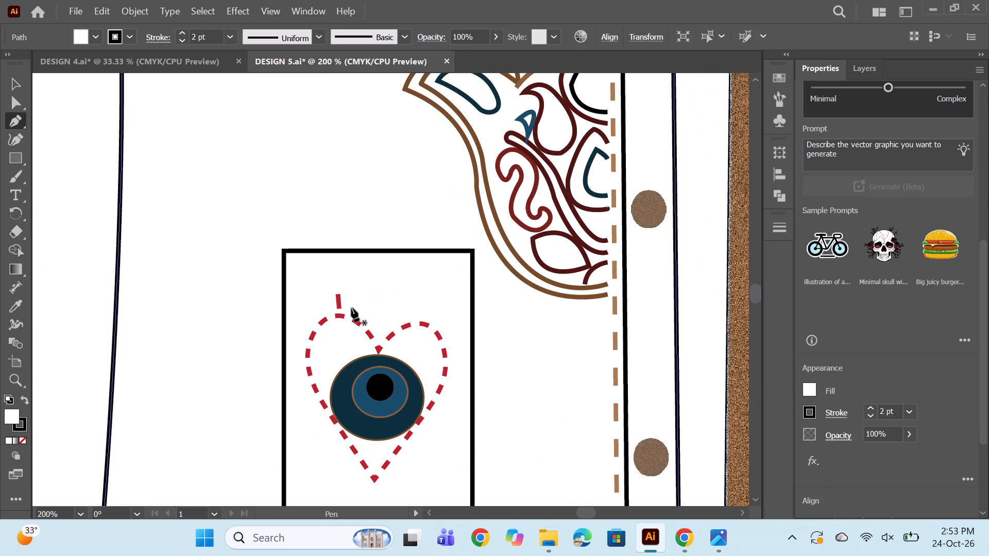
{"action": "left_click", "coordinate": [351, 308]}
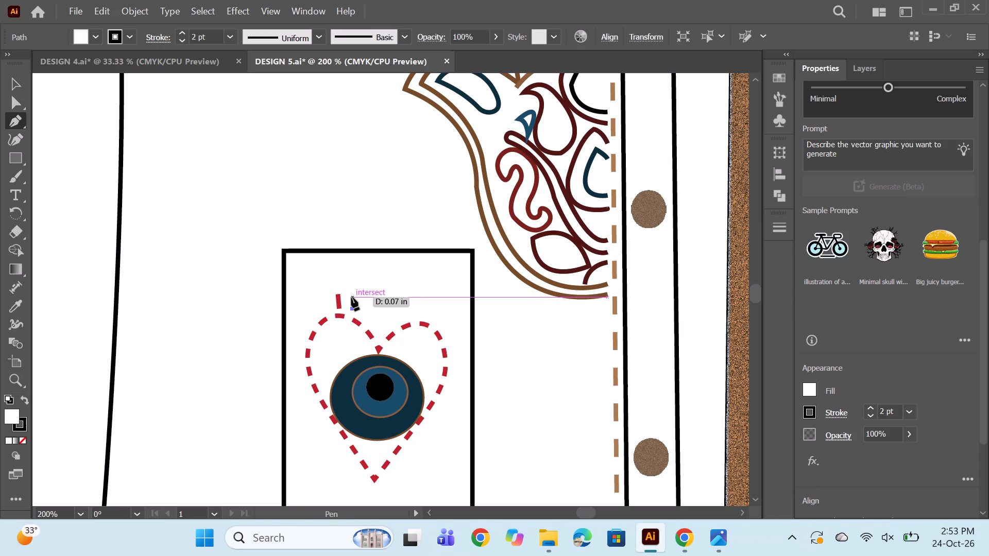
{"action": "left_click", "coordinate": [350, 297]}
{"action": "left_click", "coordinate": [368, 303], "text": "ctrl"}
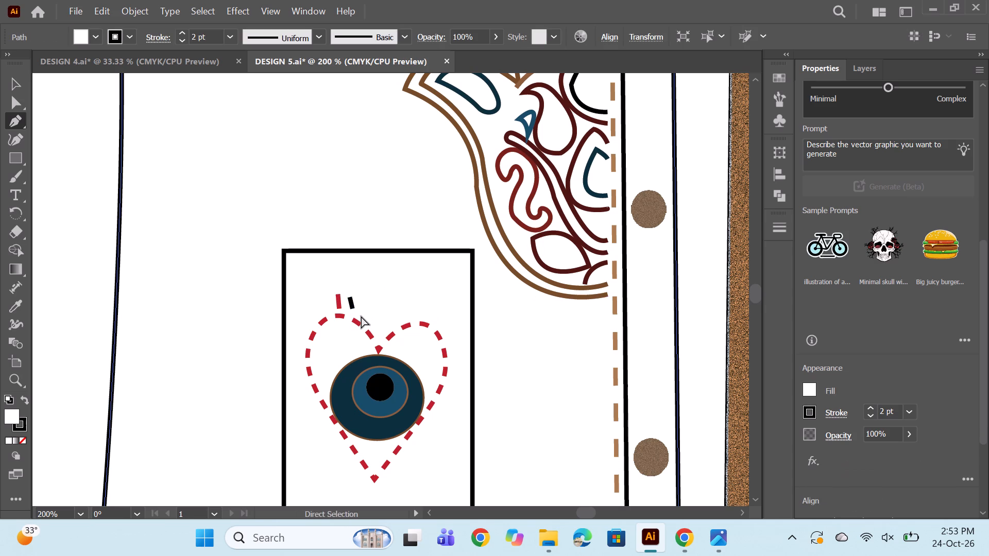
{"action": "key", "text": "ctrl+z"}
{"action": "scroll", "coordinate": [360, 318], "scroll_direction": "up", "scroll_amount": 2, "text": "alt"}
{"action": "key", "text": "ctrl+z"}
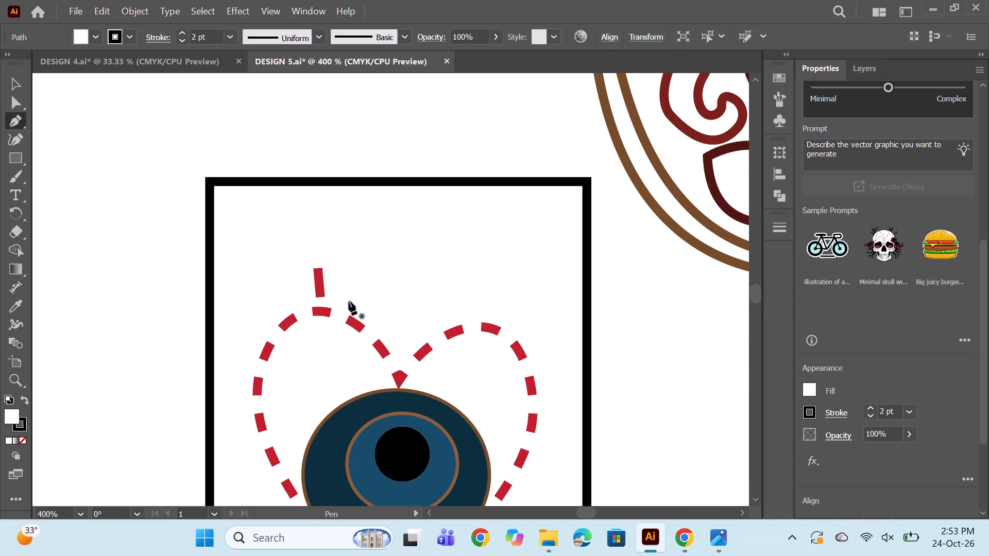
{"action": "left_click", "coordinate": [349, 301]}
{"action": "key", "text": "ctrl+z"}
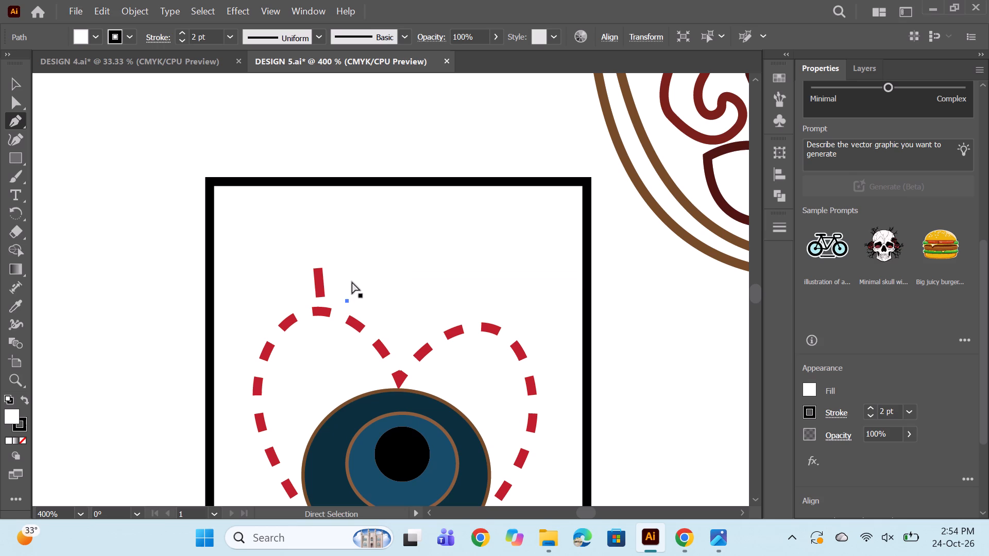
Duplicate the first red ray four times, stepping the copies down along the left lobe to above the heart's central notch.
{"action": "left_click", "coordinate": [7, 91]}
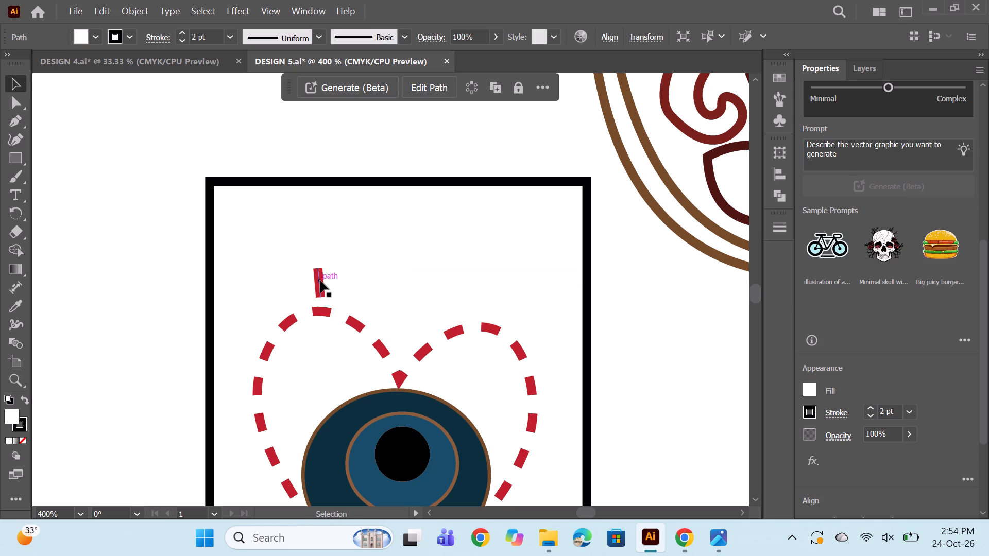
{"action": "left_click", "coordinate": [320, 281]}
{"action": "left_click", "coordinate": [320, 281], "text": "alt"}
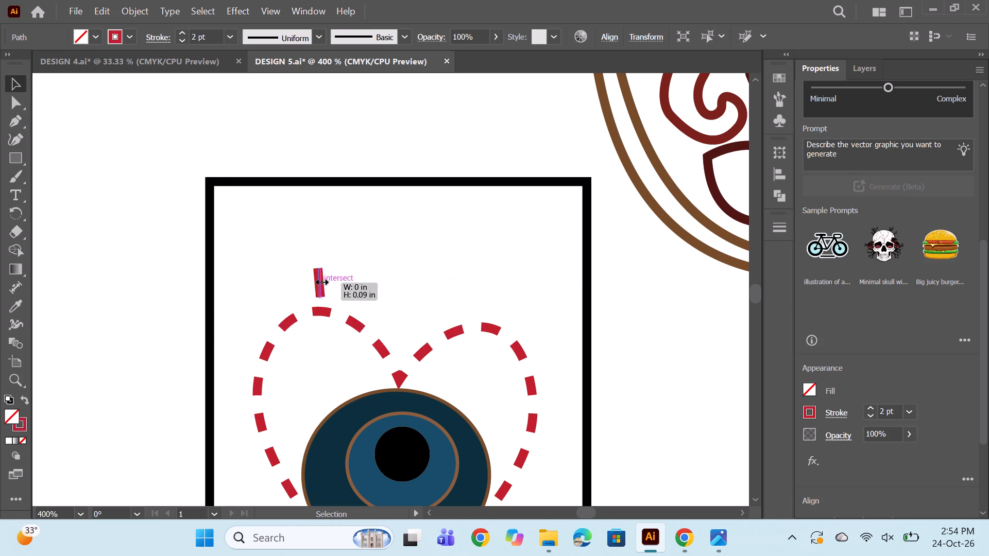
{"action": "scroll", "coordinate": [320, 284], "scroll_direction": "up", "scroll_amount": 1, "text": "alt"}
{"action": "left_click", "coordinate": [404, 268], "text": "ctrl"}
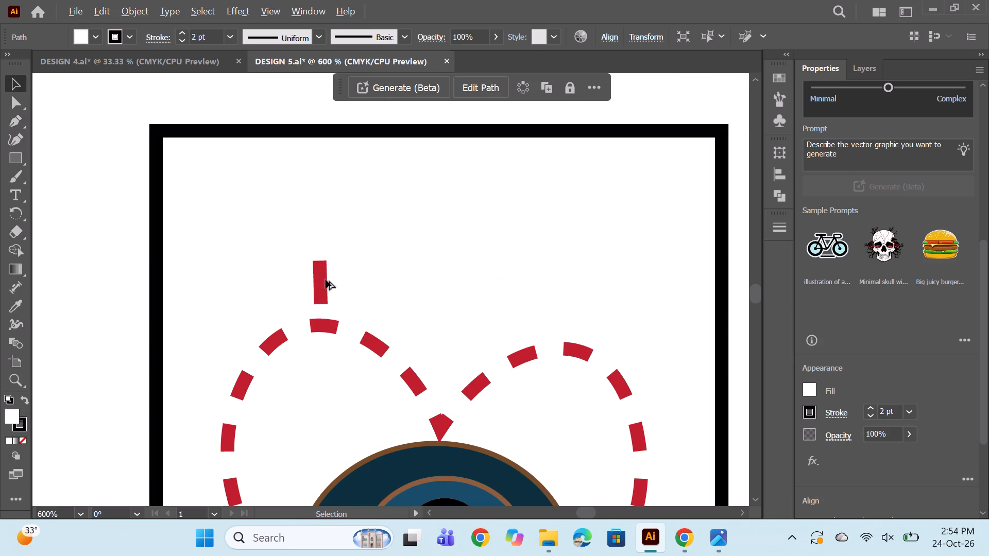
{"action": "left_click_drag", "start_coordinate": [319, 280], "coordinate": [357, 287], "text": "alt"}
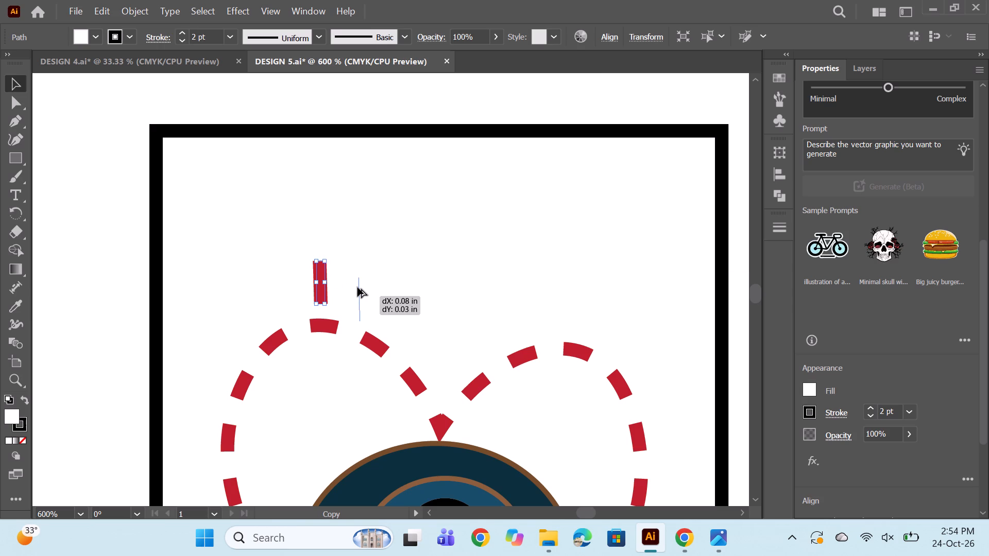
{"action": "left_click_drag", "start_coordinate": [357, 287], "coordinate": [361, 291], "text": "alt"}
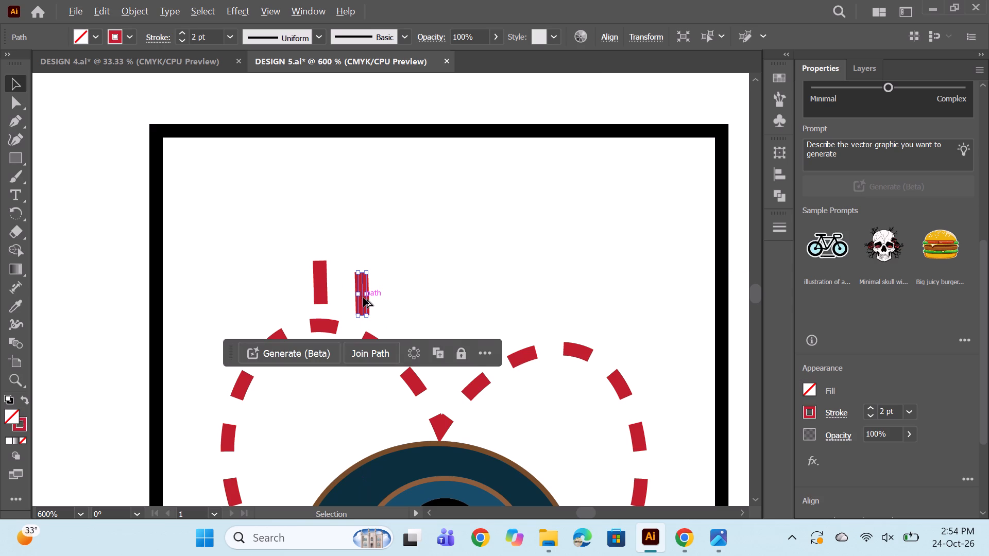
{"action": "left_click_drag", "start_coordinate": [363, 298], "coordinate": [398, 318], "text": "alt"}
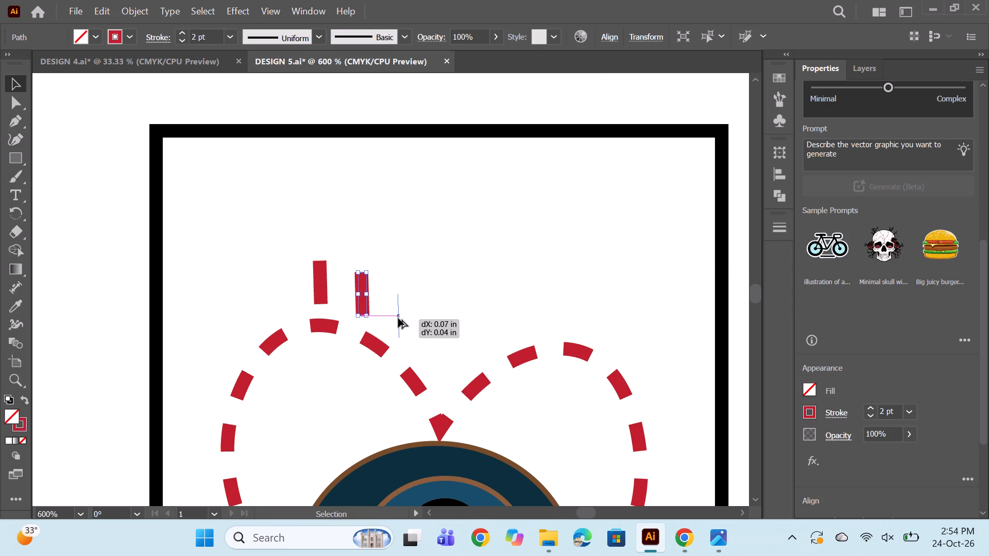
{"action": "left_click_drag", "start_coordinate": [397, 320], "coordinate": [425, 352], "text": "alt"}
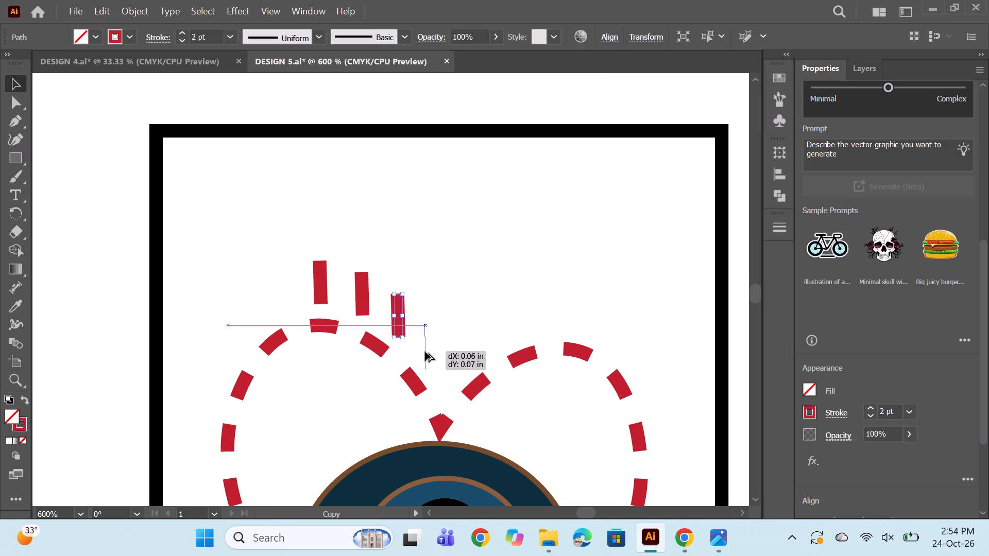
{"action": "left_click_drag", "start_coordinate": [425, 352], "coordinate": [421, 346], "text": "alt"}
{"action": "left_click_drag", "start_coordinate": [421, 346], "coordinate": [446, 370], "text": "alt"}
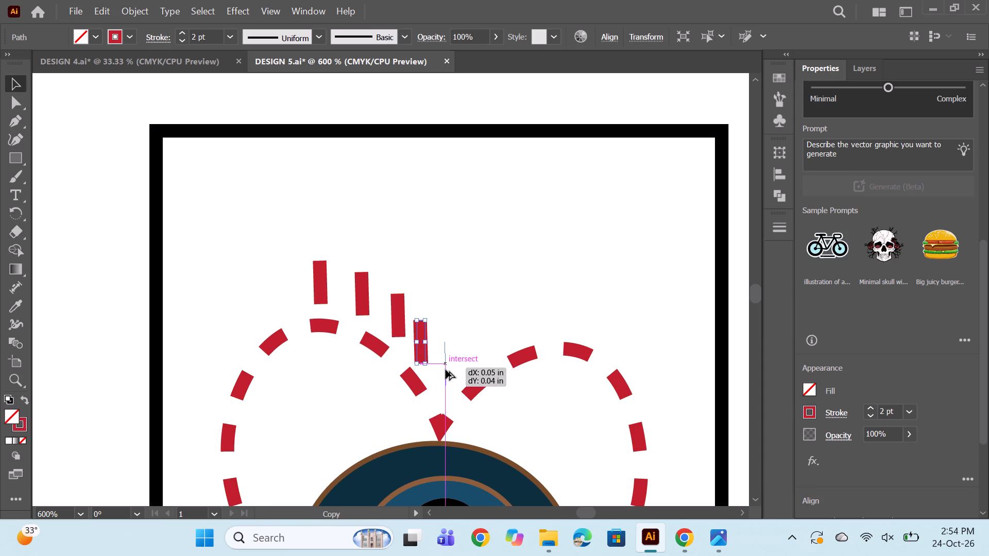
{"action": "left_click_drag", "start_coordinate": [446, 370], "coordinate": [446, 371], "text": "alt"}
Duplicate the ray four more times, stepping the copies up from the notch to the top of the heart's right lobe.
{"action": "left_click_drag", "start_coordinate": [447, 372], "coordinate": [467, 348], "text": "alt"}
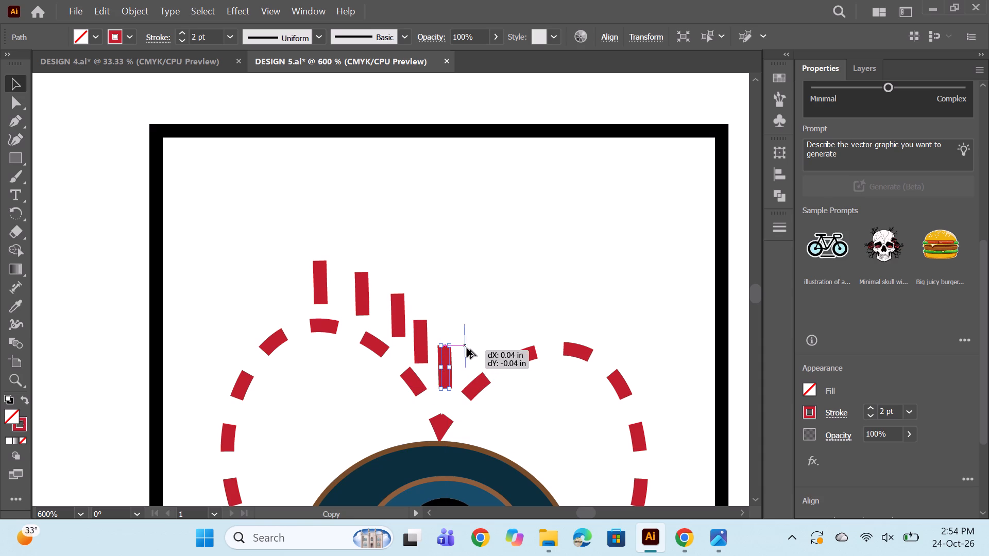
{"action": "left_click_drag", "start_coordinate": [467, 348], "coordinate": [473, 338], "text": "alt"}
{"action": "left_click_drag", "start_coordinate": [473, 339], "coordinate": [507, 319], "text": "alt"}
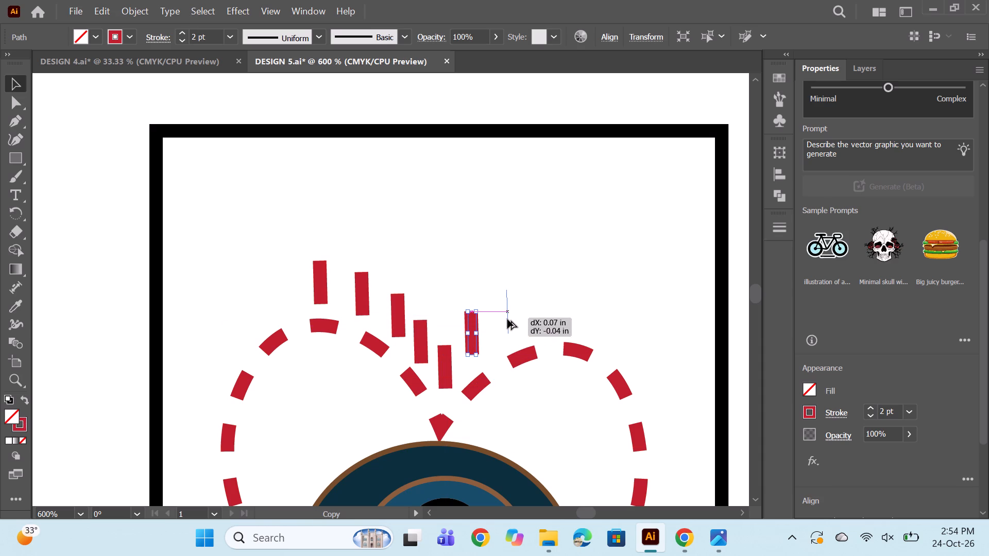
{"action": "left_click_drag", "start_coordinate": [507, 319], "coordinate": [500, 323], "text": "alt"}
{"action": "left_click_drag", "start_coordinate": [499, 323], "coordinate": [530, 311], "text": "alt"}
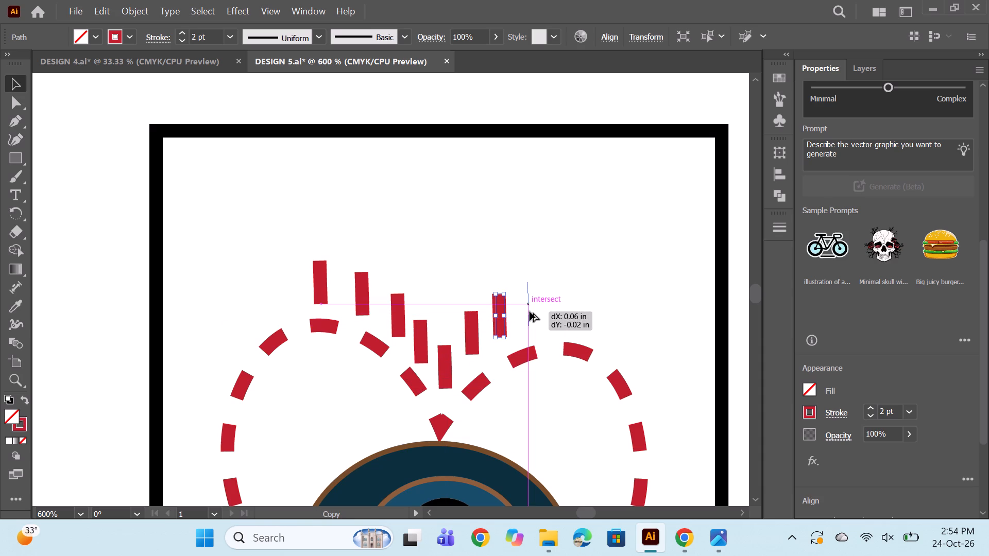
{"action": "left_click_drag", "start_coordinate": [530, 311], "coordinate": [530, 312], "text": "alt"}
{"action": "left_click_drag", "start_coordinate": [531, 312], "coordinate": [557, 315], "text": "alt"}
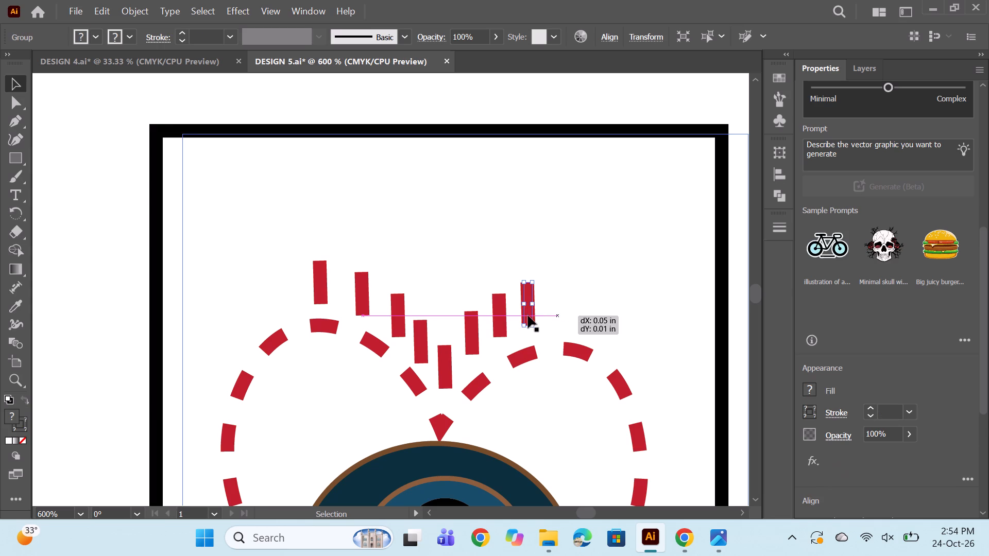
{"action": "key", "text": "ctrl+z"}
{"action": "left_click_drag", "start_coordinate": [529, 310], "coordinate": [548, 311], "text": "alt"}
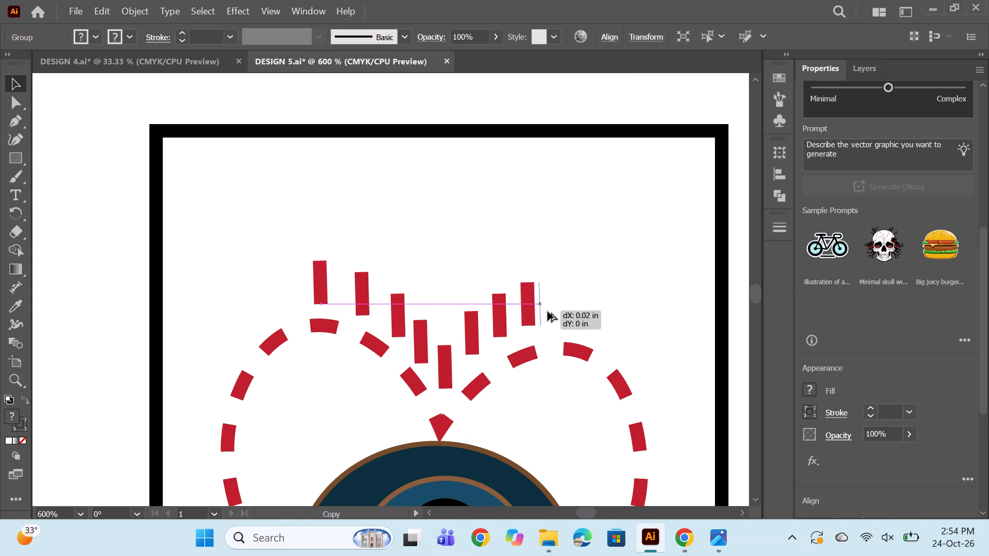
{"action": "left_click_drag", "start_coordinate": [548, 311], "coordinate": [553, 311], "text": "alt"}
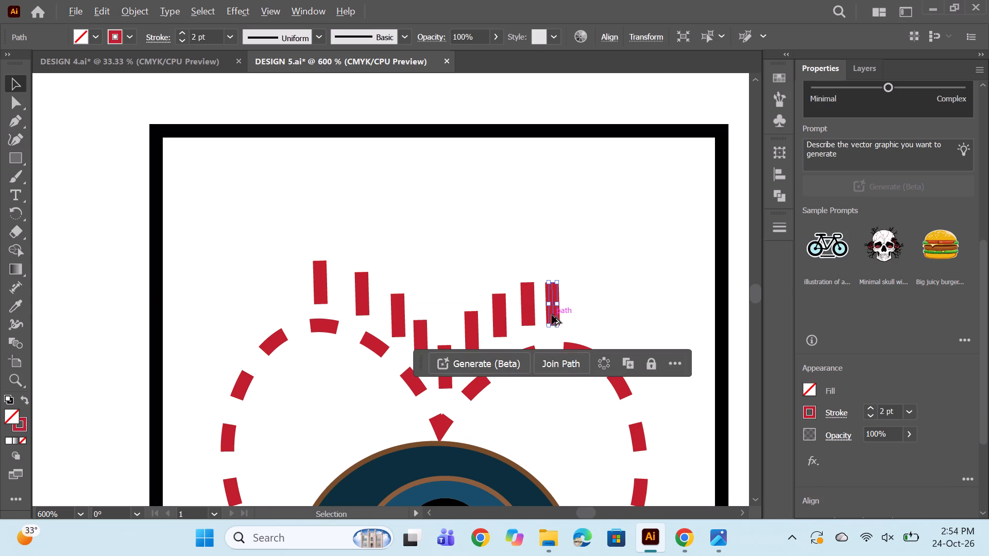
Undo the red ray copies along the heart's right lobe and above its central notch, including one extra copy added at the end.
{"action": "left_click_drag", "start_coordinate": [552, 315], "coordinate": [573, 316], "text": "alt"}
{"action": "scroll", "coordinate": [594, 296], "scroll_direction": "down", "scroll_amount": 1, "text": "alt"}
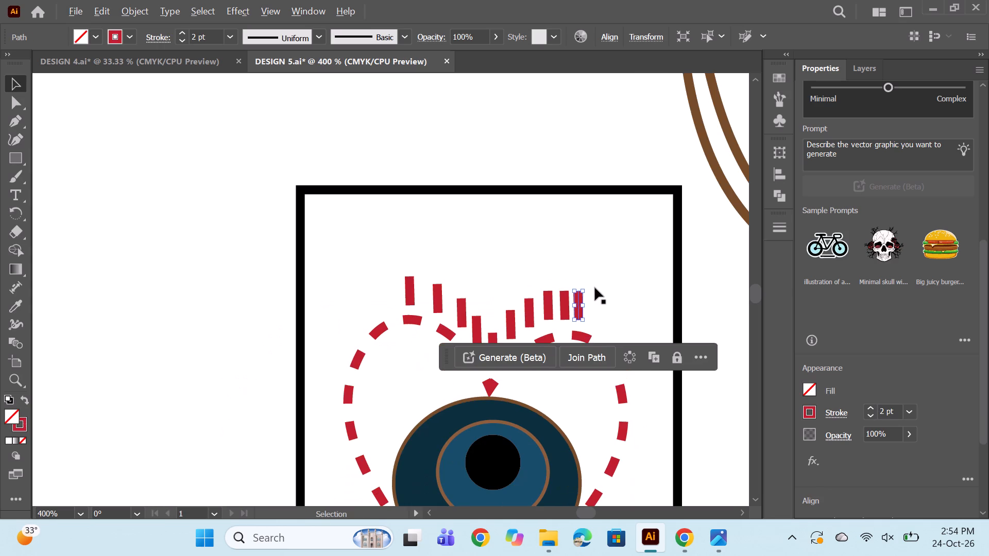
{"action": "key", "text": "ctrl+z"}
{"action": "scroll", "coordinate": [595, 320], "scroll_direction": "down", "scroll_amount": 2, "text": "alt"}
{"action": "key", "text": "ctrl+z"}
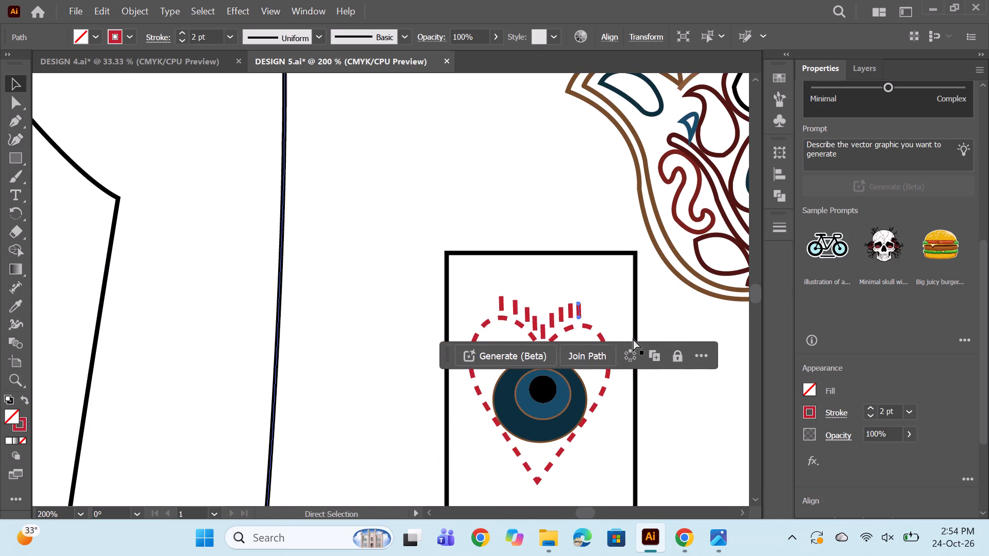
{"action": "key", "text": "ctrl+z"}
{"action": "key", "text": "ctrl+z"}
{"action": "key", "text": "ctrl+z"}
{"action": "key", "text": "ctrl+z"}
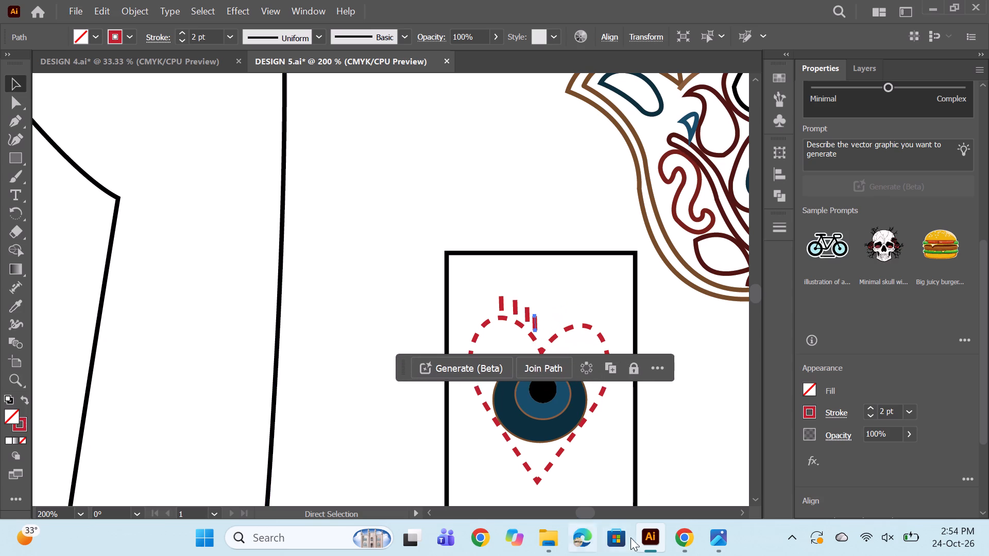
Glance at the evil-eye heart reference in Chrome, and undo the remaining copies back in Illustrator so only the first ray is left.
{"action": "left_click", "coordinate": [685, 536]}
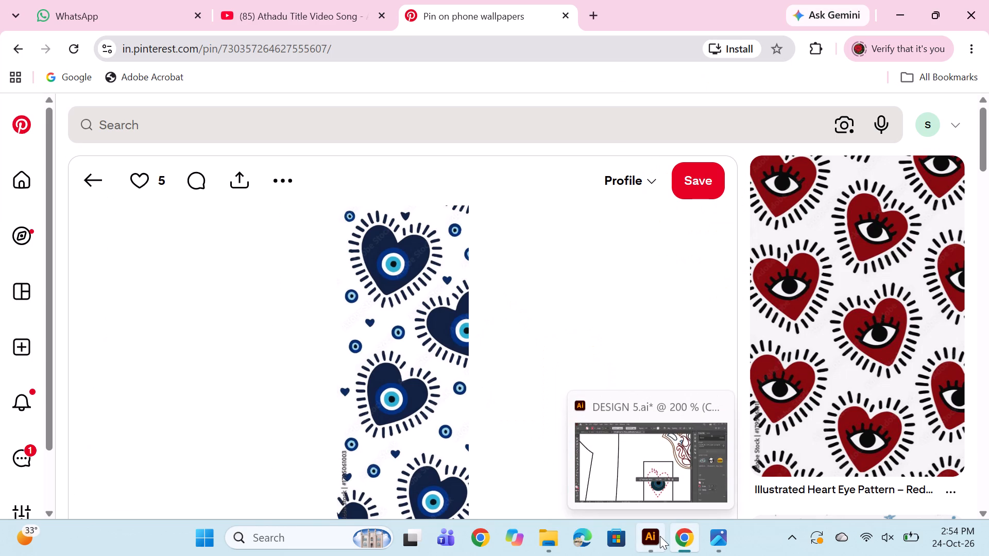
{"action": "left_click", "coordinate": [659, 536]}
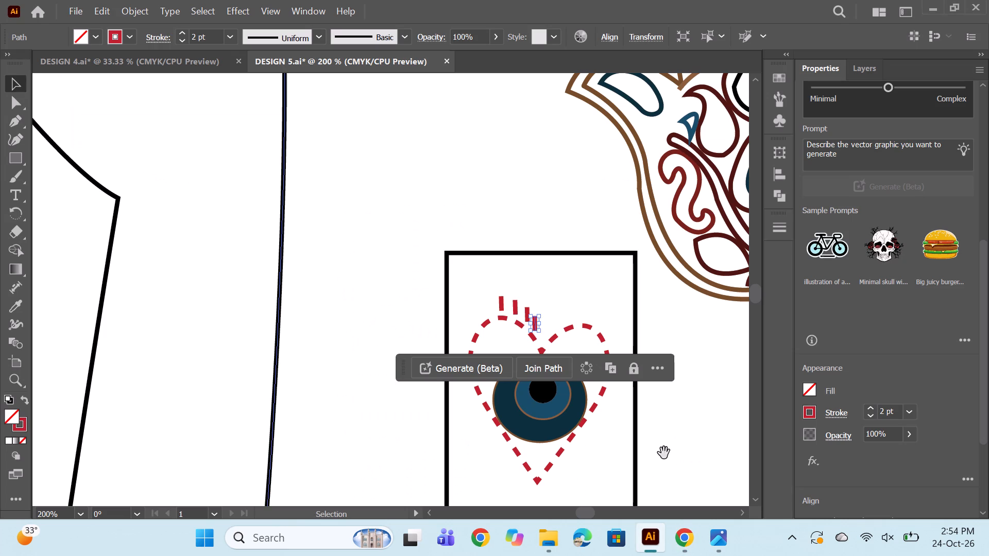
{"action": "key", "text": "space"}
{"action": "key", "text": "space"}
{"action": "key", "text": "space"}
{"action": "key", "text": "space"}
{"action": "key", "text": "space"}
{"action": "key", "text": "space"}
{"action": "left_click_drag", "start_coordinate": [600, 459], "coordinate": [542, 462]}
{"action": "scroll", "coordinate": [533, 360], "scroll_direction": "up", "scroll_amount": 1, "text": "alt"}
{"action": "key", "text": "ctrl+z"}
{"action": "key", "text": "ctrl+z"}
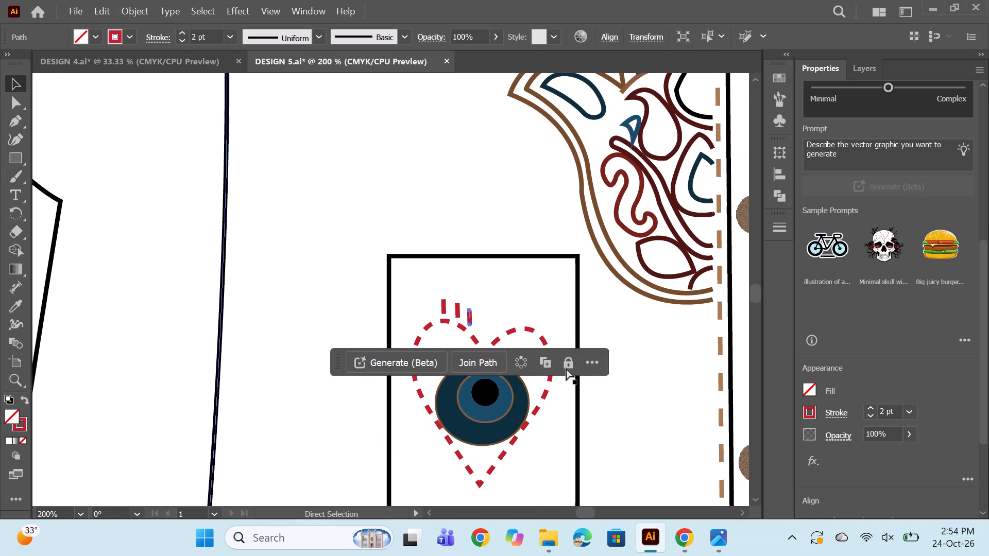
{"action": "key", "text": "ctrl+z"}
{"action": "key", "text": "ctrl+z"}
{"action": "scroll", "coordinate": [484, 320], "scroll_direction": "up", "scroll_amount": 3, "text": "alt"}
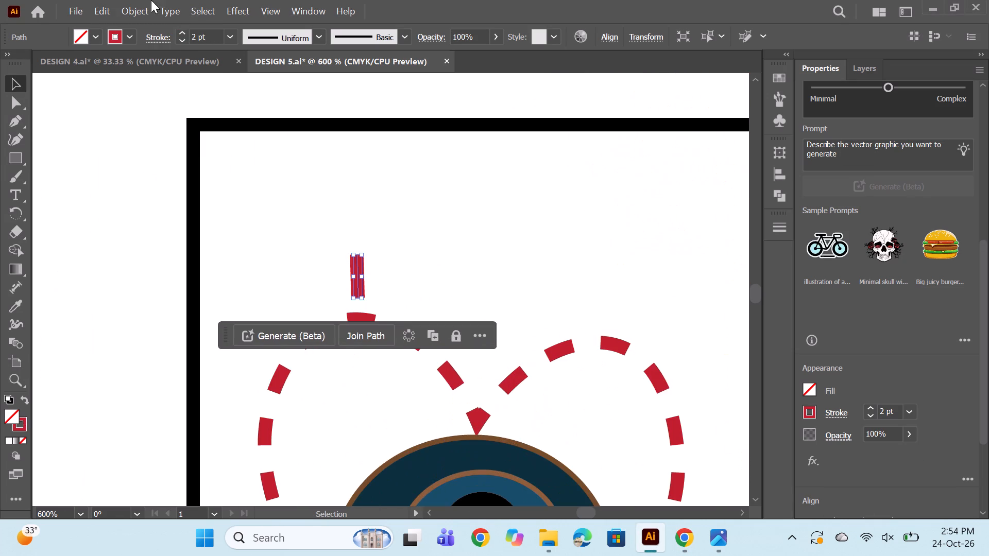
{"action": "scroll", "coordinate": [229, 190], "scroll_direction": "up", "scroll_amount": 2, "text": "alt"}
Undo the last adjustment to the tilt of the first red ray.
{"action": "left_click", "coordinate": [13, 129]}
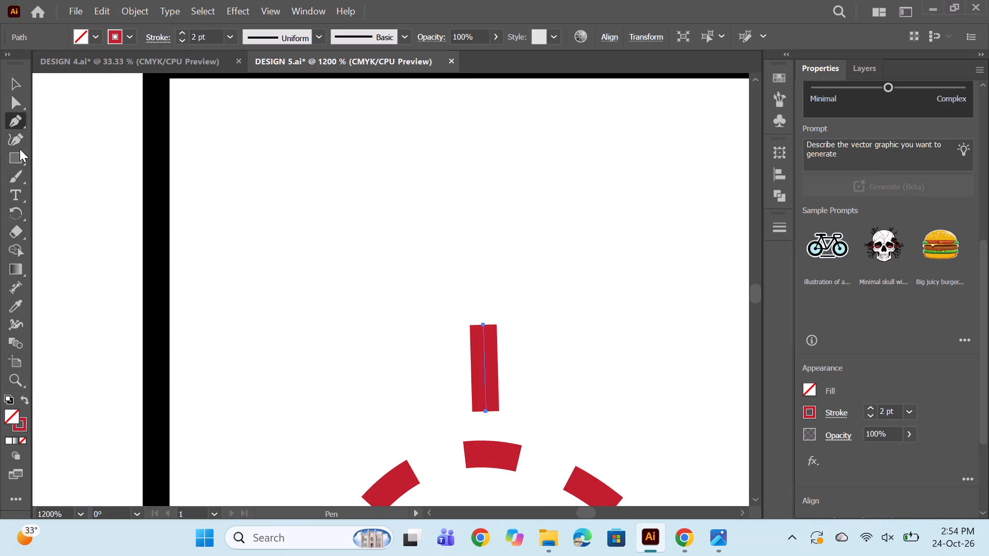
{"action": "left_click", "coordinate": [16, 138]}
{"action": "key", "text": "ctrl+z"}
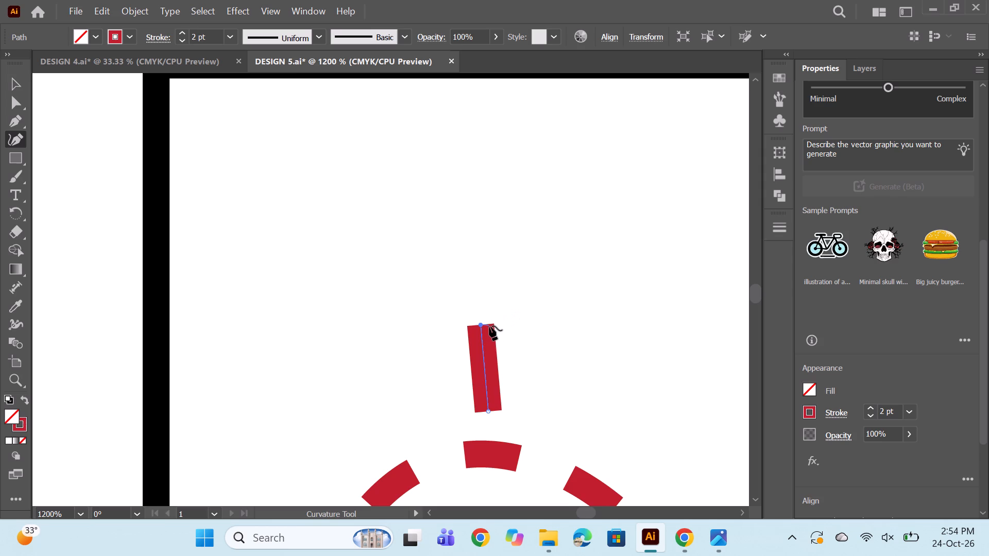
{"action": "key", "text": "ctrl+z"}
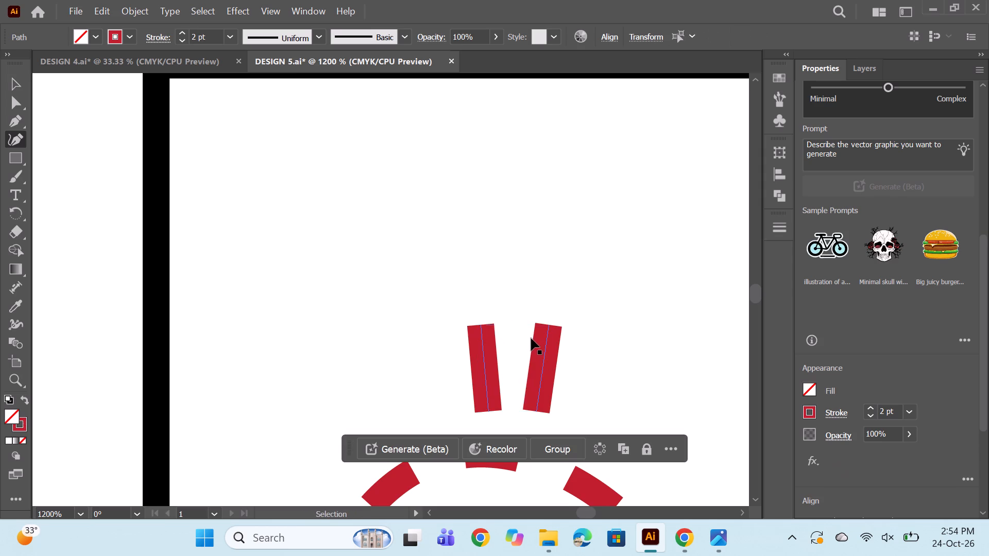
{"action": "key", "text": "ctrl+shift+z"}
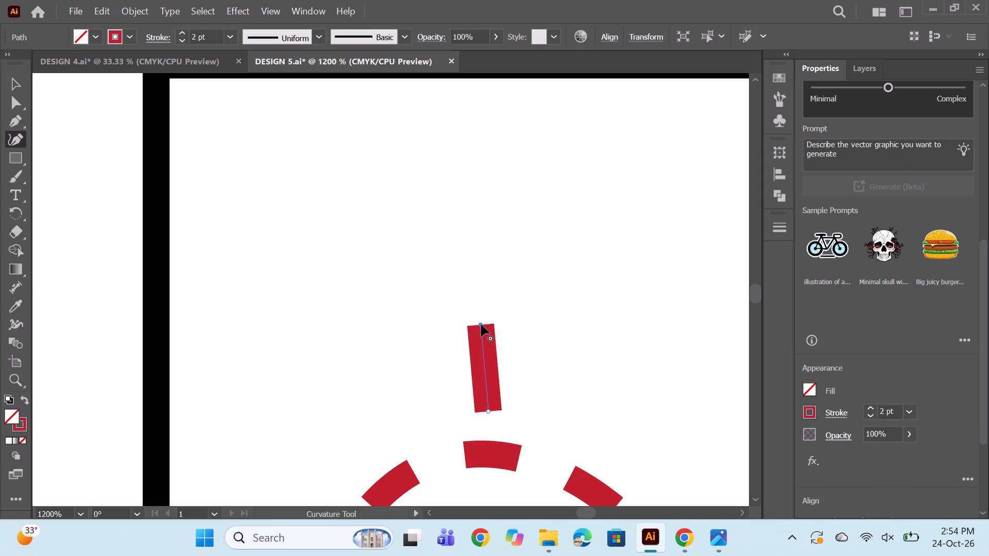
Give the first red ray's stroke a round cap and round corner join.
{"action": "left_click", "coordinate": [19, 123]}
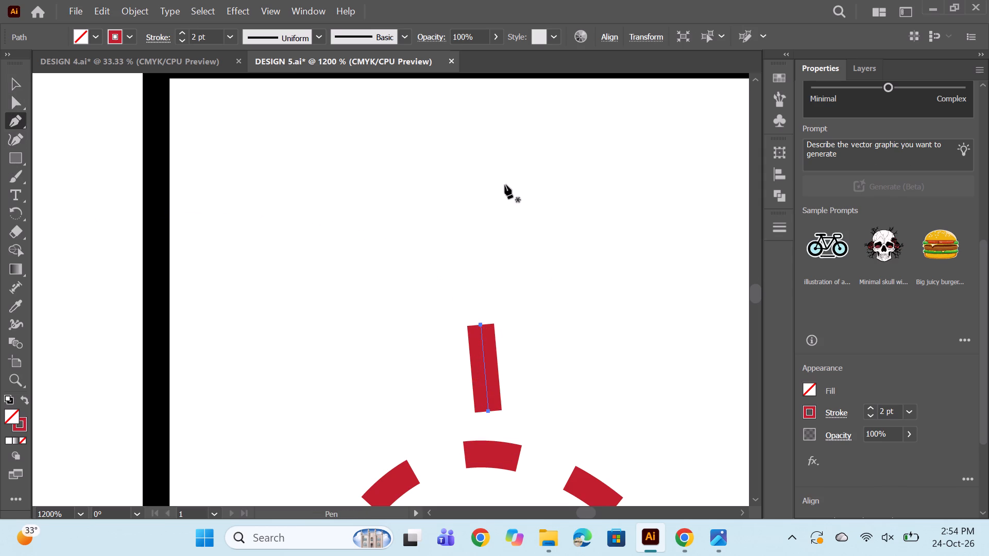
{"action": "left_click", "coordinate": [781, 219]}
{"action": "left_click", "coordinate": [663, 283]}
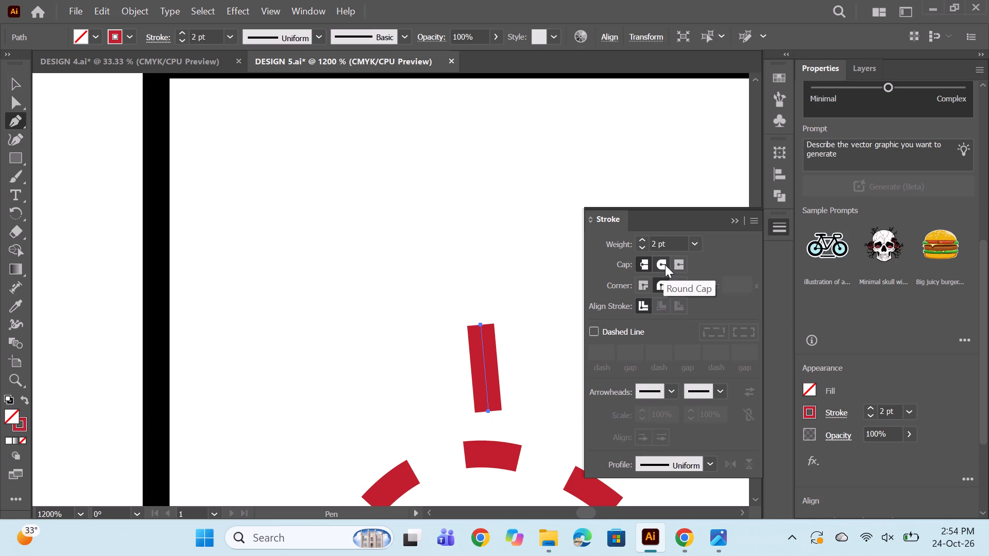
{"action": "left_click", "coordinate": [665, 265]}
{"action": "left_click", "coordinate": [515, 231], "text": "ctrl"}
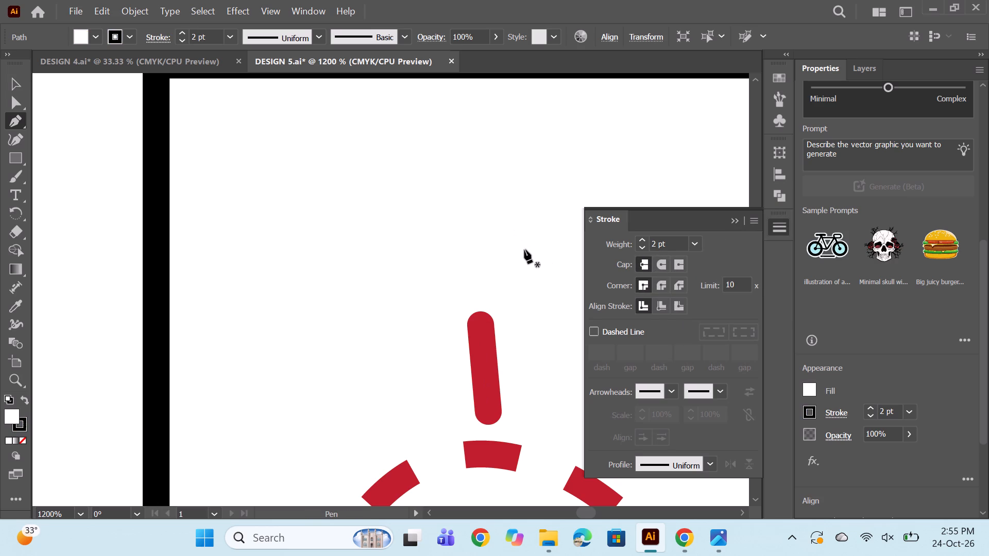
{"action": "left_click", "coordinate": [735, 225]}
Duplicate the rounded ray three times, stepping the copies down the left lobe to above the heart's central notch.
{"action": "scroll", "coordinate": [561, 238], "scroll_direction": "down", "scroll_amount": 4, "text": "alt"}
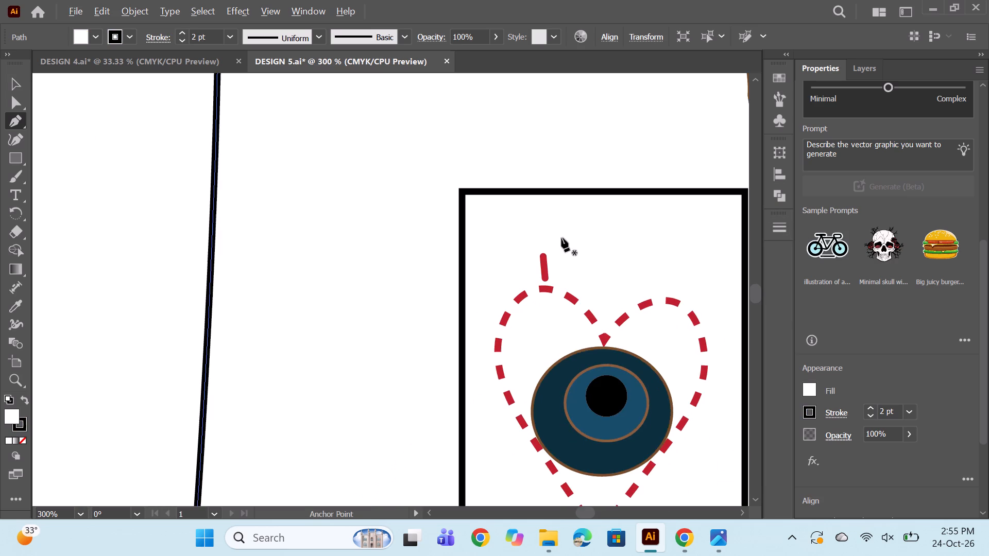
{"action": "key", "text": "space"}
{"action": "left_click_drag", "start_coordinate": [591, 272], "coordinate": [423, 249]}
{"action": "scroll", "coordinate": [414, 240], "scroll_direction": "down", "scroll_amount": 2, "text": "alt"}
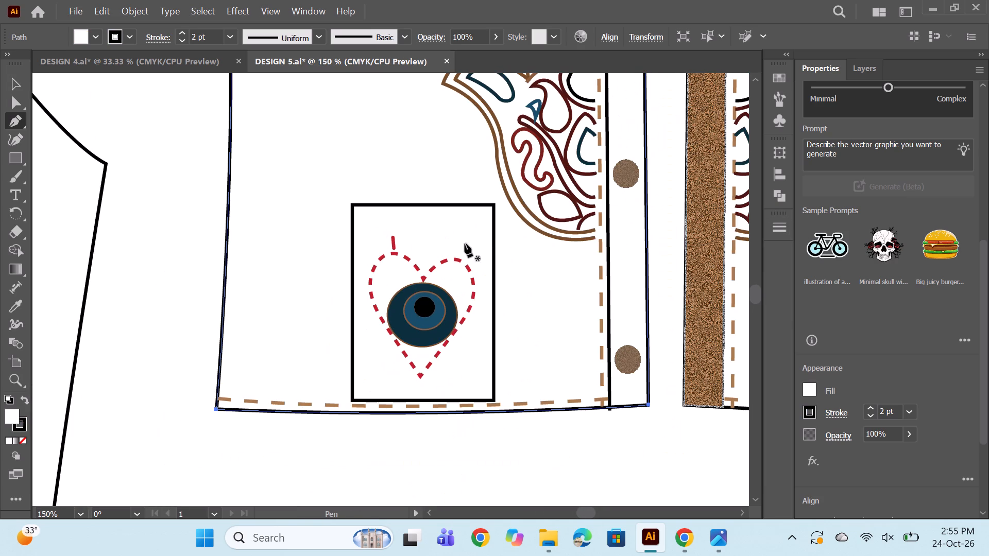
{"action": "scroll", "coordinate": [395, 233], "scroll_direction": "up", "scroll_amount": 1, "text": "alt"}
{"action": "scroll", "coordinate": [234, 244], "scroll_direction": "down", "scroll_amount": 3, "text": "alt"}
{"action": "scroll", "coordinate": [360, 243], "scroll_direction": "down", "scroll_amount": 2, "text": "alt"}
{"action": "scroll", "coordinate": [349, 246], "scroll_direction": "up", "scroll_amount": 3, "text": "alt"}
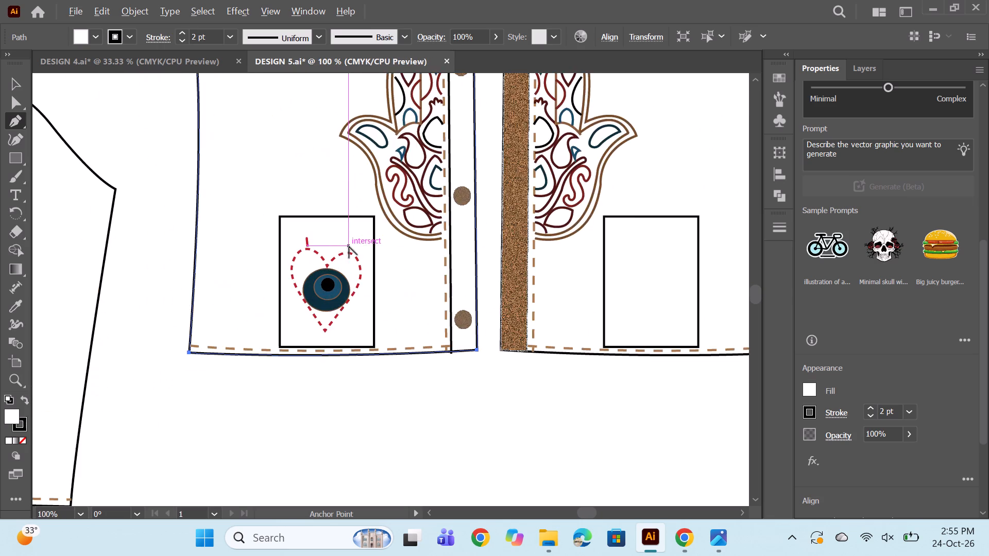
{"action": "scroll", "coordinate": [338, 247], "scroll_direction": "up", "scroll_amount": 2, "text": "alt"}
{"action": "key", "text": "space"}
{"action": "left_click_drag", "start_coordinate": [321, 245], "coordinate": [363, 254]}
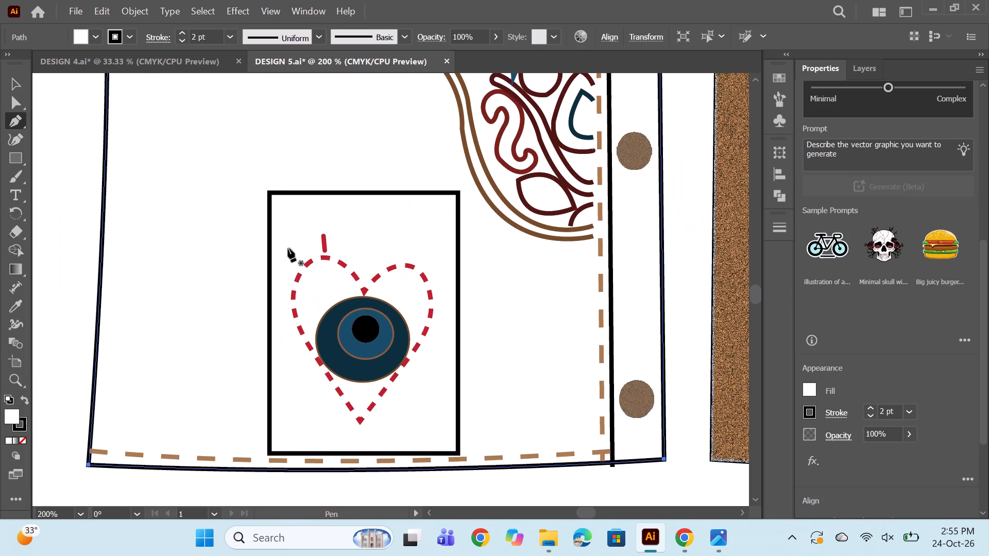
{"action": "left_click", "coordinate": [19, 80]}
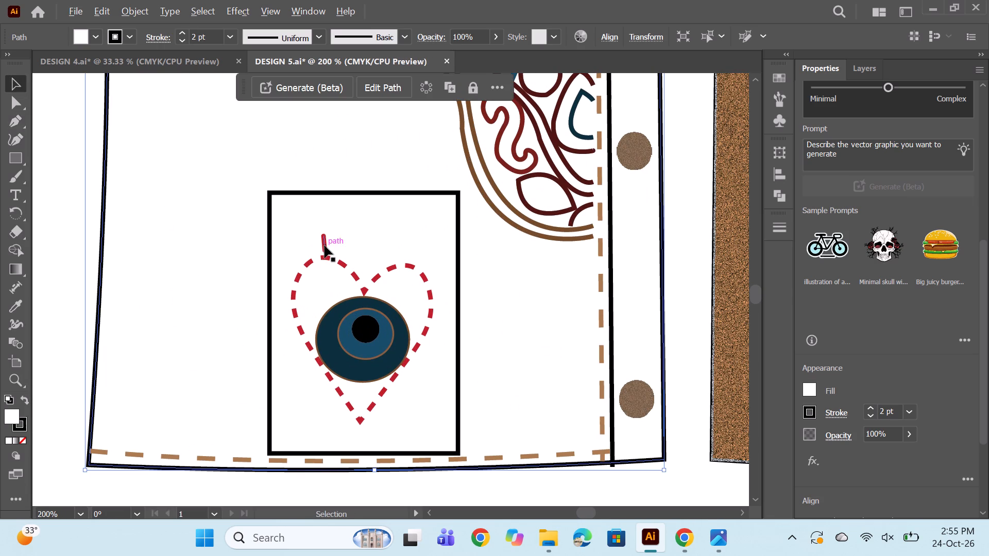
{"action": "left_click_drag", "start_coordinate": [325, 246], "coordinate": [335, 247], "text": "alt"}
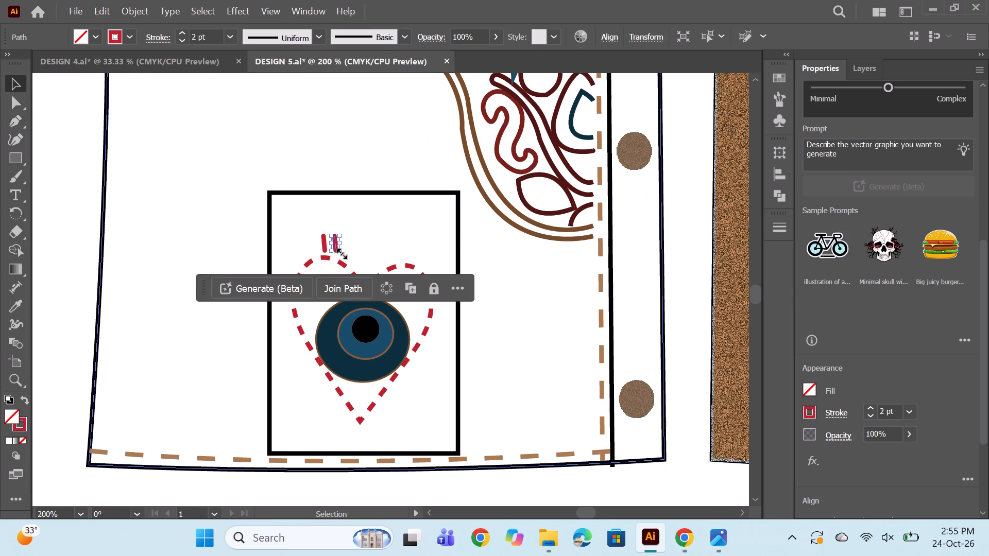
{"action": "scroll", "coordinate": [349, 239], "scroll_direction": "up", "scroll_amount": 2, "text": "alt"}
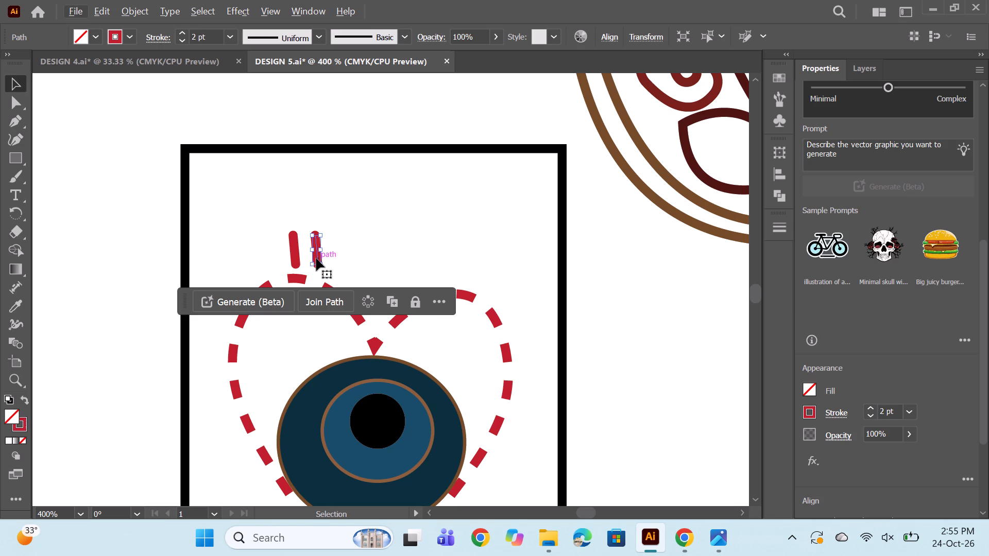
{"action": "left_click_drag", "start_coordinate": [316, 258], "coordinate": [323, 262]}
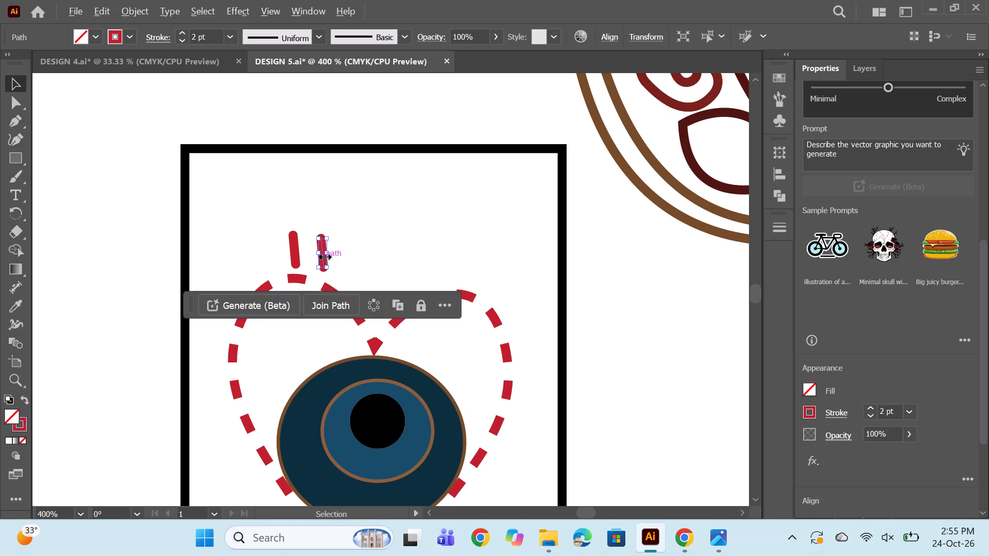
{"action": "left_click_drag", "start_coordinate": [323, 255], "coordinate": [344, 270], "text": "alt"}
{"action": "key", "text": "ctrl+z"}
{"action": "left_click", "coordinate": [347, 252]}
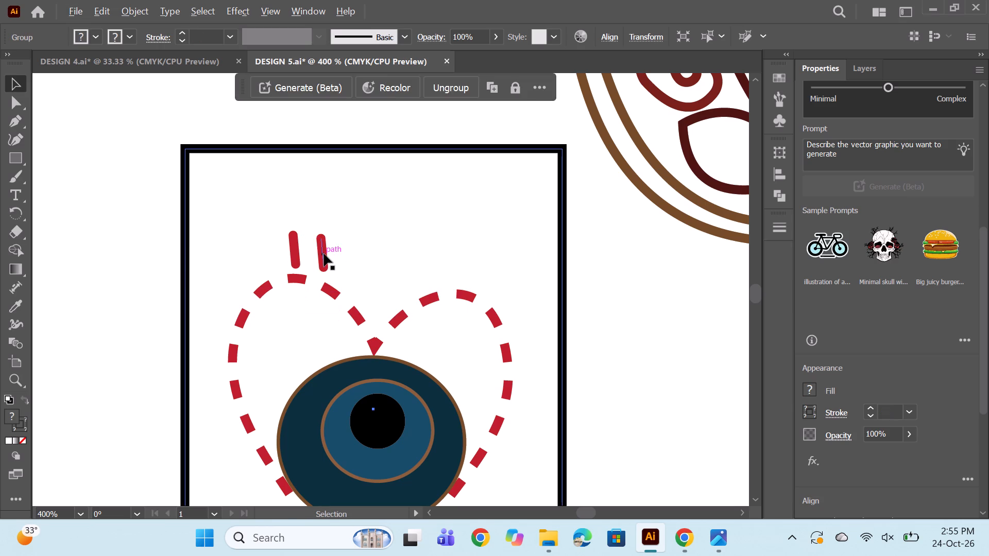
{"action": "left_click_drag", "start_coordinate": [324, 254], "coordinate": [347, 273], "text": "alt"}
{"action": "left_click", "coordinate": [398, 254], "text": "alt"}
{"action": "left_click_drag", "start_coordinate": [348, 276], "coordinate": [369, 302], "text": "alt"}
{"action": "left_click", "coordinate": [412, 277]}
Duplicate the rounded ray four more times, stepping the copies up from the notch over the top of the right lobe.
{"action": "left_click_drag", "start_coordinate": [371, 301], "coordinate": [395, 292], "text": "alt"}
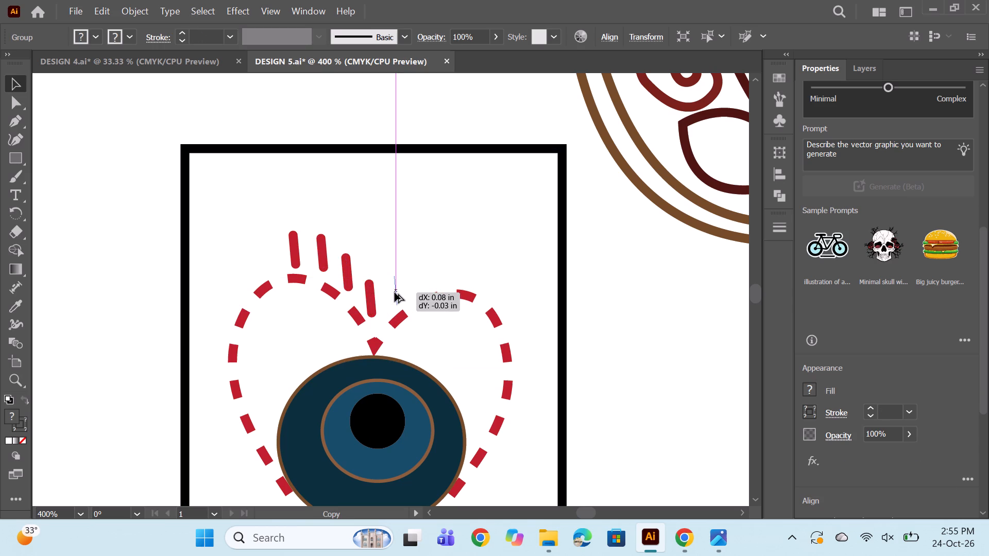
{"action": "left_click_drag", "start_coordinate": [395, 292], "coordinate": [397, 291], "text": "alt"}
{"action": "left_click", "coordinate": [416, 250]}
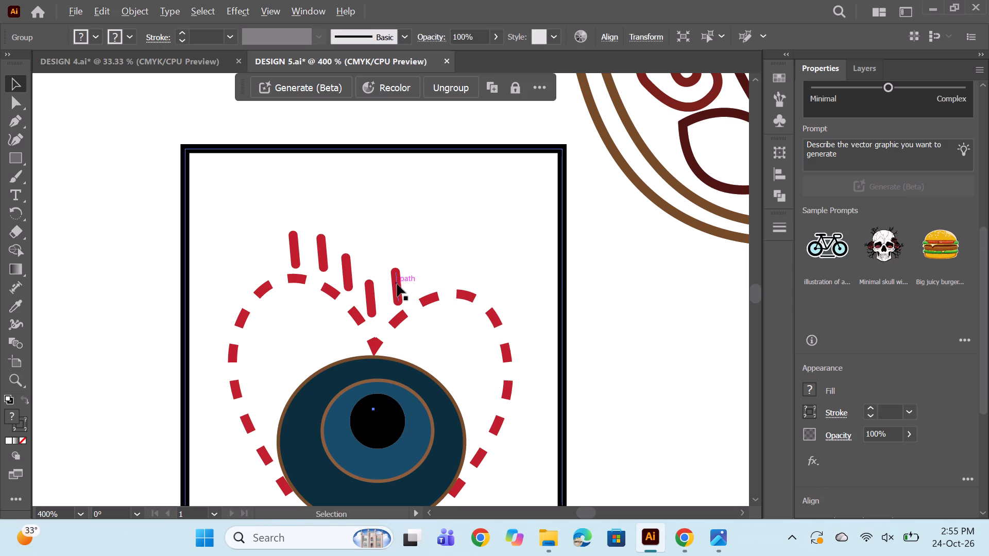
{"action": "left_click_drag", "start_coordinate": [397, 284], "coordinate": [420, 269], "text": "alt"}
{"action": "left_click", "coordinate": [458, 238]}
{"action": "left_click_drag", "start_coordinate": [421, 272], "coordinate": [446, 265], "text": "alt"}
{"action": "left_click", "coordinate": [488, 247]}
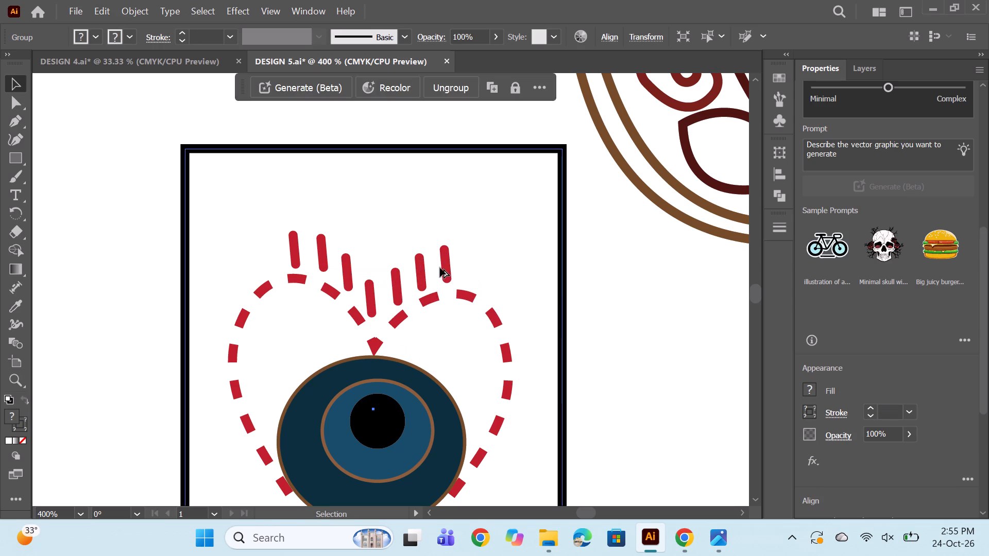
{"action": "left_click_drag", "start_coordinate": [446, 267], "coordinate": [472, 271], "text": "alt"}
{"action": "scroll", "coordinate": [514, 250], "scroll_direction": "down", "scroll_amount": 2, "text": "alt"}
{"action": "left_click", "coordinate": [515, 244]}
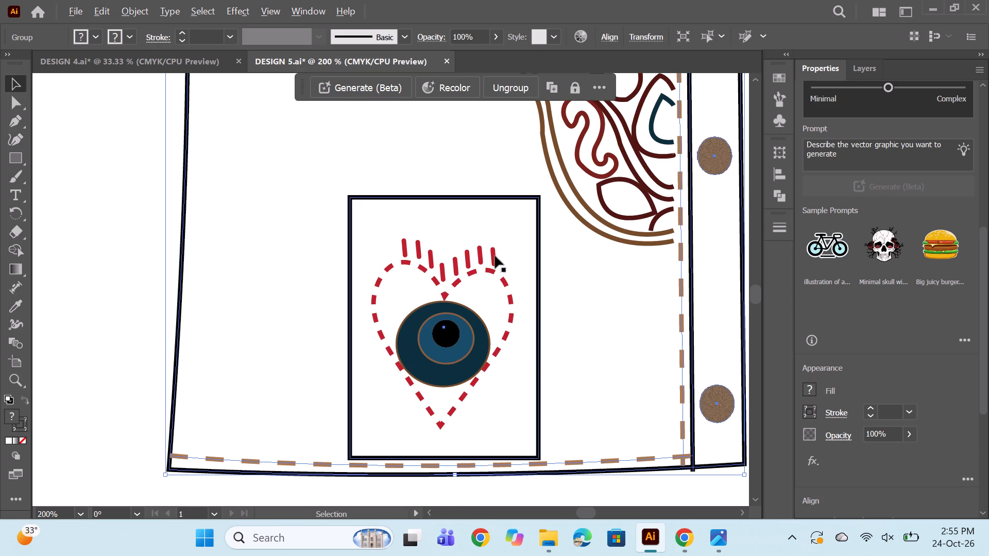
Add one more ray copy at the outer shoulder of the right lobe and rotate it to lean outward.
{"action": "left_click_drag", "start_coordinate": [492, 256], "coordinate": [505, 260], "text": "alt"}
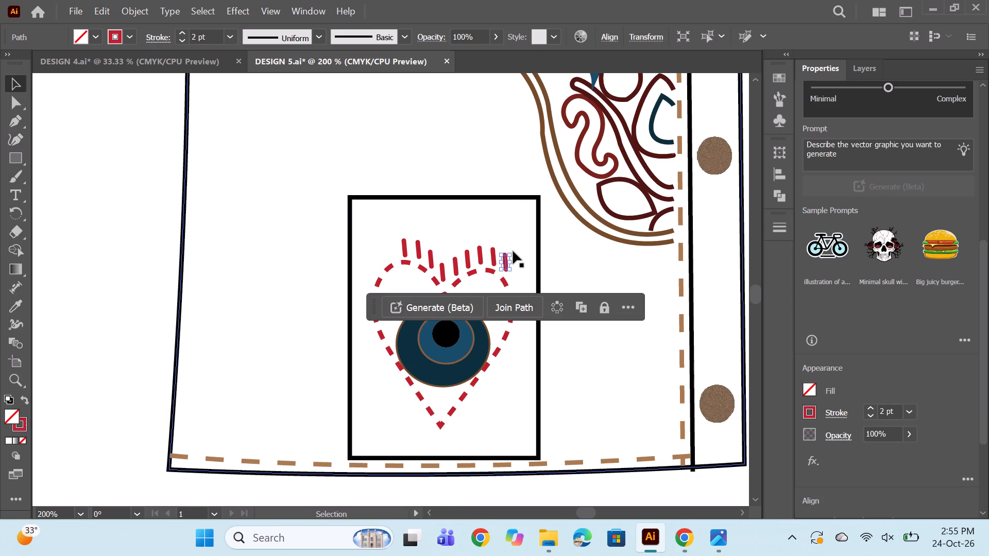
{"action": "left_click", "coordinate": [511, 249]}
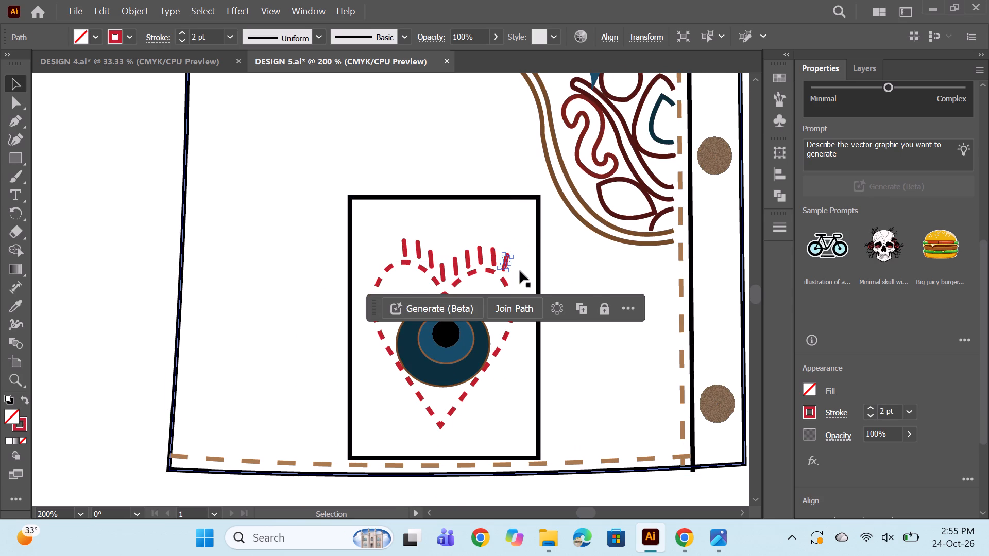
{"action": "scroll", "coordinate": [519, 271], "scroll_direction": "up", "scroll_amount": 1, "text": "alt"}
{"action": "left_click", "coordinate": [510, 259]}
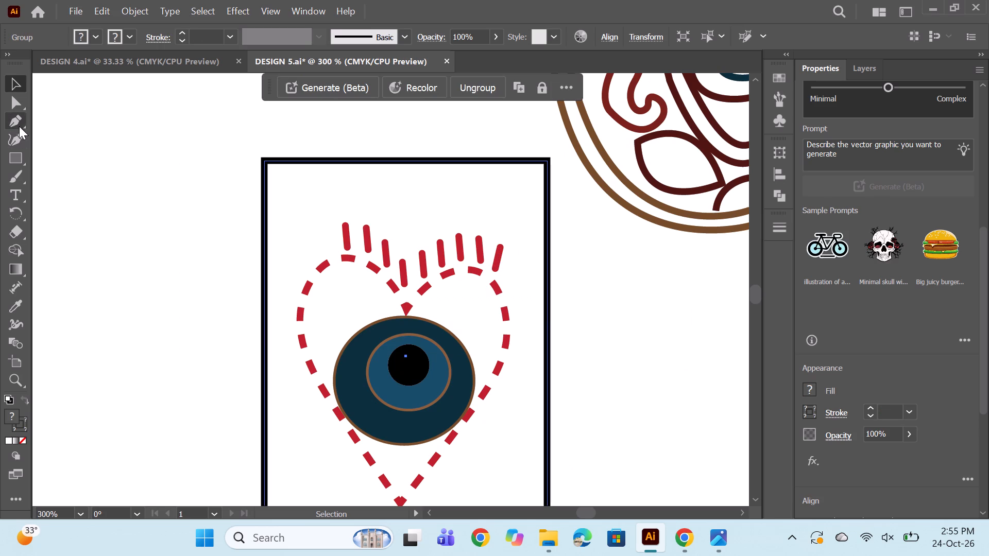
Draw a short slanted red ray with the Pen tool just outside the right lobe, beside the outward-leaning ray.
{"action": "left_click", "coordinate": [15, 121]}
{"action": "scroll", "coordinate": [578, 269], "scroll_direction": "up", "scroll_amount": 2, "text": "alt"}
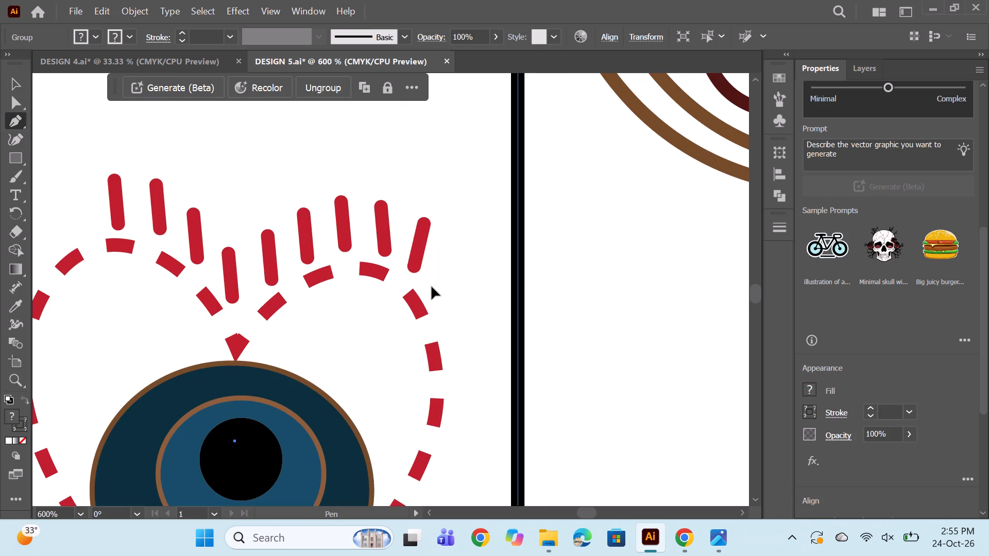
{"action": "left_click", "coordinate": [432, 287]}
{"action": "left_click", "coordinate": [467, 266]}
{"action": "scroll", "coordinate": [471, 288], "scroll_direction": "down", "scroll_amount": 2}
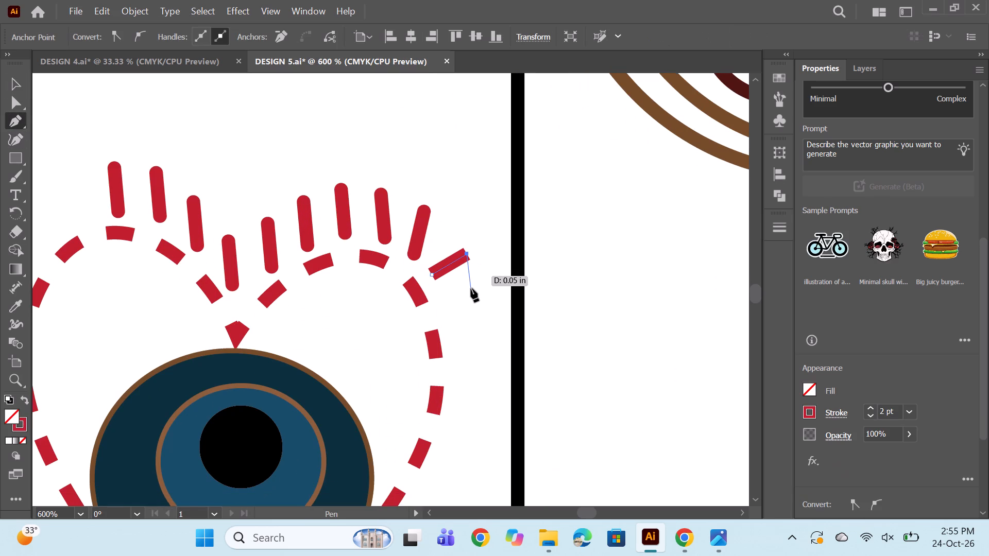
{"action": "left_click", "coordinate": [470, 287], "text": "alt"}
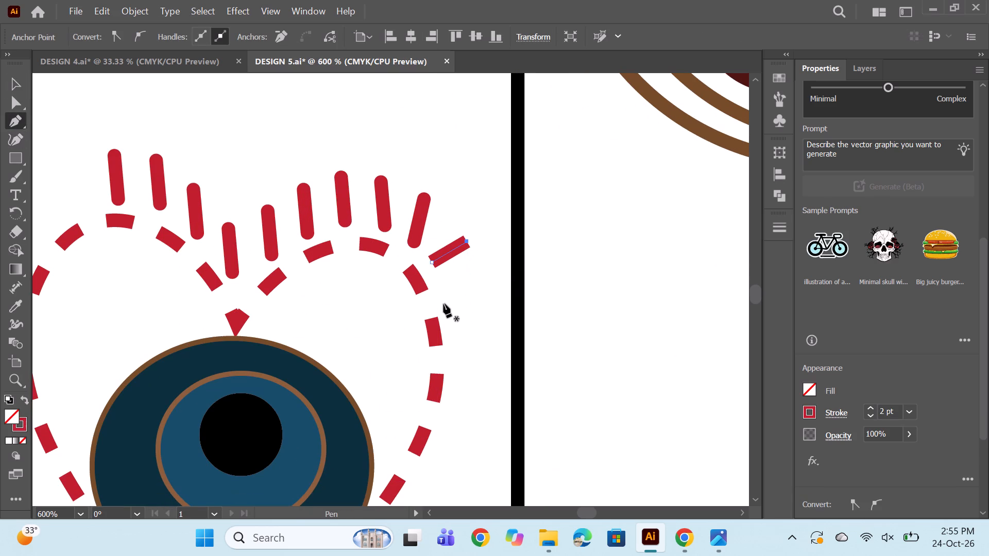
Draw a short slanted red ray about 0.08 in long with the Pen tool outside the right lobe, below the previous ray.
{"action": "left_click", "coordinate": [449, 304]}
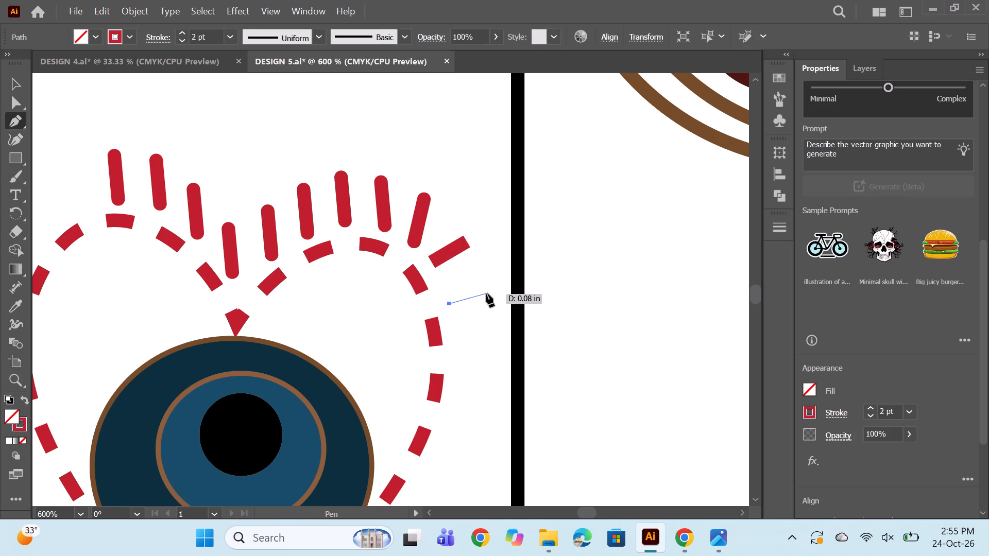
{"action": "left_click", "coordinate": [486, 293]}
{"action": "left_click", "coordinate": [474, 331], "text": "alt"}
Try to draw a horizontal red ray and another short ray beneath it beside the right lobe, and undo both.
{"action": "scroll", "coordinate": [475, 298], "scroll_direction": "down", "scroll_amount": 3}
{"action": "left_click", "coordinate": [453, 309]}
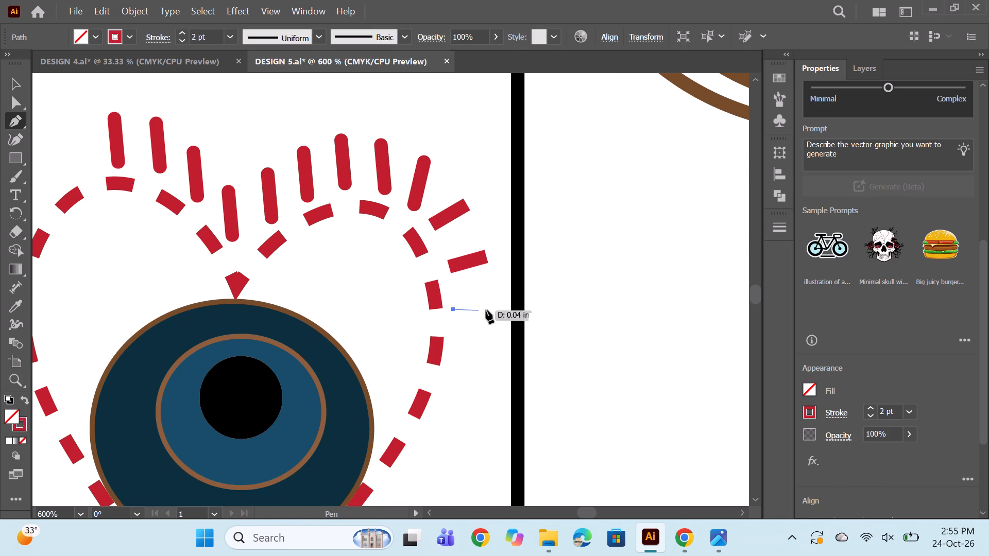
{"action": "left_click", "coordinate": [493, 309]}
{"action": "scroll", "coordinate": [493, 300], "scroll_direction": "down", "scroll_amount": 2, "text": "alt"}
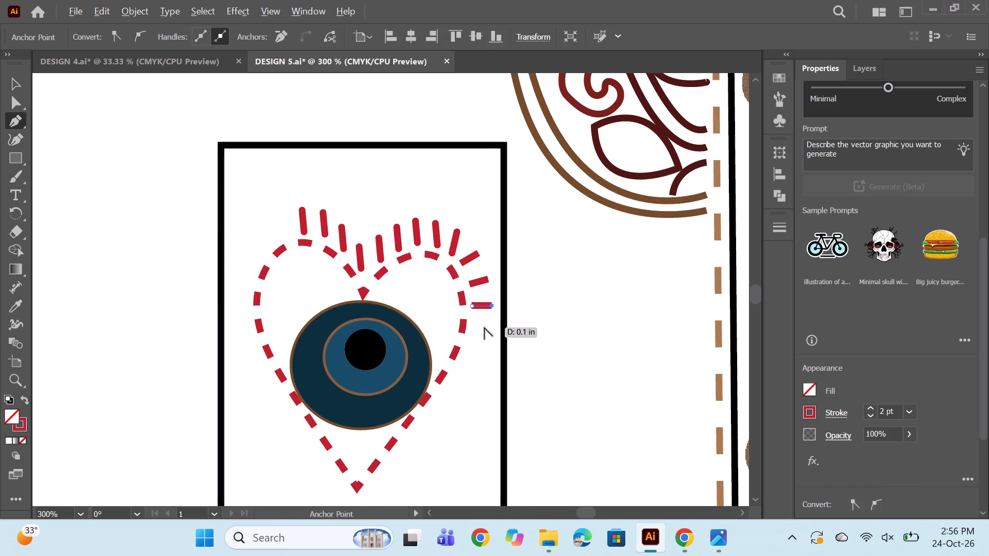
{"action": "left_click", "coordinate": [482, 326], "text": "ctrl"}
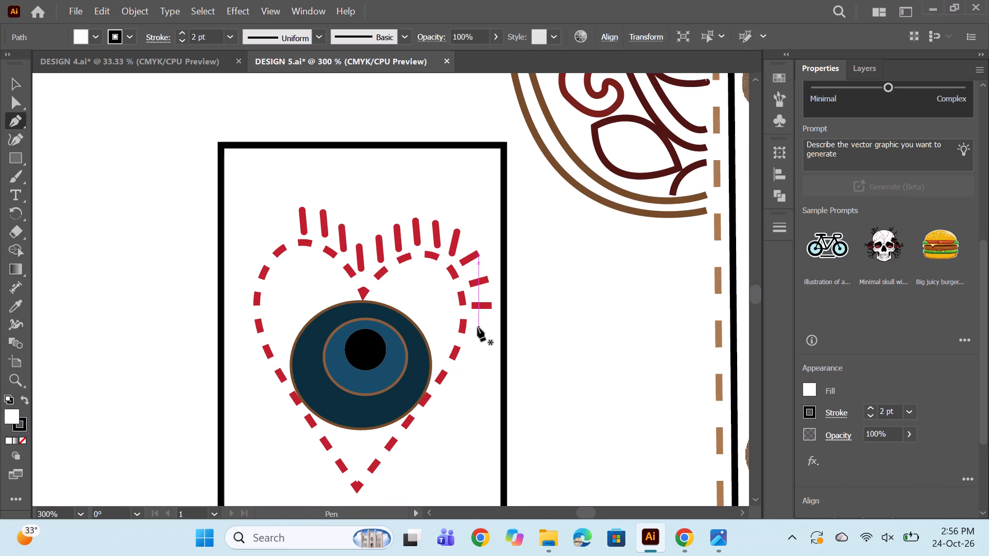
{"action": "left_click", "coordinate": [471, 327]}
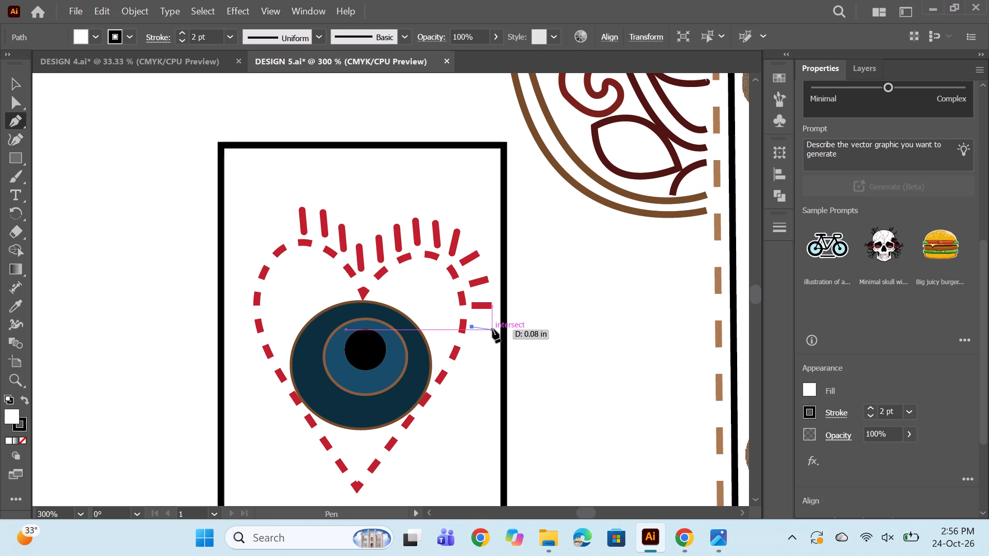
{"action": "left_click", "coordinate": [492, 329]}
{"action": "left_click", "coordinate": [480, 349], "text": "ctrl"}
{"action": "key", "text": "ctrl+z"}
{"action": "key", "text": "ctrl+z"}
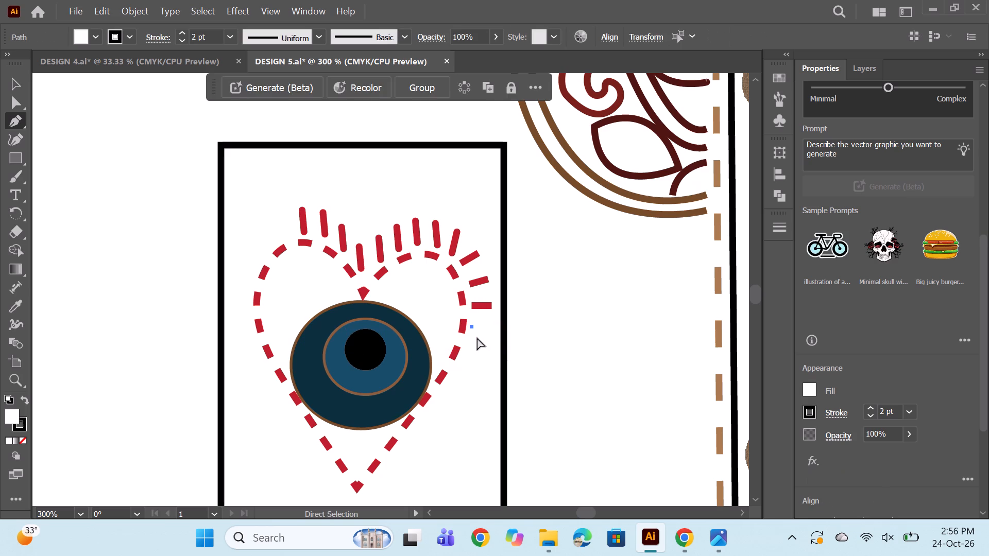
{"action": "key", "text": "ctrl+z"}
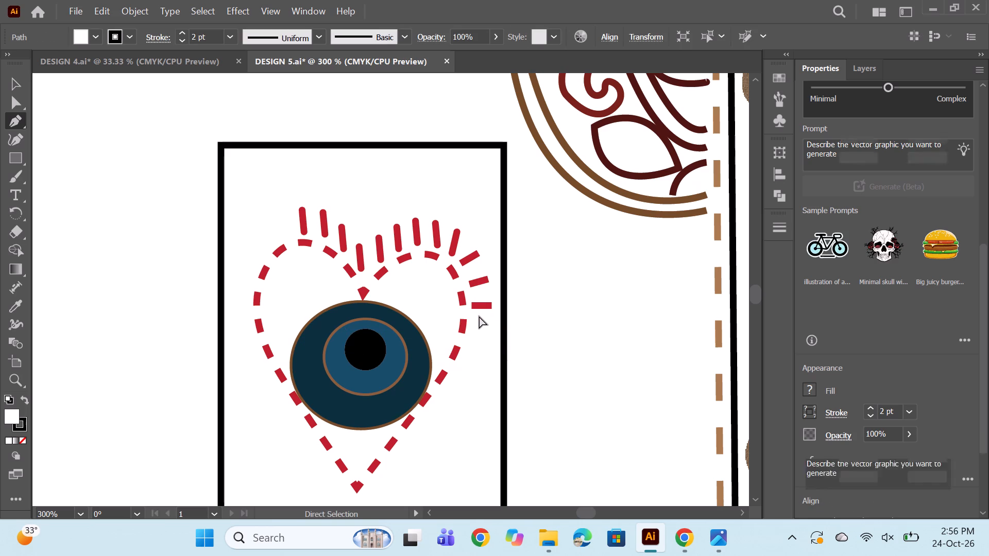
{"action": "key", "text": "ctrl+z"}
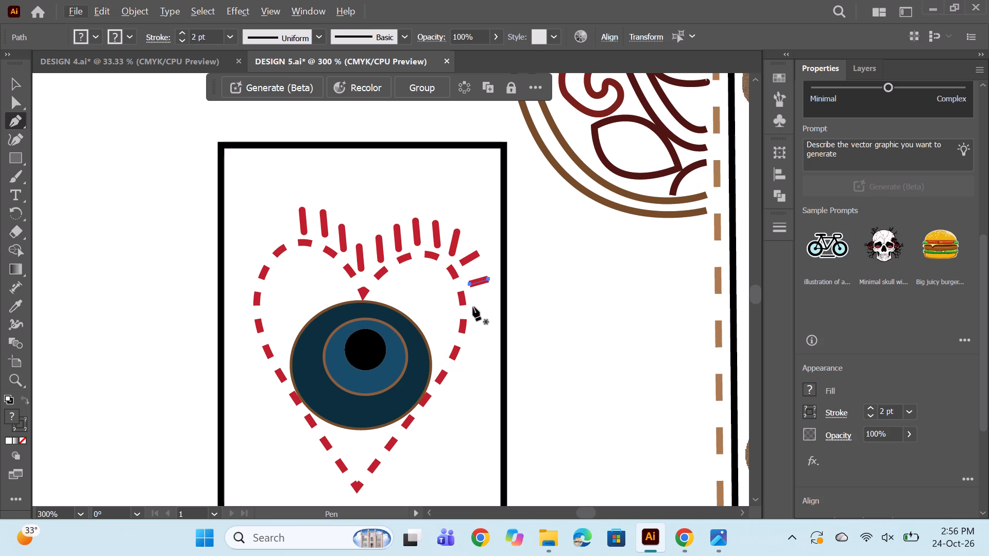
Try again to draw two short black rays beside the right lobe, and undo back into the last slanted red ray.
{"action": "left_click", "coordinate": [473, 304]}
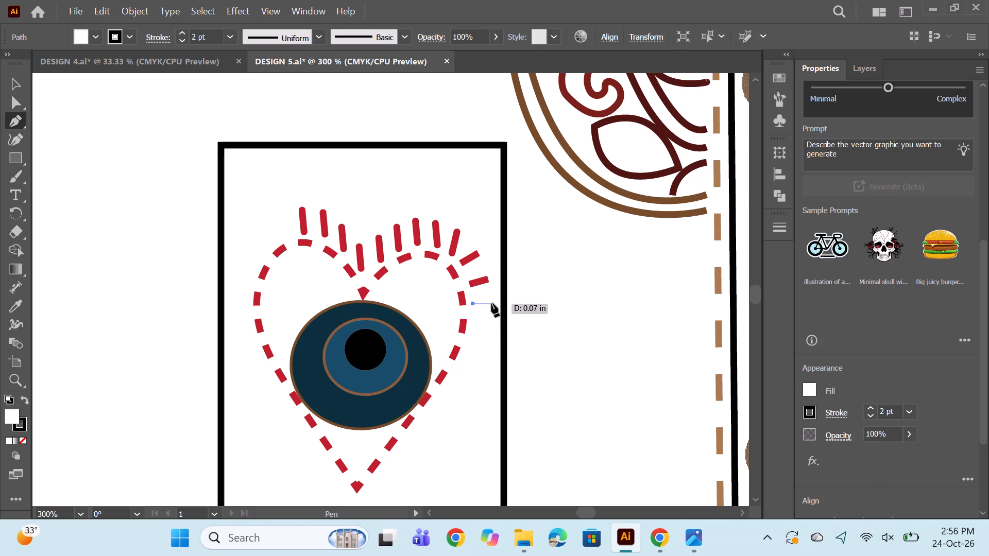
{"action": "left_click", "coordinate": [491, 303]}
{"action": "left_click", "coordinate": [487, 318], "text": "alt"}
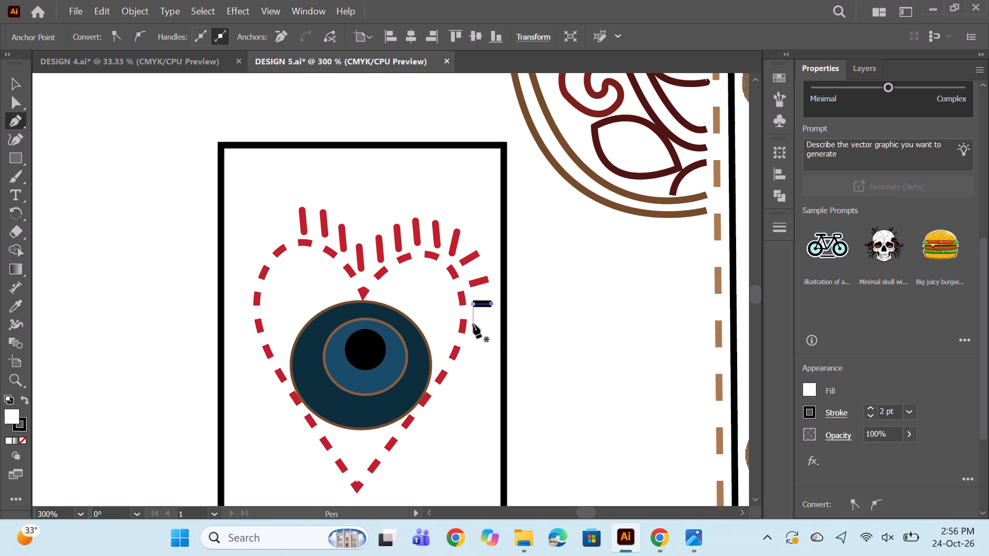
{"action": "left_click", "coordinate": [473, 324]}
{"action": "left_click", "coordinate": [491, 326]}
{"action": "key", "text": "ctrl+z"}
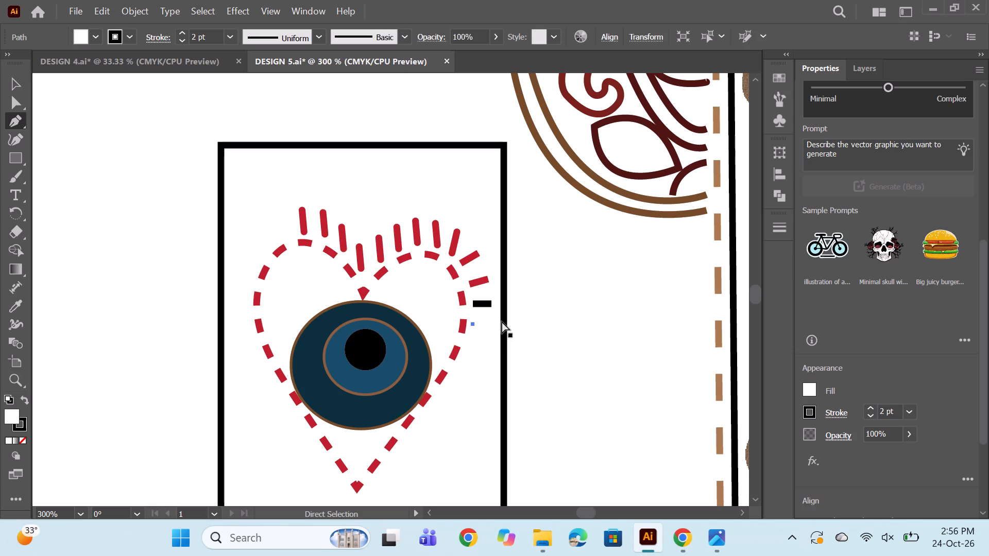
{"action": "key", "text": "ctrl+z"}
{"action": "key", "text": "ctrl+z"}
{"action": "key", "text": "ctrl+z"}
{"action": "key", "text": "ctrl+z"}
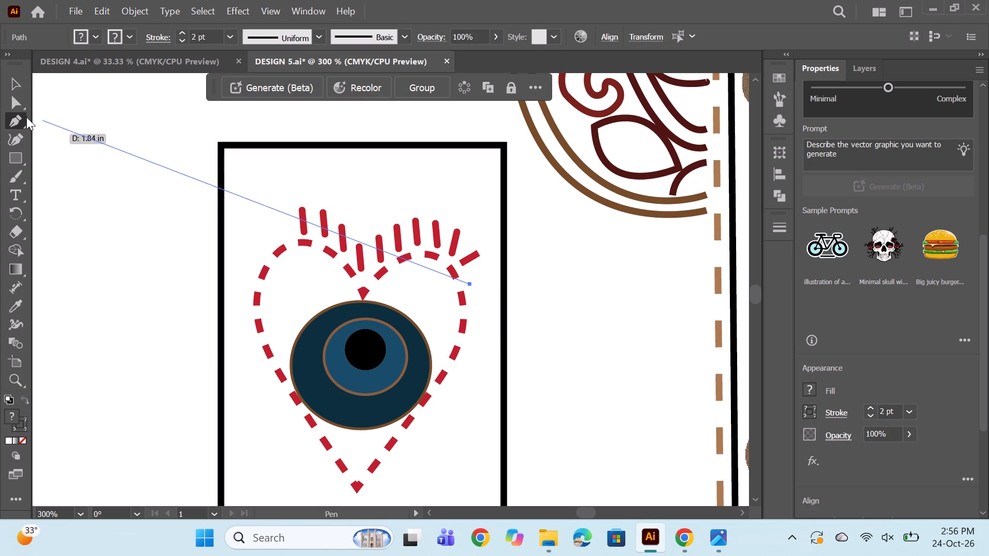
Complete the lowest slanted red ray again by placing its outer end beside the right lobe.
{"action": "left_click", "coordinate": [488, 280]}
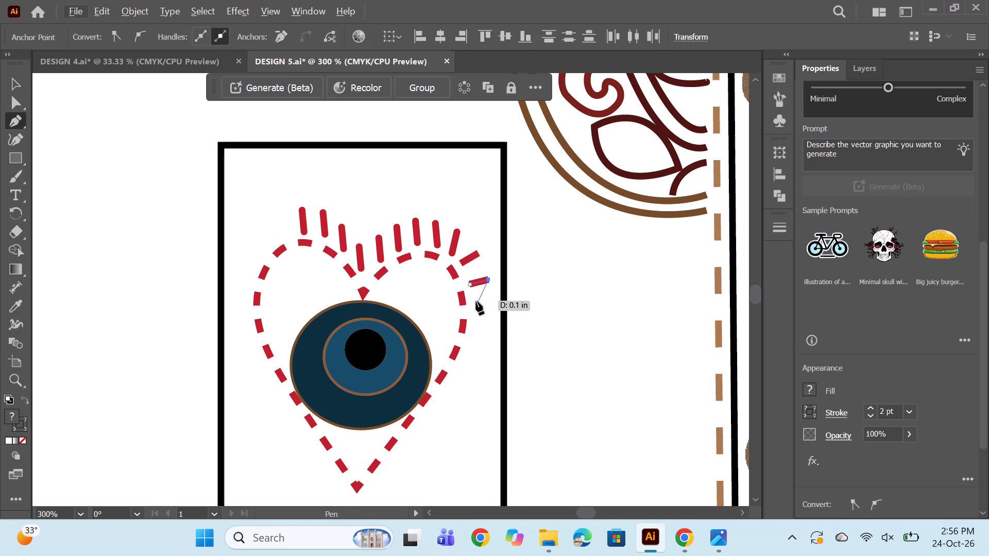
{"action": "left_click", "coordinate": [481, 299], "text": "alt"}
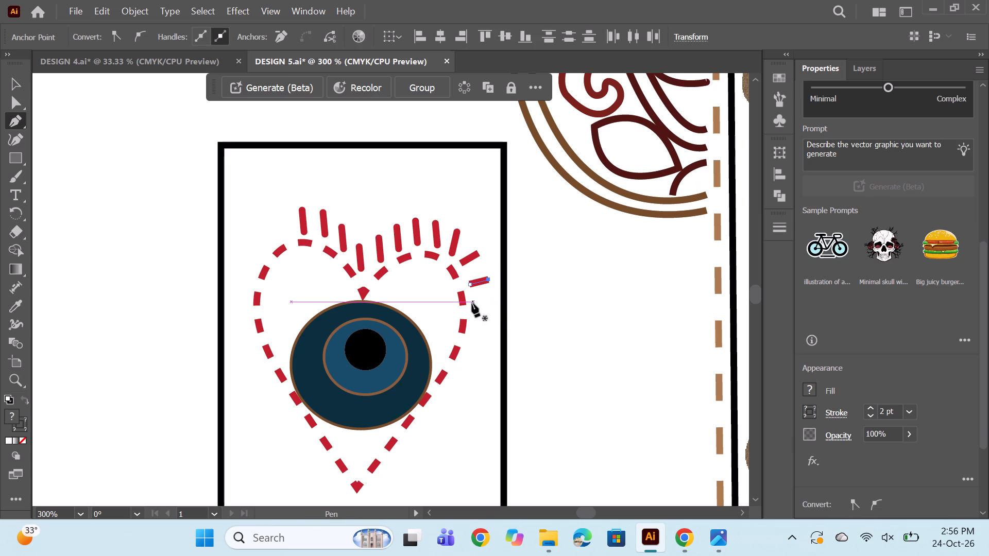
Draw four short 2 pt black rays, each about 0.08 in long, fanning down the outer side of the heart's right lobe.
{"action": "left_click", "coordinate": [472, 306]}
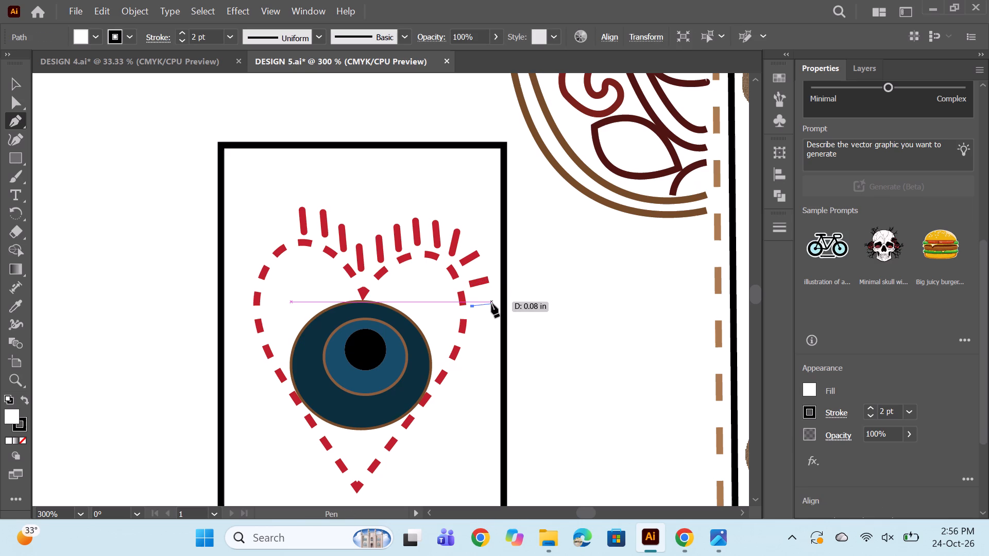
{"action": "left_click", "coordinate": [491, 304]}
{"action": "left_click", "coordinate": [492, 318], "text": "alt"}
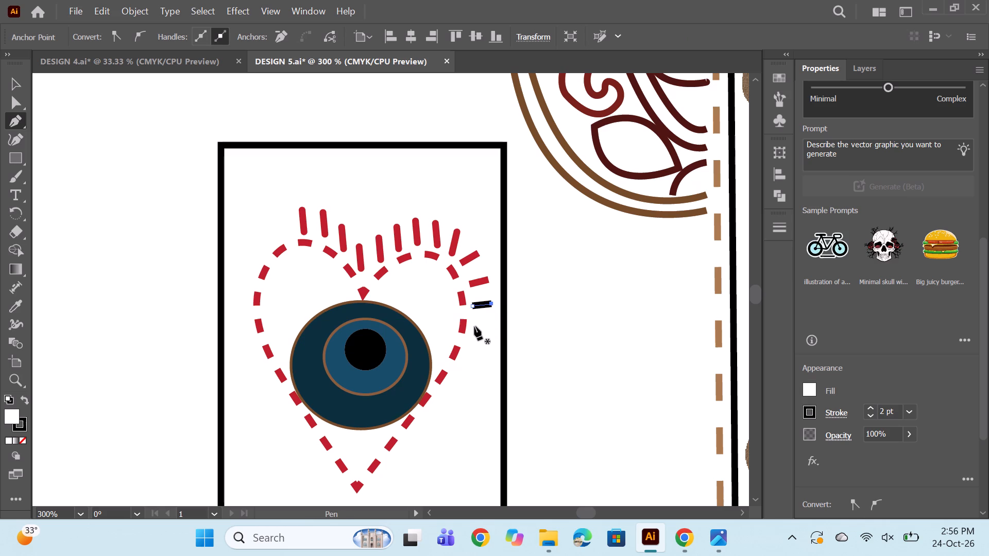
{"action": "left_click", "coordinate": [474, 324]}
{"action": "left_click", "coordinate": [491, 327]}
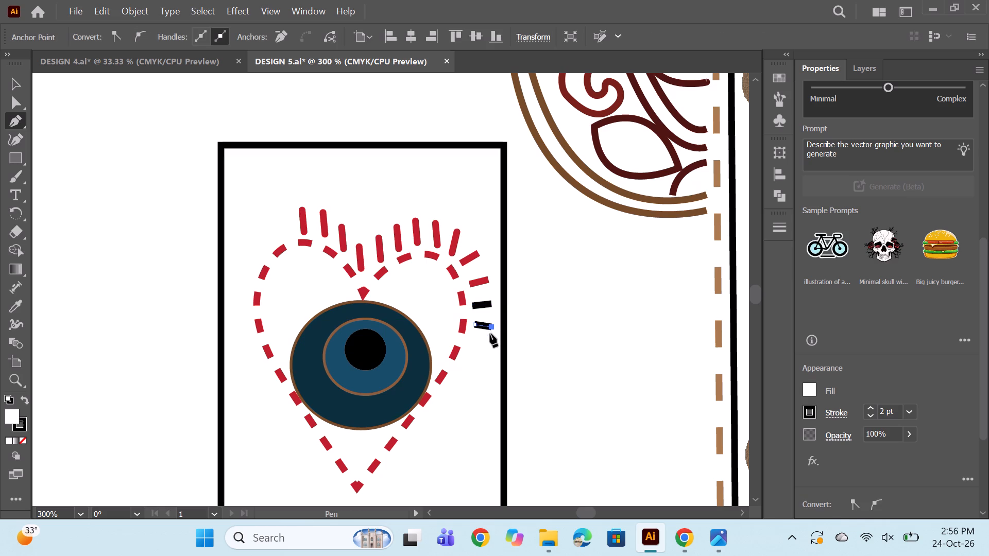
{"action": "left_click", "coordinate": [487, 340], "text": "alt"}
{"action": "left_click", "coordinate": [468, 342]}
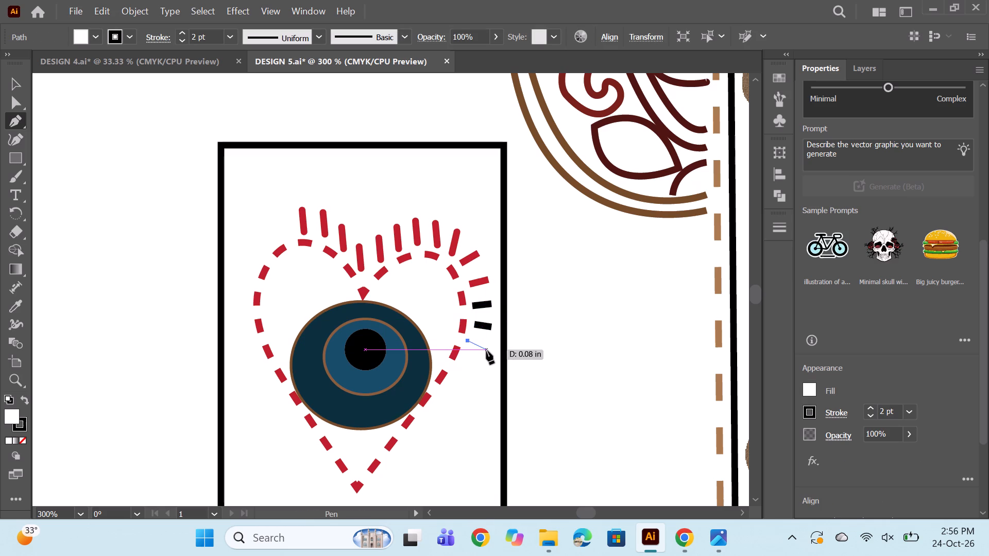
{"action": "left_click", "coordinate": [486, 351]}
{"action": "left_click", "coordinate": [483, 369], "text": "alt"}
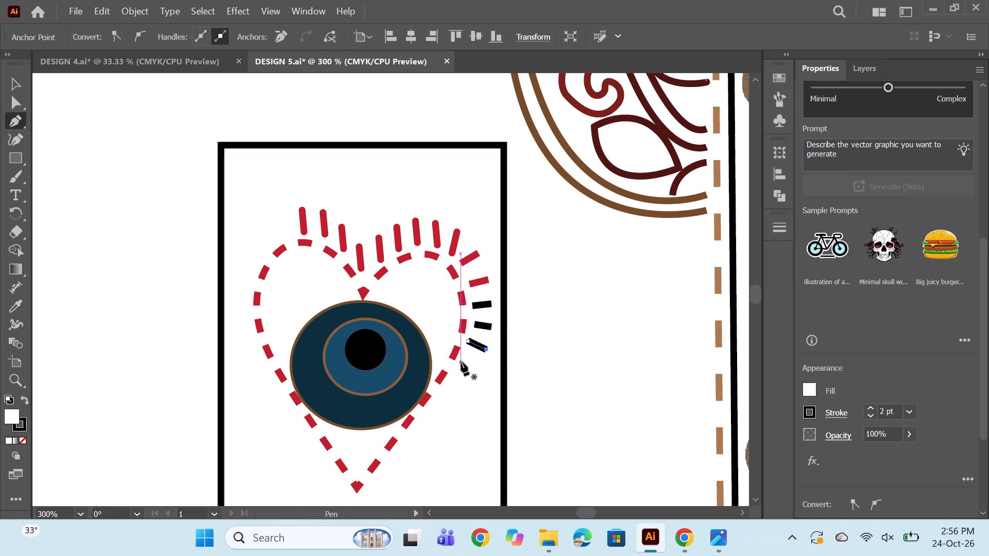
{"action": "left_click", "coordinate": [461, 362]}
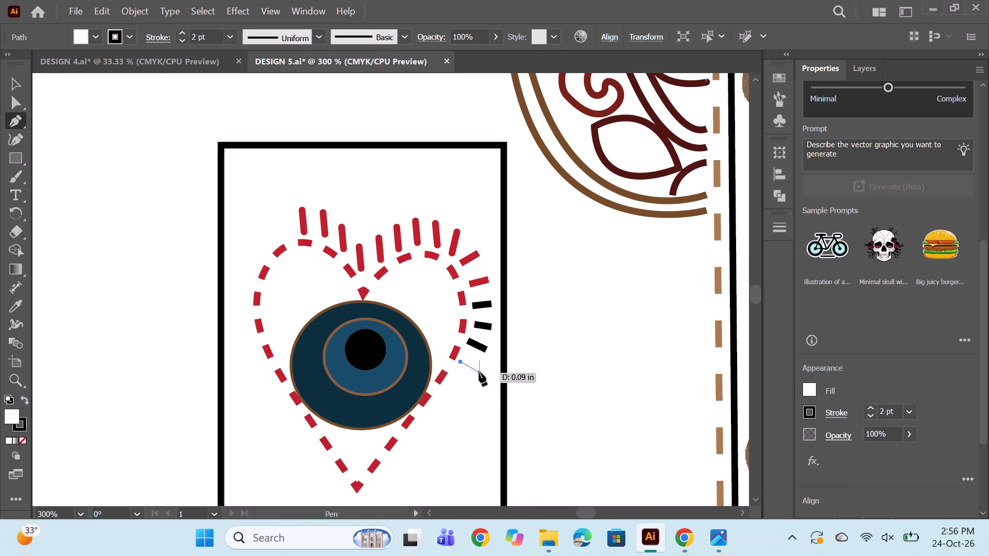
{"action": "left_click", "coordinate": [479, 372]}
{"action": "left_click", "coordinate": [480, 380], "text": "alt"}
Draw four more short slanted black rays with the Pen tool, continuing down the heart's lower right slope.
{"action": "scroll", "coordinate": [412, 307], "scroll_direction": "down", "scroll_amount": 3, "text": "alt"}
{"action": "scroll", "coordinate": [434, 361], "scroll_direction": "up", "scroll_amount": 1, "text": "alt"}
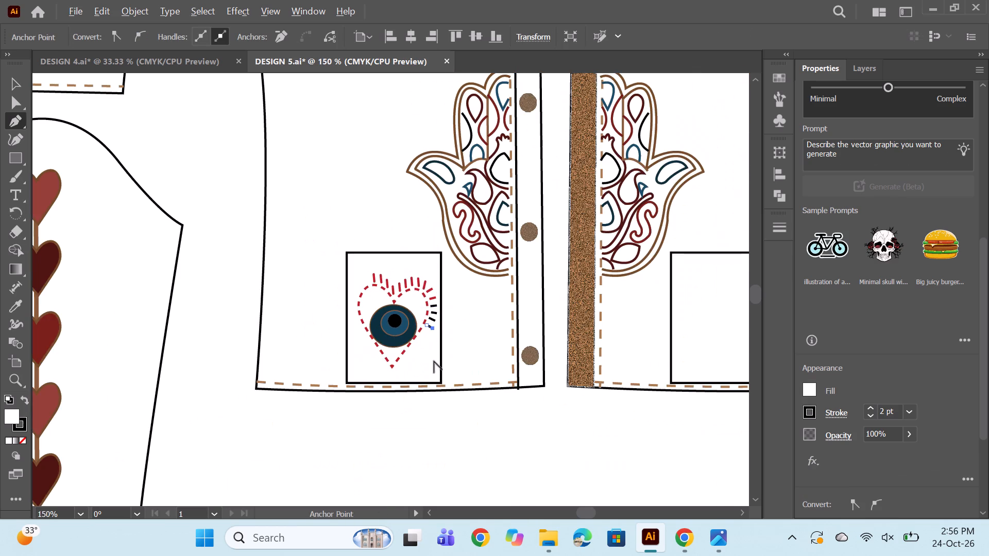
{"action": "scroll", "coordinate": [434, 361], "scroll_direction": "up", "scroll_amount": 1, "text": "alt"}
{"action": "left_click", "coordinate": [417, 300]}
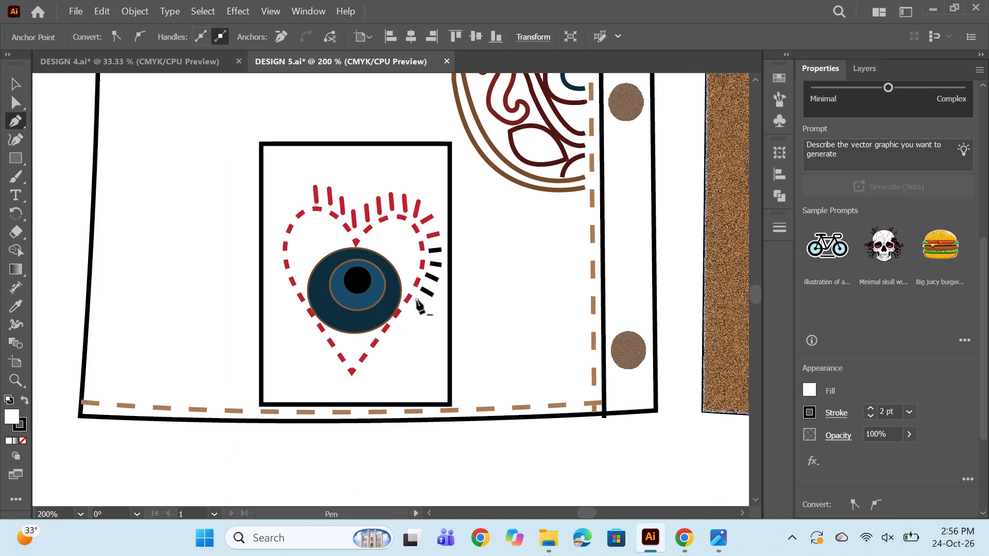
{"action": "left_click", "coordinate": [429, 311]}
{"action": "left_click", "coordinate": [421, 328], "text": "alt"}
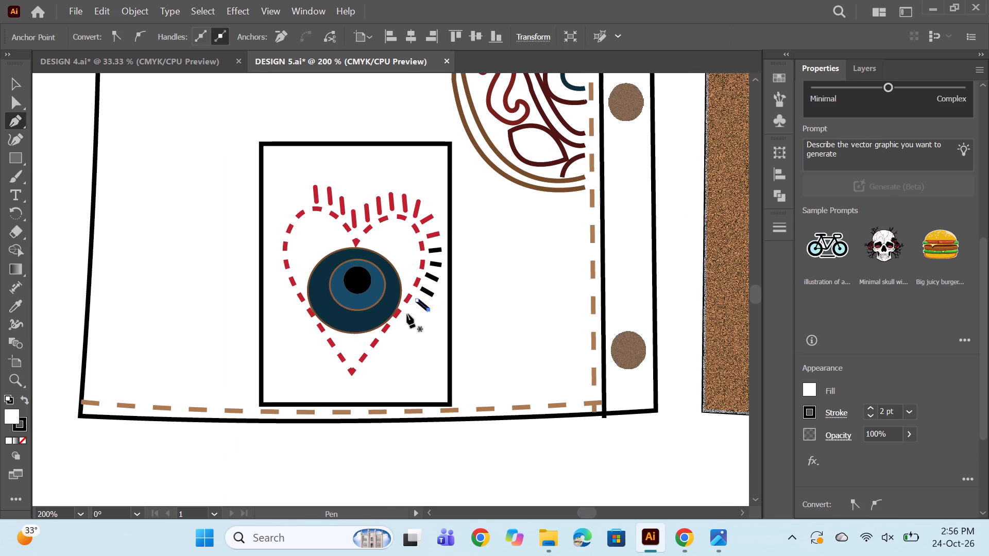
{"action": "left_click", "coordinate": [406, 315]}
{"action": "left_click", "coordinate": [419, 326]}
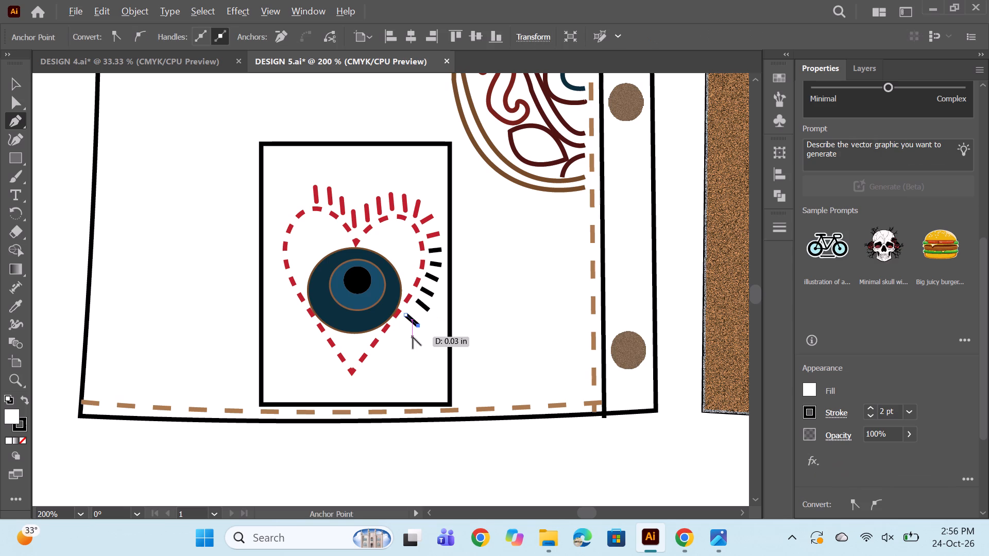
{"action": "left_click", "coordinate": [413, 337], "text": "alt"}
{"action": "left_click", "coordinate": [398, 326]}
{"action": "left_click", "coordinate": [408, 337]}
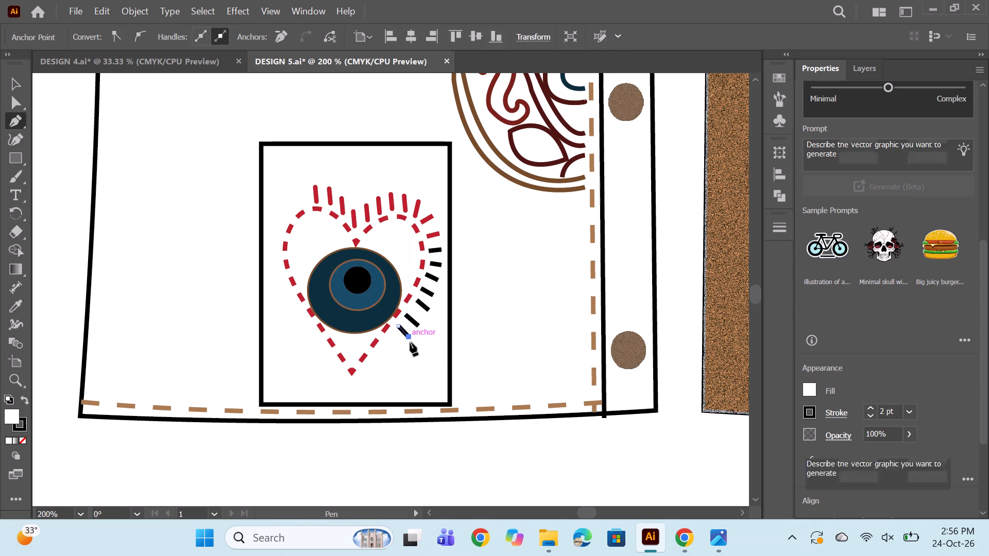
{"action": "left_click", "coordinate": [412, 346], "text": "alt"}
{"action": "left_click", "coordinate": [390, 337]}
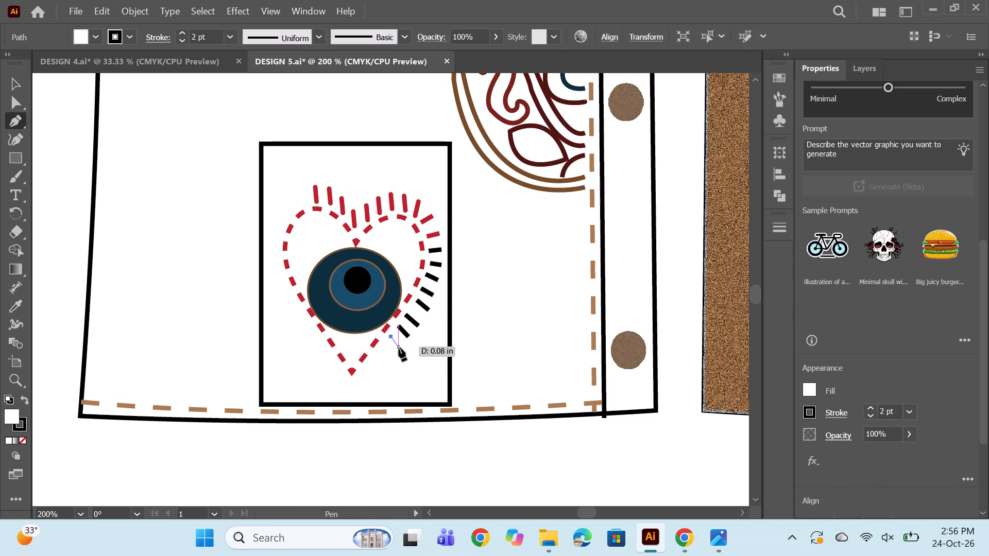
{"action": "left_click", "coordinate": [399, 347]}
{"action": "left_click", "coordinate": [414, 353], "text": "alt"}
Draw three more slanted black rays down to the heart's bottom tip and one vertical ray directly below the tip.
{"action": "left_click", "coordinate": [380, 351]}
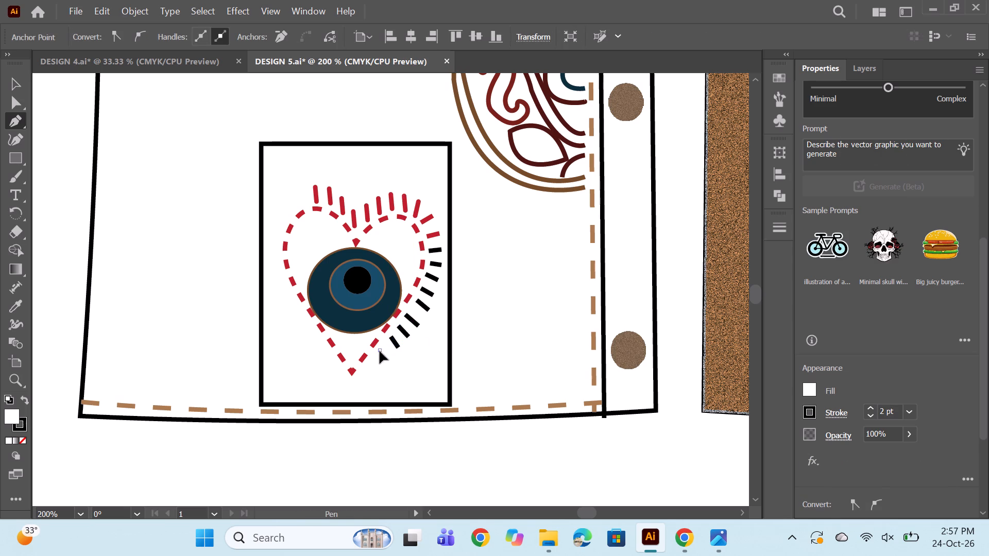
{"action": "left_click", "coordinate": [388, 359]}
{"action": "left_click", "coordinate": [415, 359], "text": "alt"}
{"action": "left_click", "coordinate": [370, 363]}
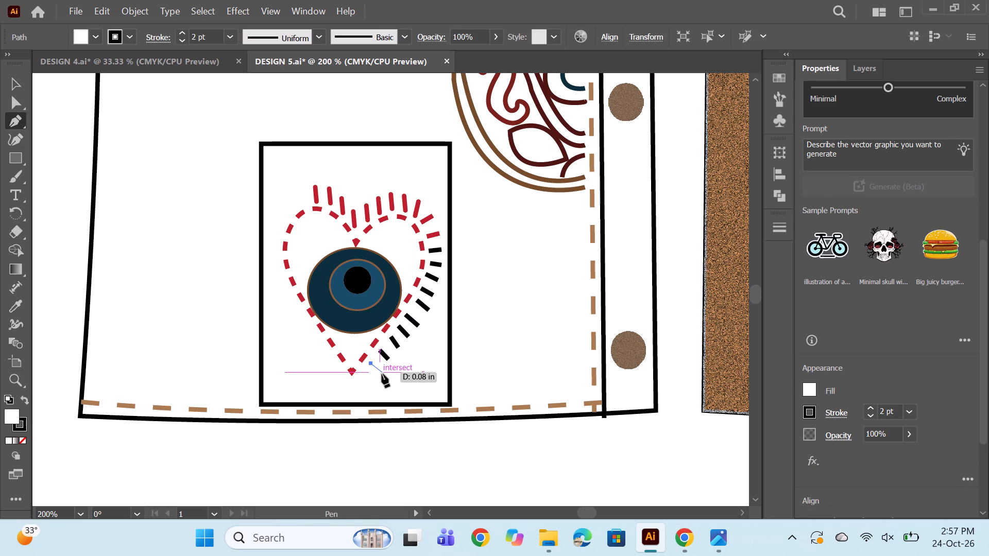
{"action": "left_click", "coordinate": [380, 374]}
{"action": "left_click", "coordinate": [413, 369], "text": "alt"}
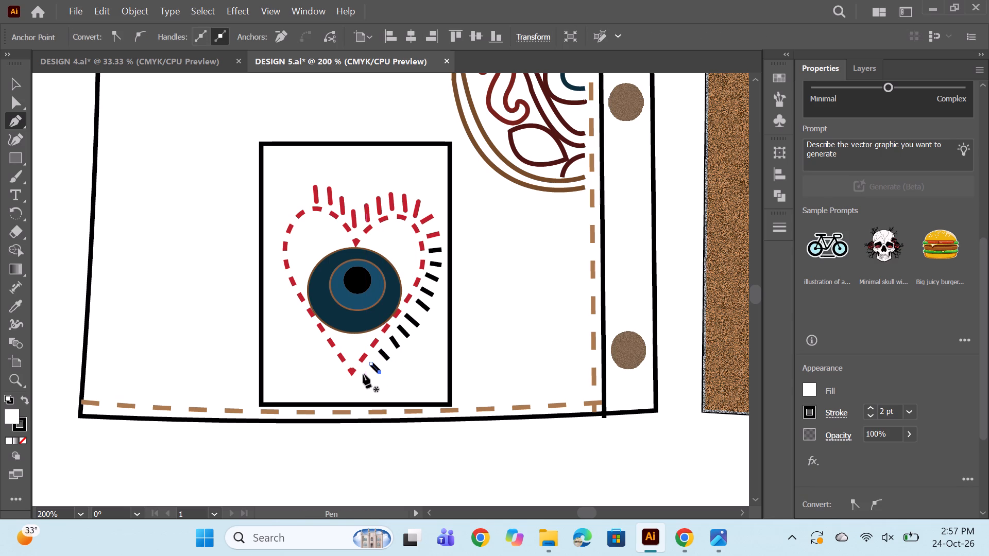
{"action": "left_click", "coordinate": [361, 374]}
{"action": "left_click", "coordinate": [367, 387]}
{"action": "left_click", "coordinate": [400, 380], "text": "alt"}
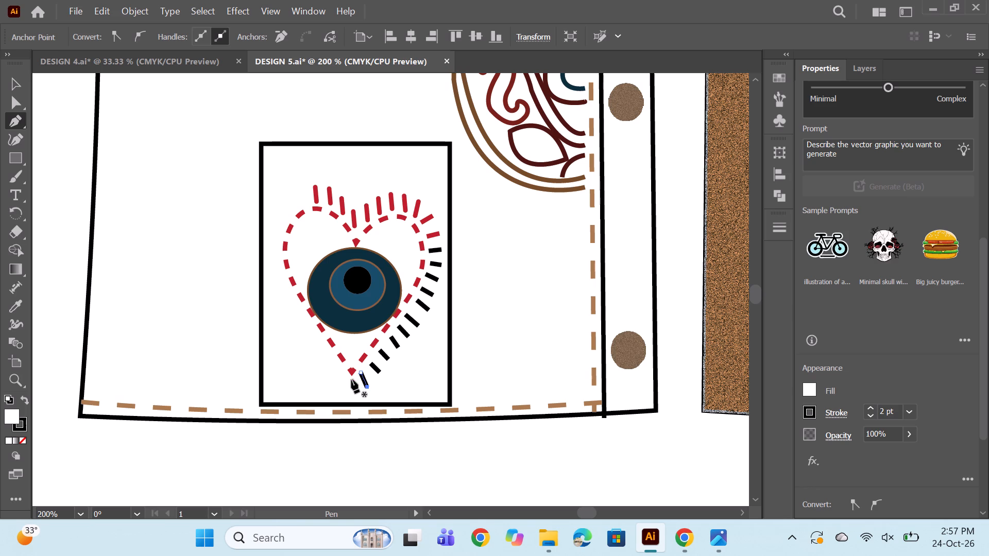
{"action": "left_click", "coordinate": [351, 379]}
{"action": "left_click", "coordinate": [352, 396]}
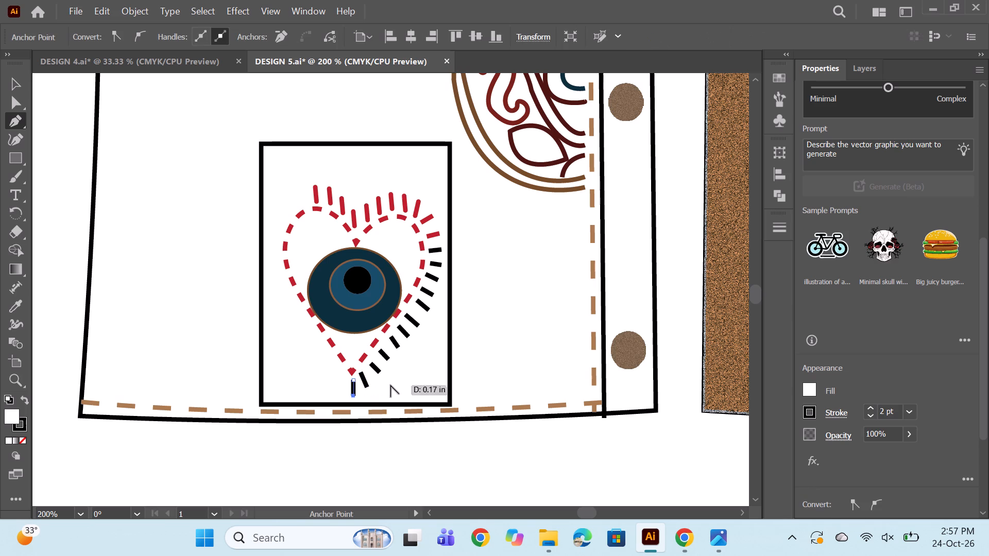
{"action": "left_click", "coordinate": [390, 385], "text": "alt"}
Draw four short slanted black 2 pt rays with the Pen tool up the heart's lower left slope, starting beside the bottom tip.
{"action": "left_click", "coordinate": [342, 369]}
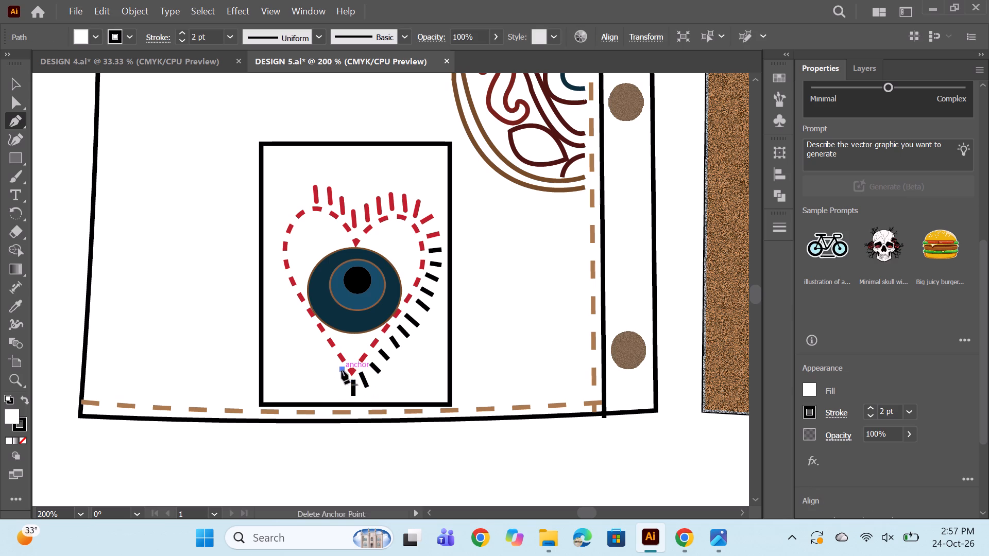
{"action": "left_click", "coordinate": [328, 380]}
{"action": "left_click", "coordinate": [390, 383], "text": "alt"}
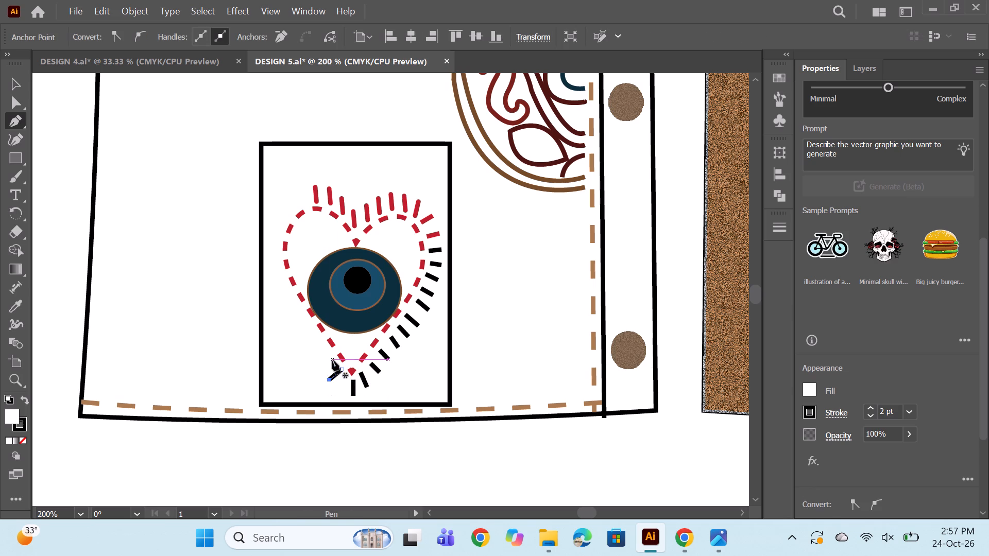
{"action": "left_click", "coordinate": [328, 355]}
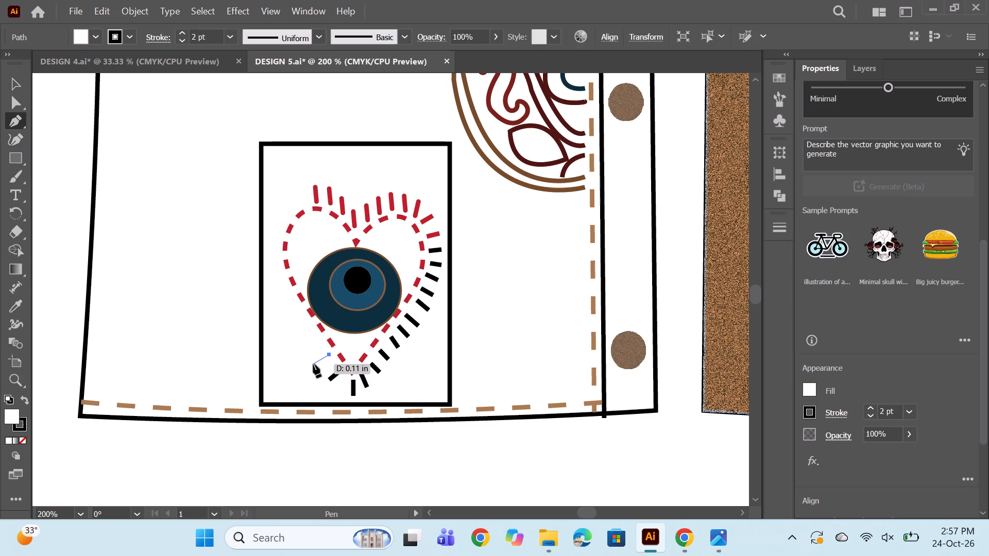
{"action": "left_click", "coordinate": [313, 364]}
{"action": "left_click", "coordinate": [393, 384], "text": "alt"}
{"action": "left_click", "coordinate": [319, 339]}
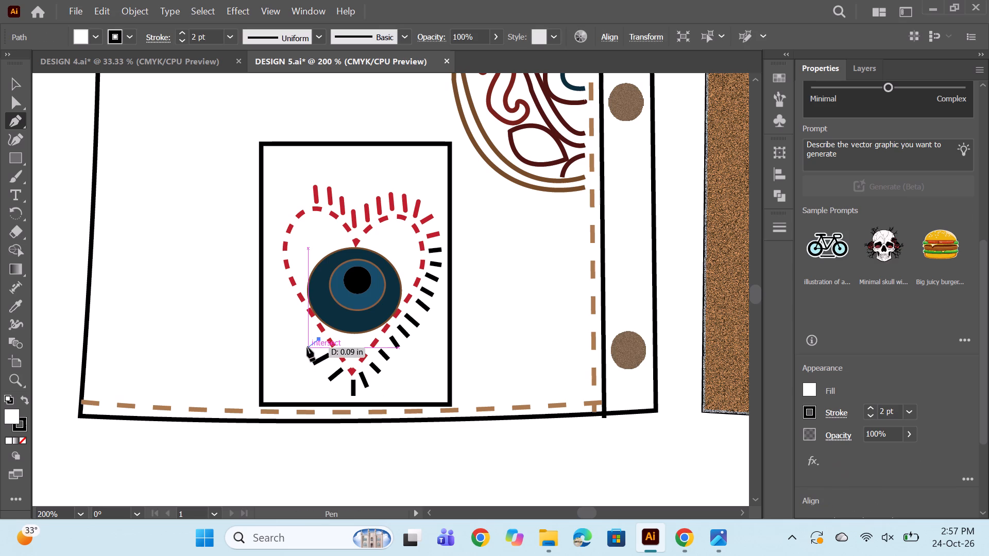
{"action": "left_click", "coordinate": [307, 347]}
{"action": "left_click", "coordinate": [412, 374], "text": "alt"}
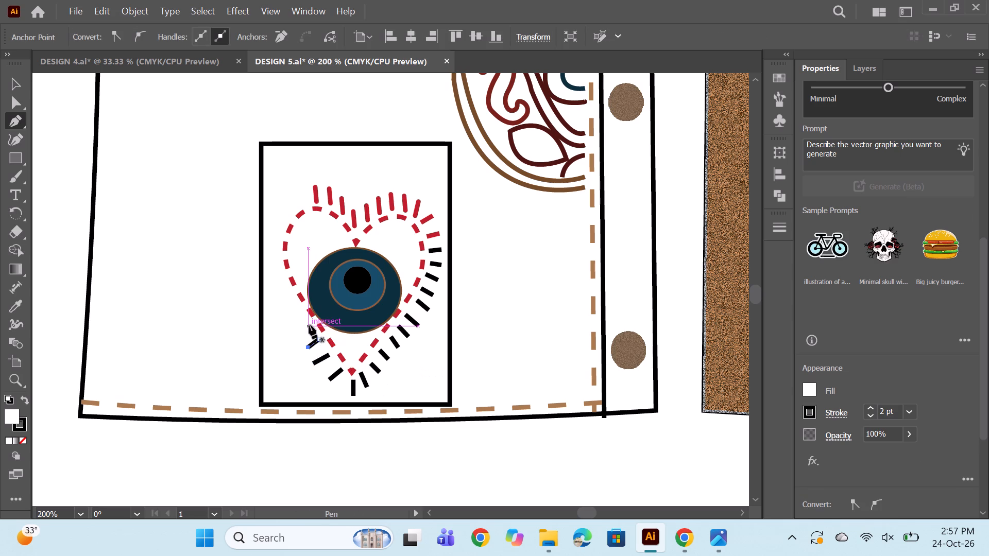
{"action": "left_click", "coordinate": [309, 325]}
{"action": "left_click", "coordinate": [293, 336]}
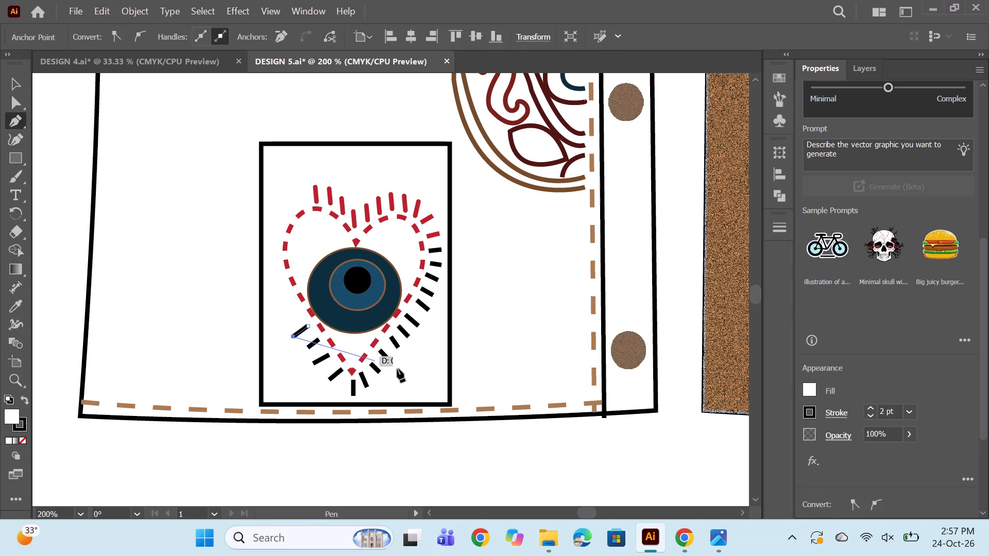
{"action": "left_click", "coordinate": [408, 372], "text": "alt"}
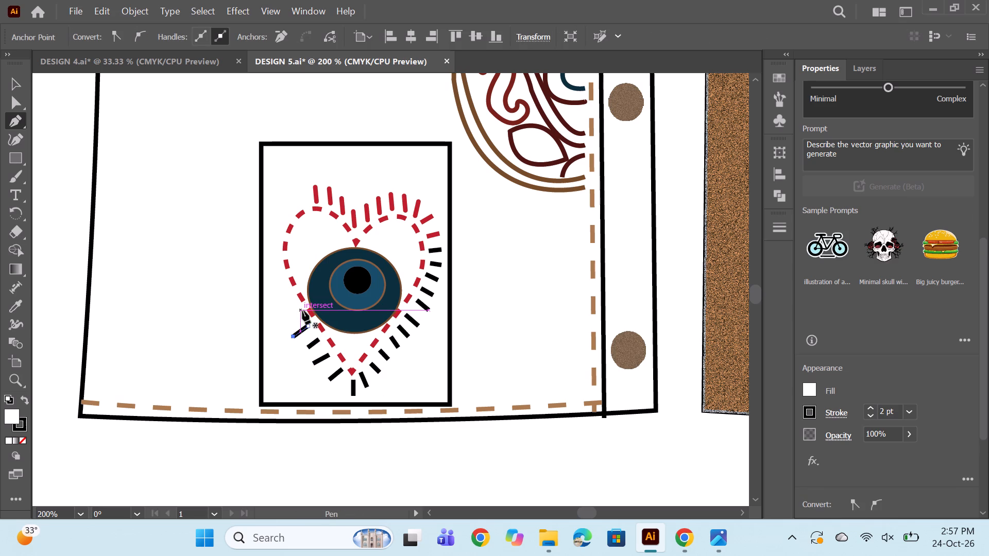
Draw three more short black rays continuing up the heart's left side, flattening to a horizontal one beside the eye.
{"action": "left_click", "coordinate": [302, 310]}
{"action": "left_click", "coordinate": [283, 320]}
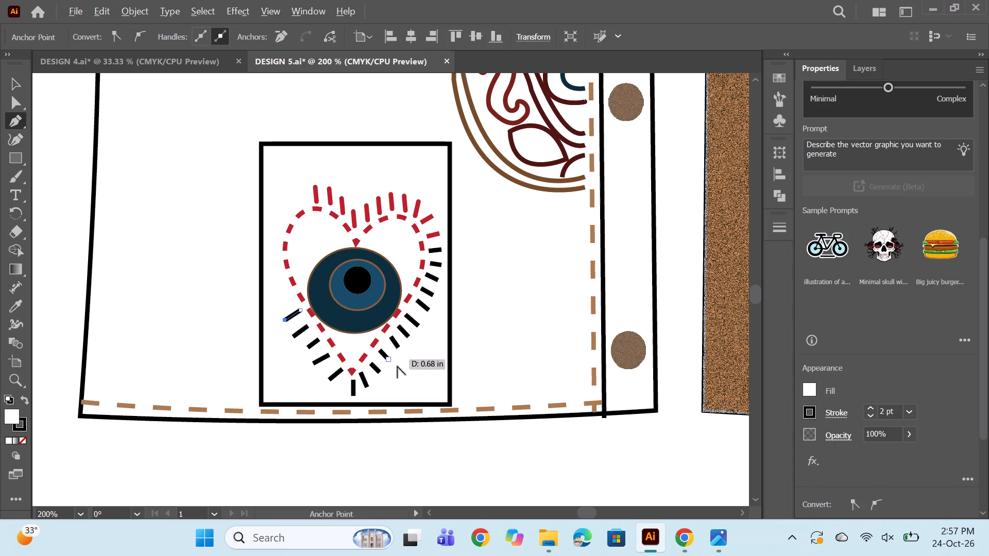
{"action": "left_click", "coordinate": [397, 366], "text": "alt"}
{"action": "left_click", "coordinate": [291, 296]}
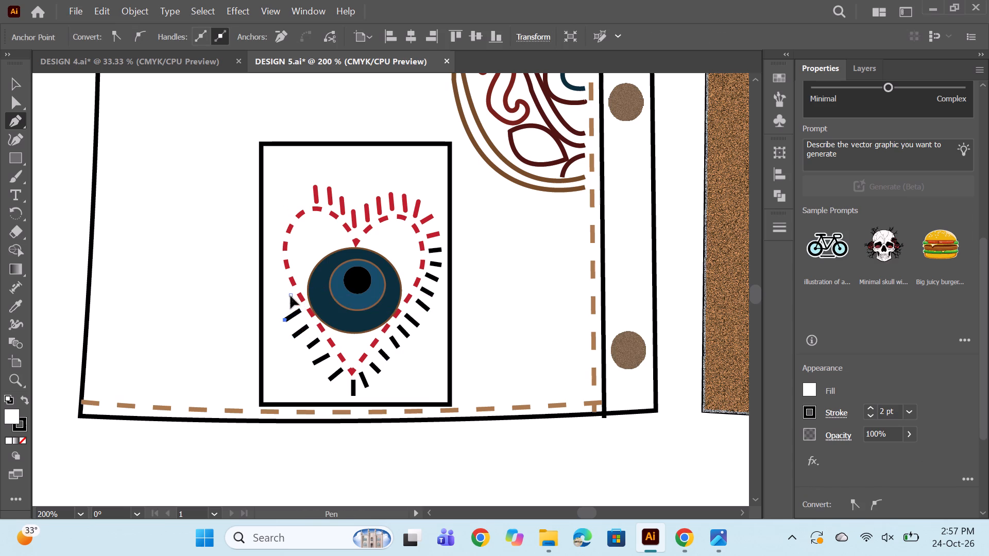
{"action": "left_click", "coordinate": [273, 299]}
{"action": "left_click", "coordinate": [240, 285], "text": "alt"}
{"action": "left_click", "coordinate": [282, 275]}
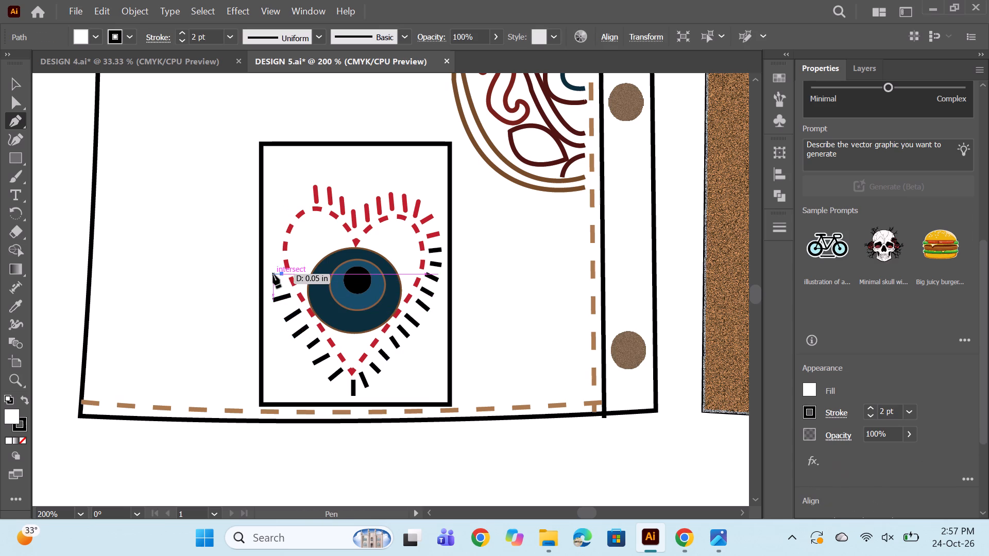
{"action": "left_click", "coordinate": [268, 273]}
{"action": "left_click", "coordinate": [232, 264], "text": "alt"}
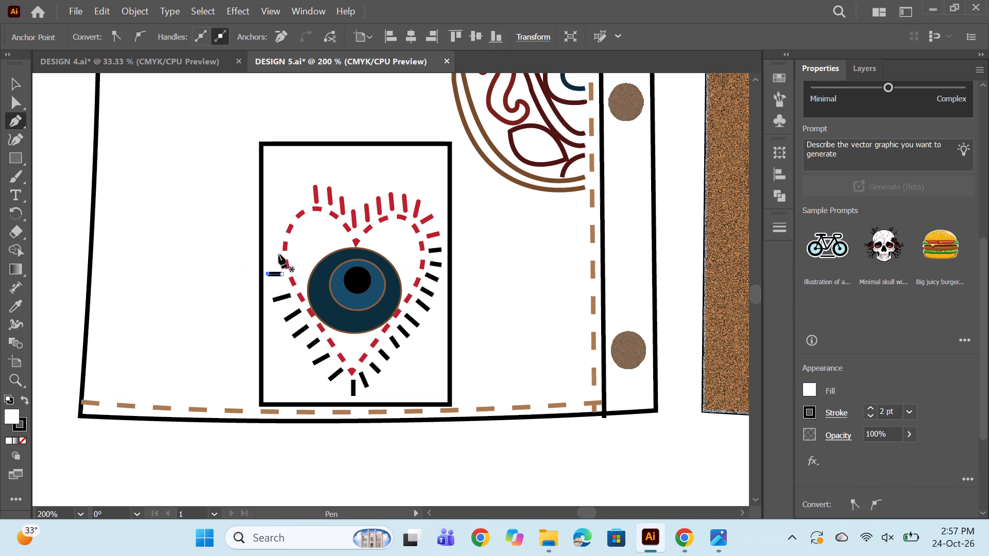
Draw four short black rays fanning around the outside of the heart's left lobe up to the existing red rays.
{"action": "left_click", "coordinate": [280, 251]}
{"action": "left_click", "coordinate": [266, 242]}
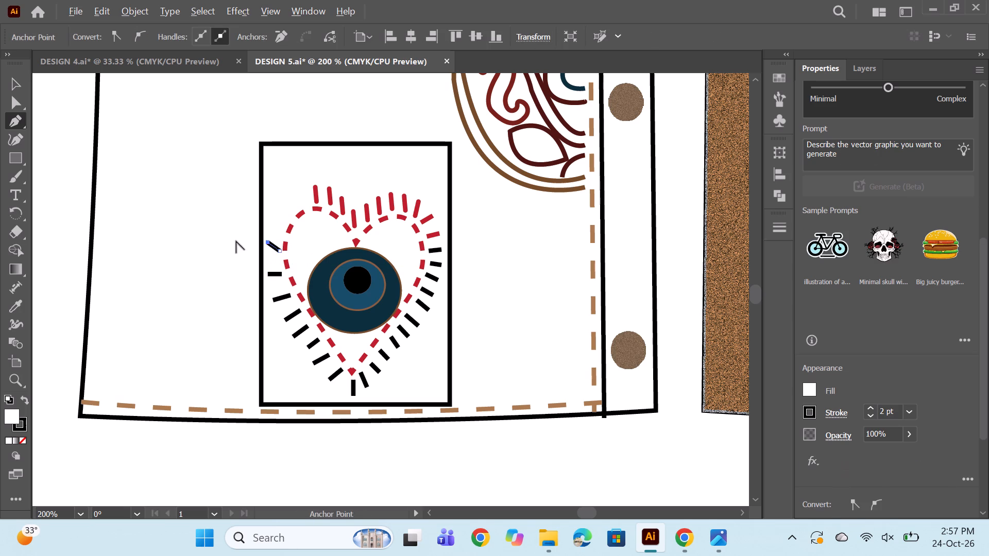
{"action": "left_click", "coordinate": [236, 241], "text": "alt"}
{"action": "left_click", "coordinate": [281, 231]}
{"action": "left_click", "coordinate": [269, 218]}
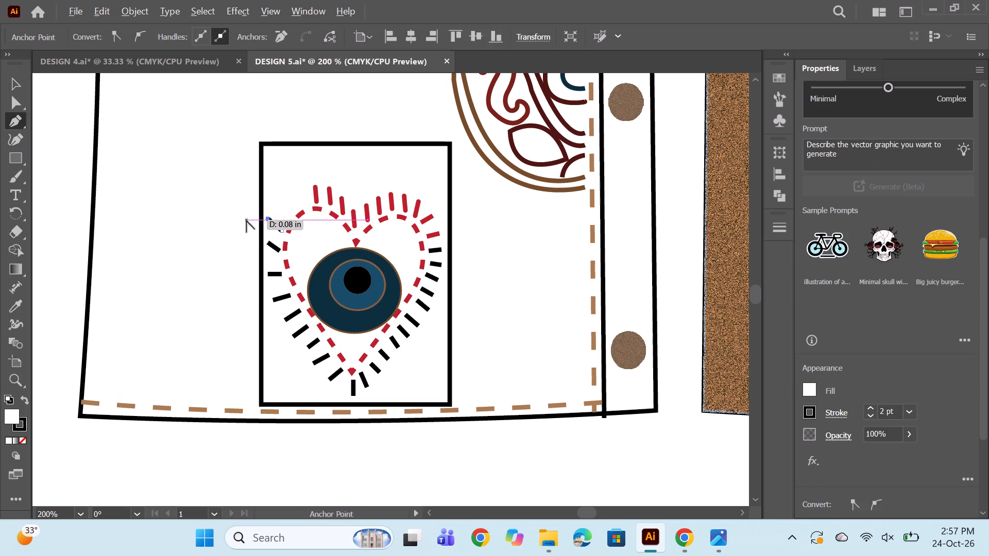
{"action": "left_click", "coordinate": [246, 220], "text": "alt"}
{"action": "left_click", "coordinate": [289, 215]}
{"action": "left_click", "coordinate": [279, 205]}
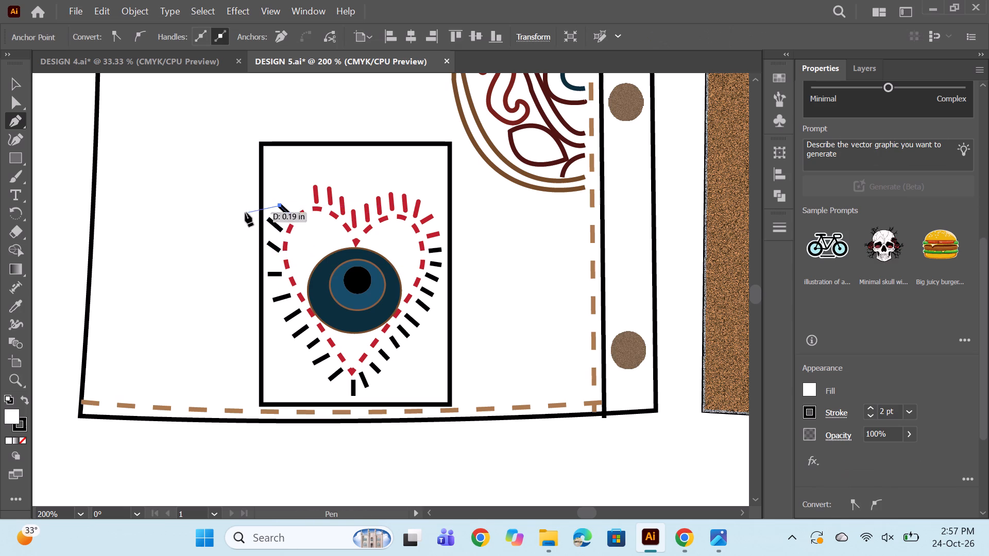
{"action": "left_click", "coordinate": [236, 213], "text": "alt"}
{"action": "left_click", "coordinate": [299, 203]}
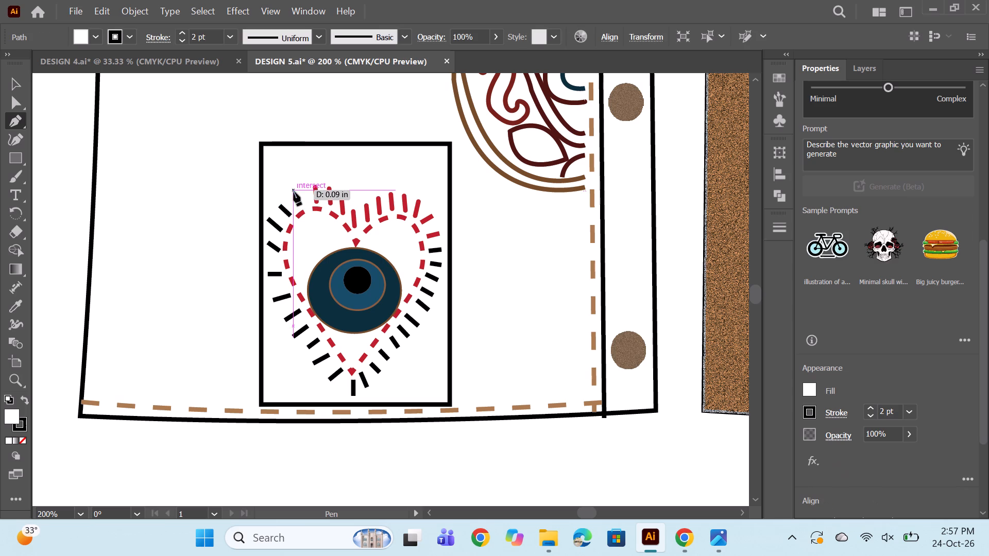
{"action": "left_click", "coordinate": [294, 190]}
{"action": "left_click", "coordinate": [206, 208], "text": "alt"}
Select all the black rays around the heart and match them to the red 2 pt, no-fill rays using the Eyedropper.
{"action": "scroll", "coordinate": [421, 255], "scroll_direction": "down", "scroll_amount": 3, "text": "alt"}
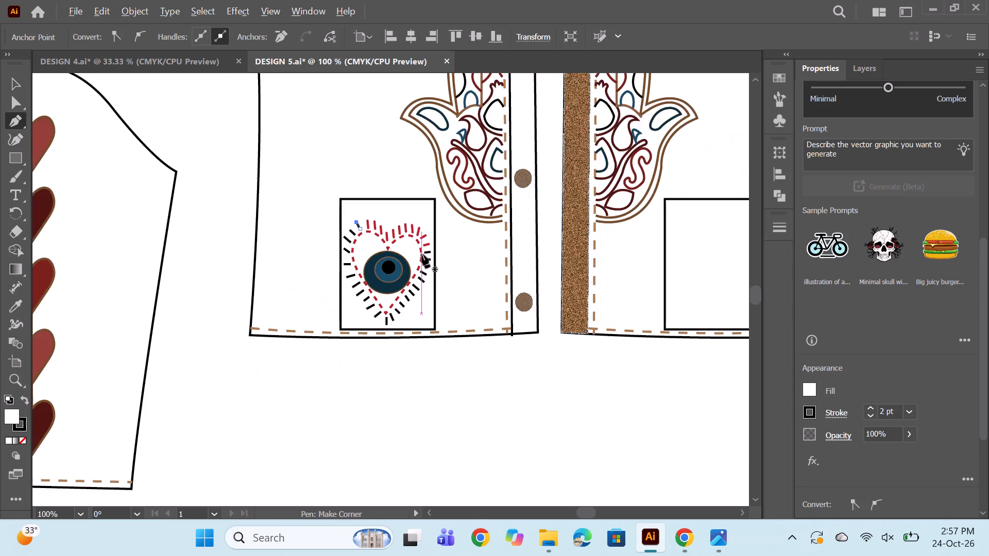
{"action": "scroll", "coordinate": [422, 254], "scroll_direction": "down", "scroll_amount": 1, "text": "alt"}
{"action": "scroll", "coordinate": [420, 253], "scroll_direction": "up", "scroll_amount": 1, "text": "alt"}
{"action": "scroll", "coordinate": [465, 297], "scroll_direction": "up", "scroll_amount": 1}
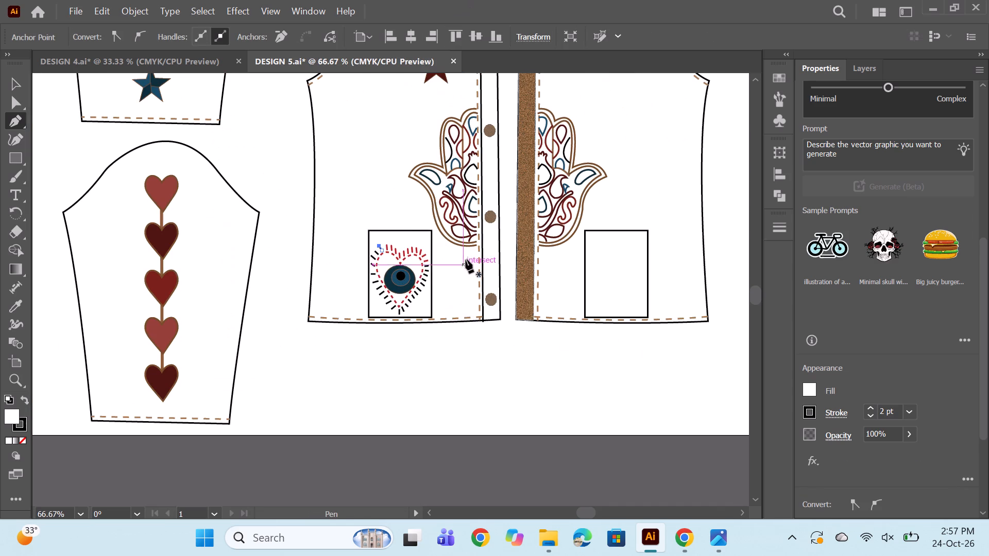
{"action": "scroll", "coordinate": [508, 254], "scroll_direction": "up", "scroll_amount": 1}
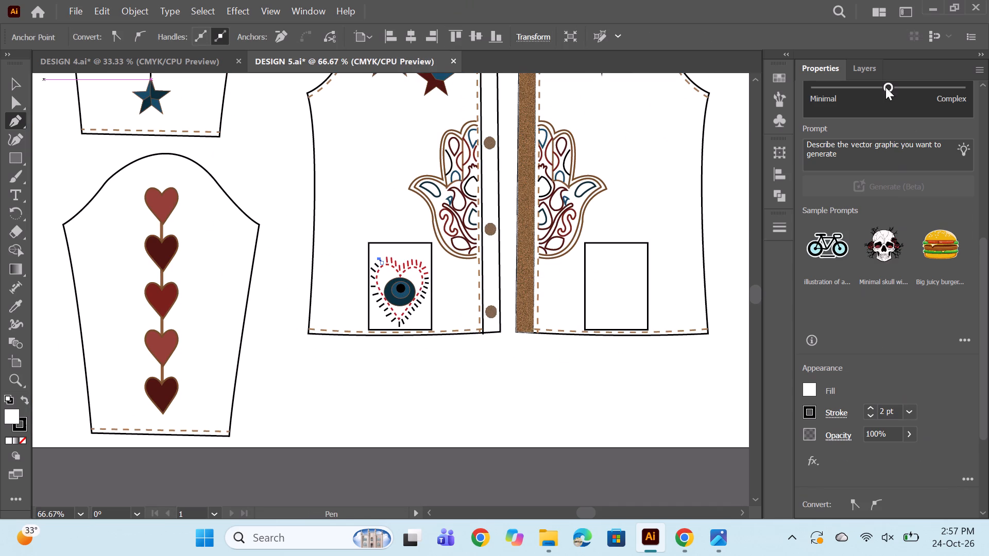
{"action": "left_click", "coordinate": [872, 69]}
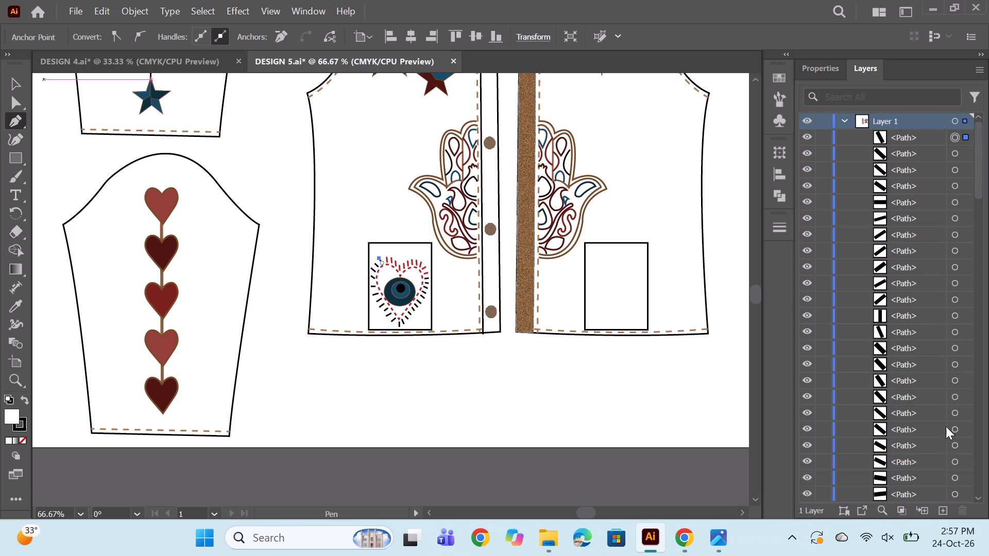
{"action": "scroll", "coordinate": [883, 393], "scroll_direction": "down", "scroll_amount": 3}
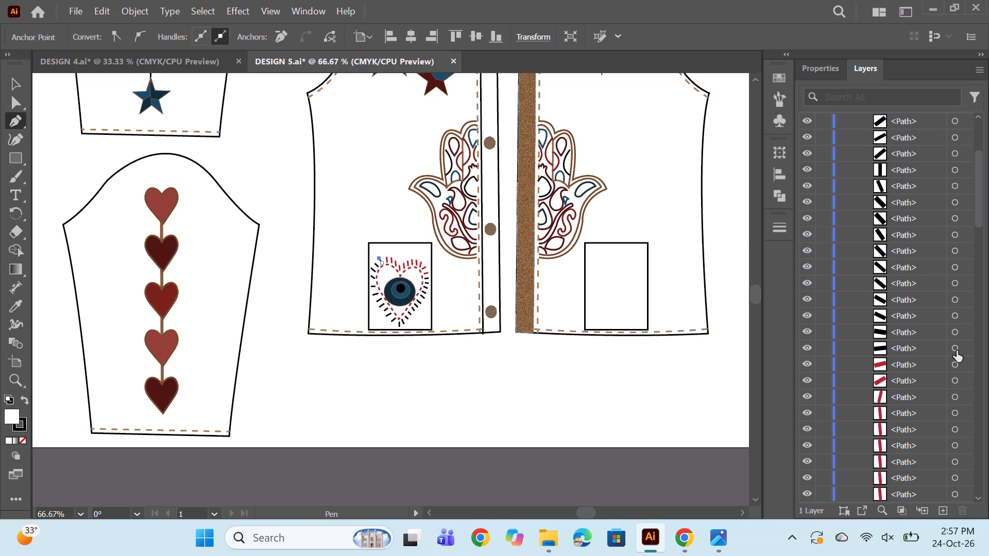
{"action": "left_click", "coordinate": [956, 380], "text": "shift"}
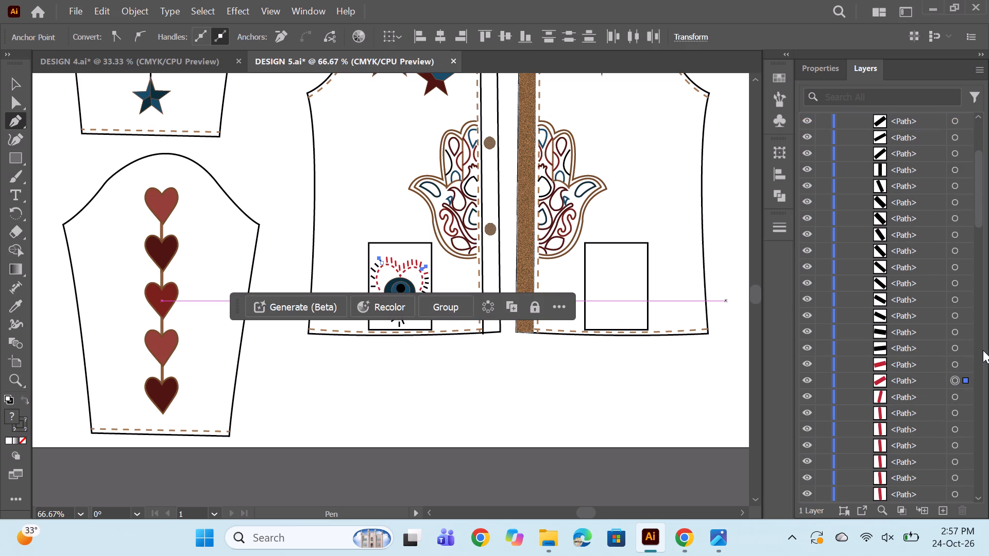
{"action": "scroll", "coordinate": [959, 296], "scroll_direction": "up", "scroll_amount": 6}
{"action": "left_click", "coordinate": [955, 140], "text": "shift"}
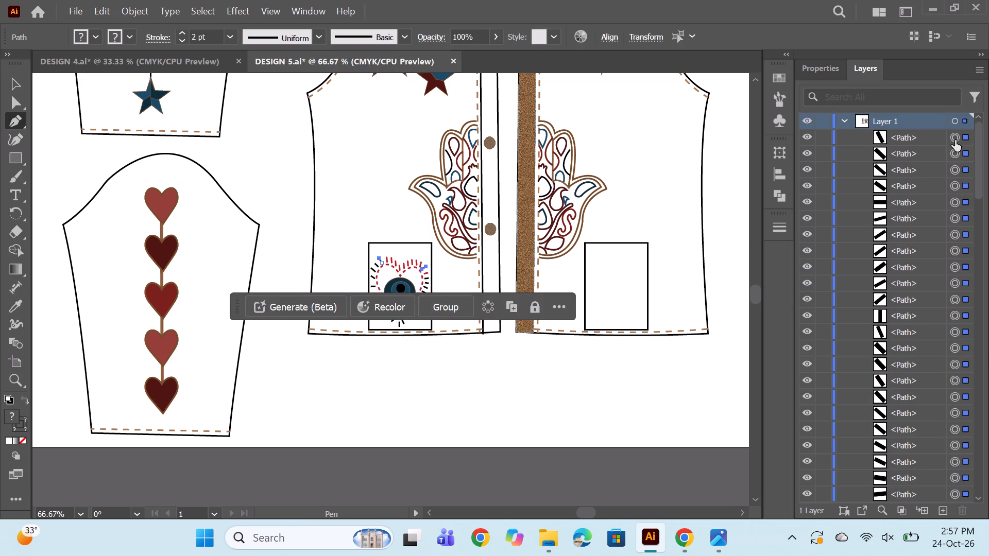
{"action": "left_click", "coordinate": [18, 301]}
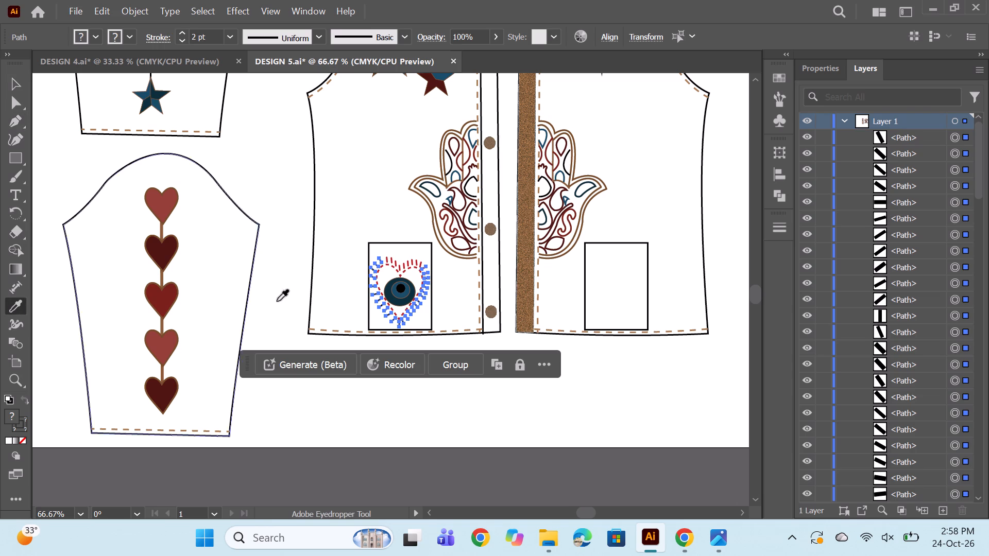
{"action": "left_click", "coordinate": [390, 260]}
{"action": "scroll", "coordinate": [462, 295], "scroll_direction": "up", "scroll_amount": 3, "text": "alt"}
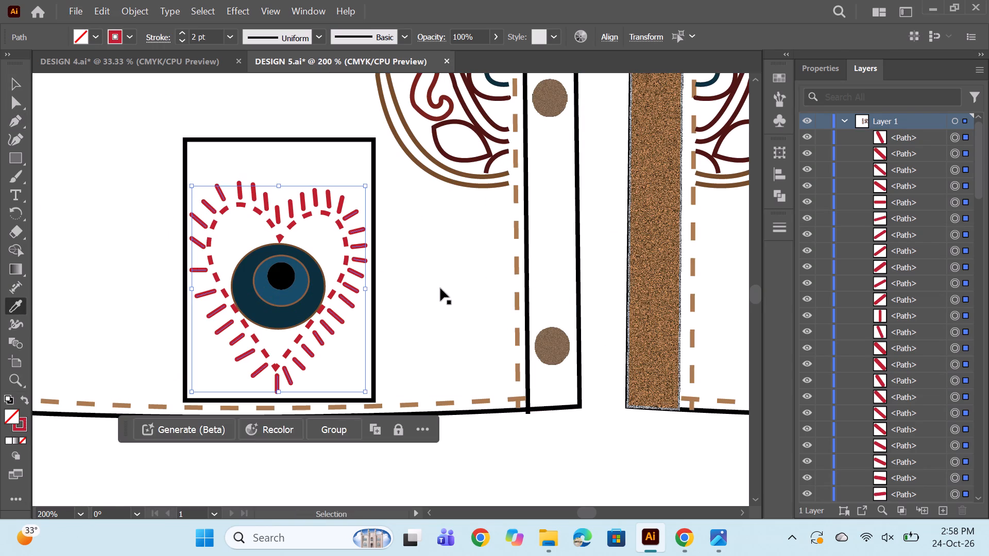
{"action": "left_click", "coordinate": [440, 287], "text": "ctrl"}
Select the pocket's dashed heart path and apply the appearance of the sleeve's middle dark red heart with the Eyedropper.
{"action": "scroll", "coordinate": [397, 258], "scroll_direction": "down", "scroll_amount": 4, "text": "alt"}
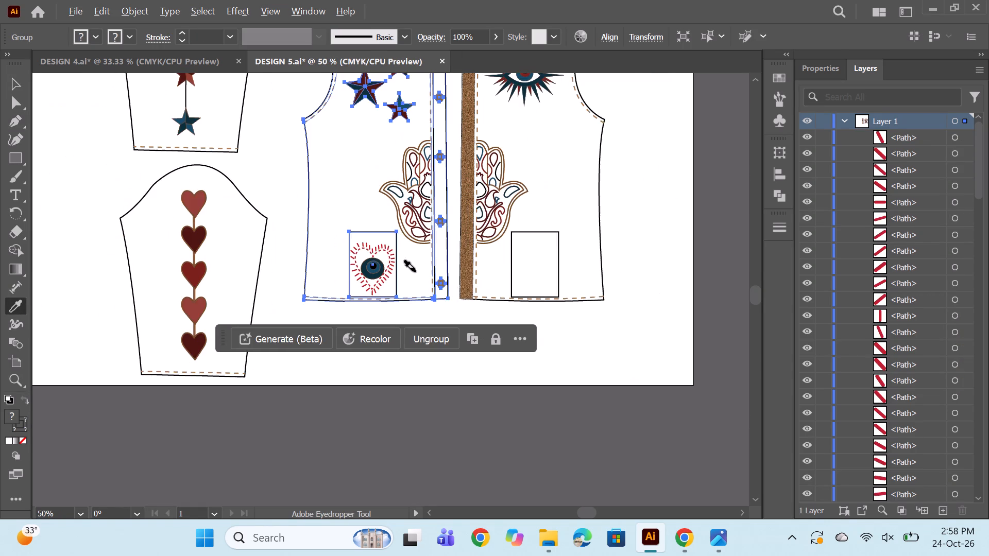
{"action": "scroll", "coordinate": [491, 282], "scroll_direction": "up", "scroll_amount": 6}
{"action": "scroll", "coordinate": [492, 280], "scroll_direction": "down", "scroll_amount": 4}
{"action": "scroll", "coordinate": [425, 284], "scroll_direction": "up", "scroll_amount": 2, "text": "alt"}
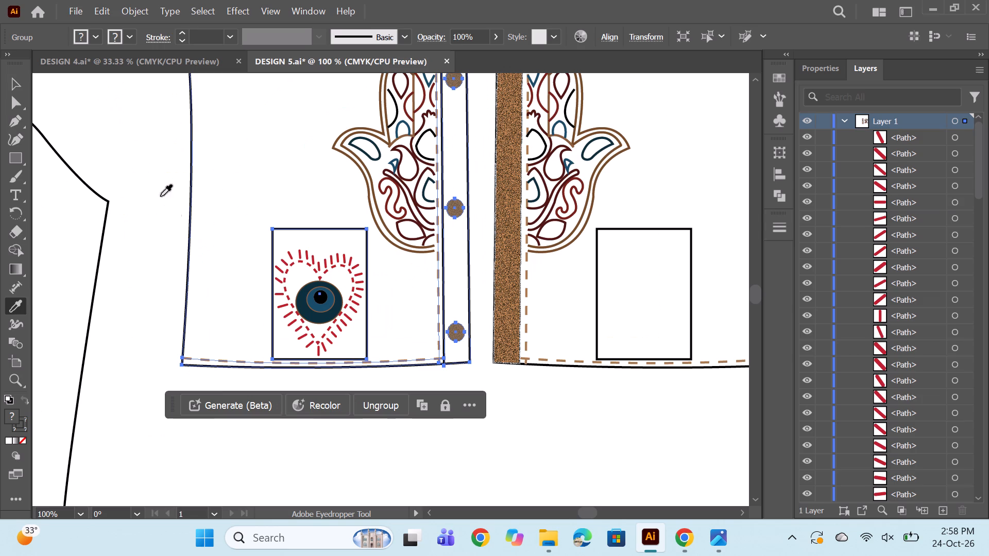
{"action": "scroll", "coordinate": [940, 194], "scroll_direction": "down", "scroll_amount": 9}
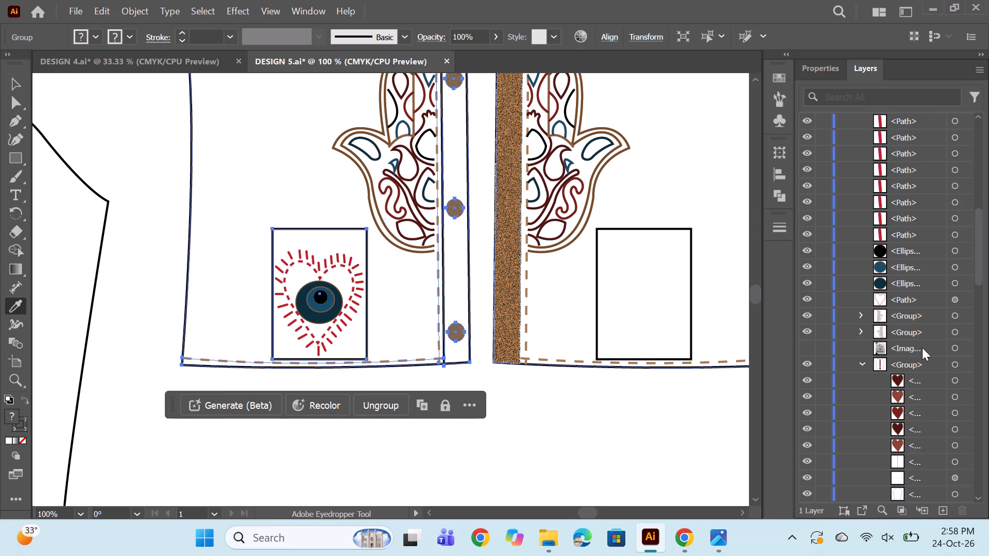
{"action": "left_click", "coordinate": [954, 301]}
{"action": "scroll", "coordinate": [350, 283], "scroll_direction": "down", "scroll_amount": 2, "text": "alt"}
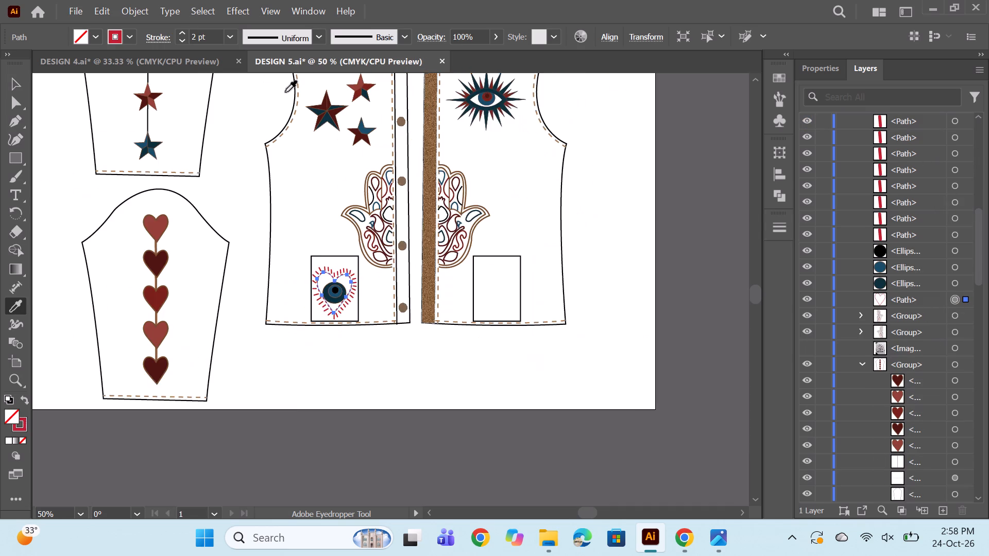
{"action": "scroll", "coordinate": [294, 197], "scroll_direction": "up", "scroll_amount": 2}
{"action": "scroll", "coordinate": [66, 186], "scroll_direction": "up", "scroll_amount": 3}
{"action": "scroll", "coordinate": [213, 292], "scroll_direction": "down", "scroll_amount": 2}
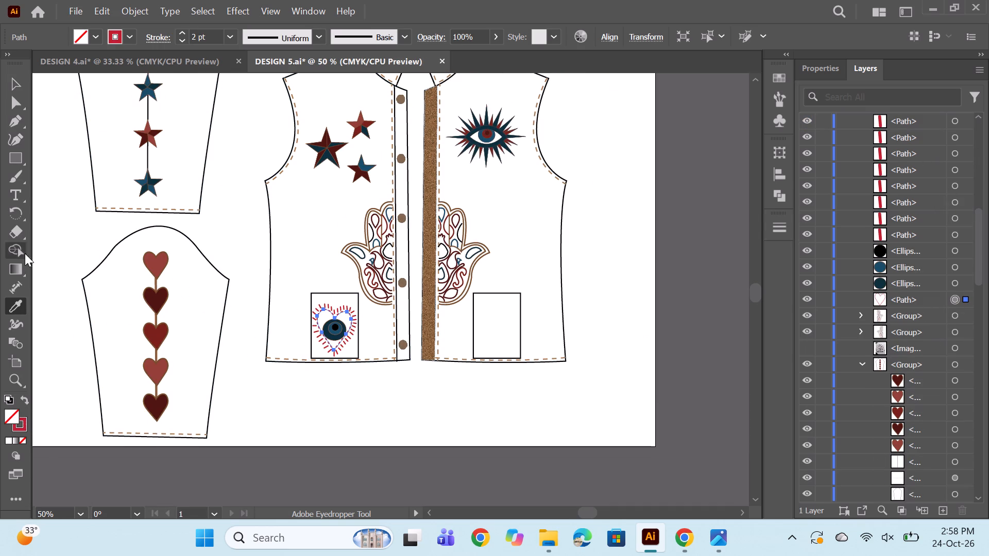
{"action": "left_click", "coordinate": [16, 306]}
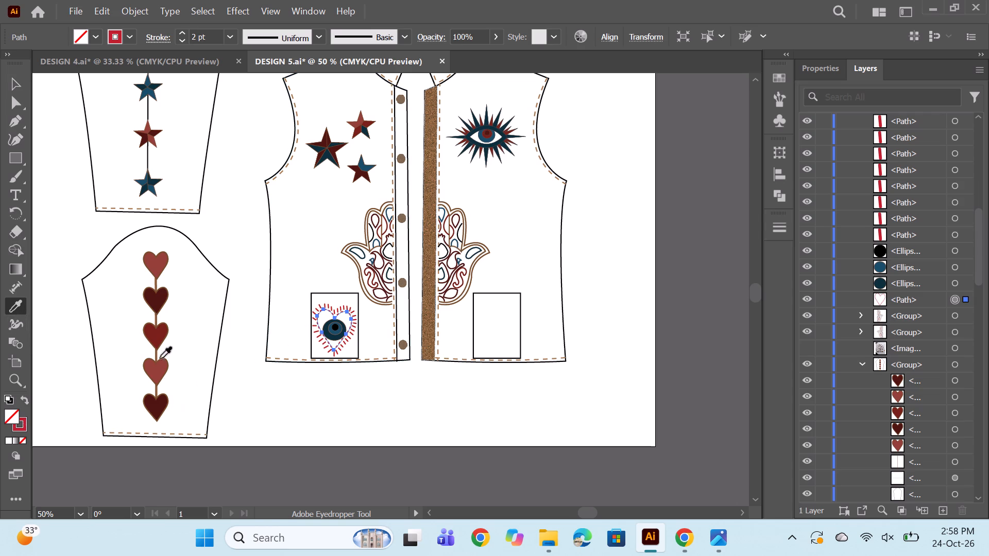
{"action": "left_click", "coordinate": [157, 337]}
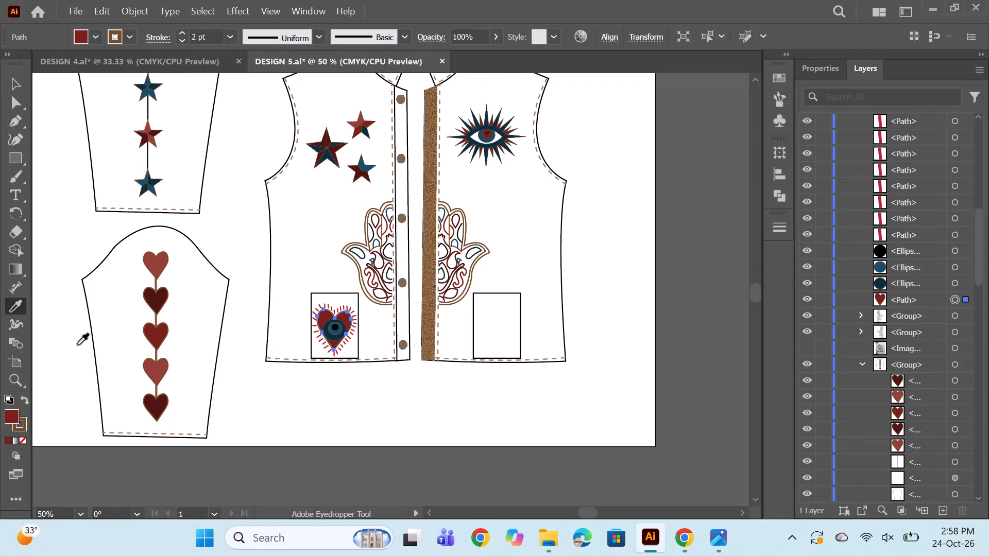
Swap the pocket heart's fill and stroke colours so the outline takes the dark red, and set its fill to None.
{"action": "left_click", "coordinate": [22, 398]}
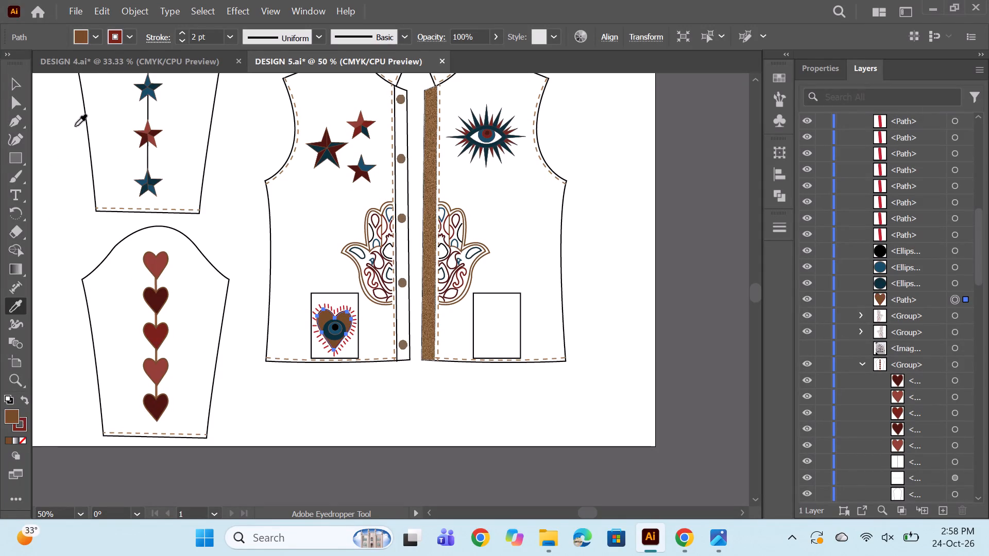
{"action": "left_click", "coordinate": [96, 43]}
{"action": "left_click", "coordinate": [14, 64]}
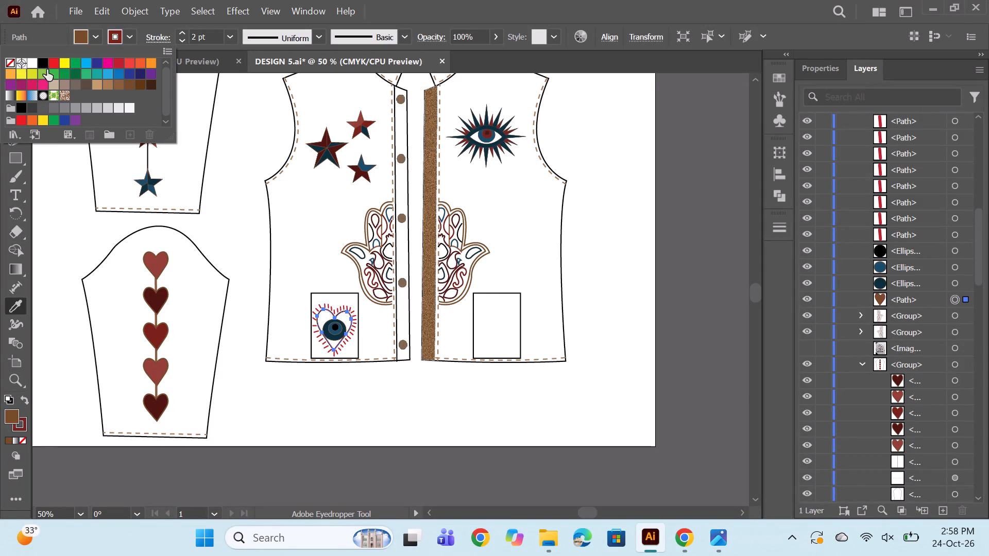
{"action": "scroll", "coordinate": [376, 322], "scroll_direction": "up", "scroll_amount": 6, "text": "alt"}
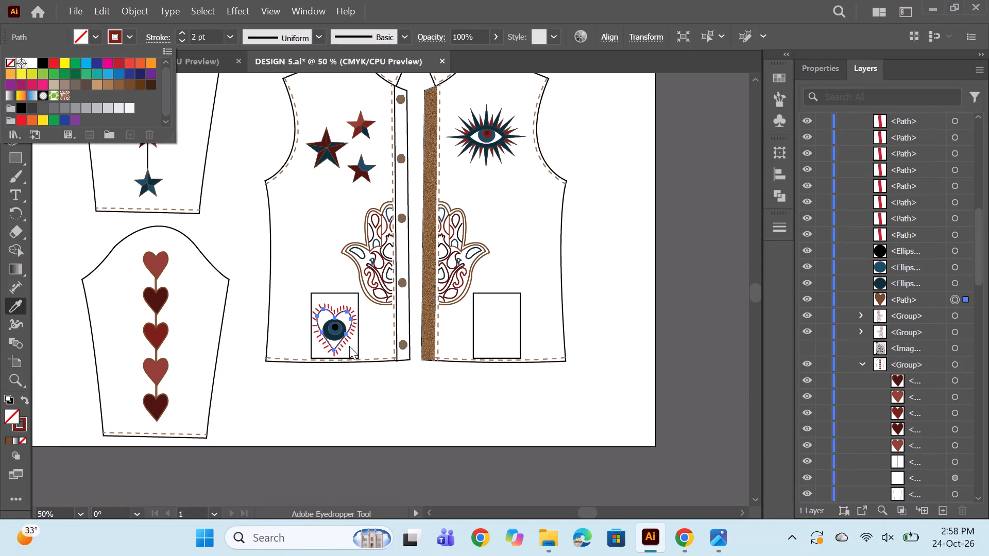
Give the pocket heart's dark red outline a dashed line with a 3 pt dash.
{"action": "left_click", "coordinate": [366, 400], "text": "ctrl"}
{"action": "scroll", "coordinate": [352, 343], "scroll_direction": "up", "scroll_amount": 2, "text": "alt"}
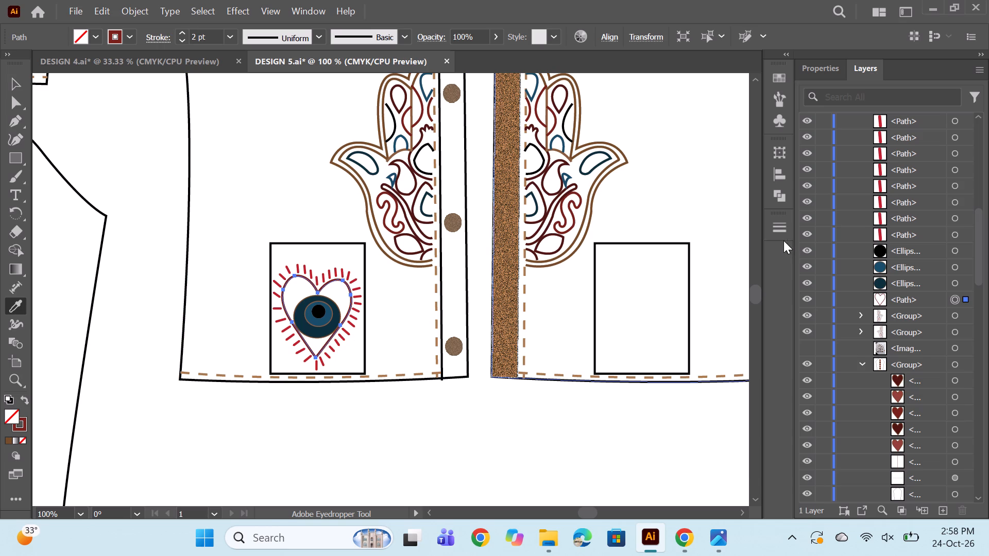
{"action": "left_click", "coordinate": [785, 229]}
{"action": "left_click", "coordinate": [595, 334]}
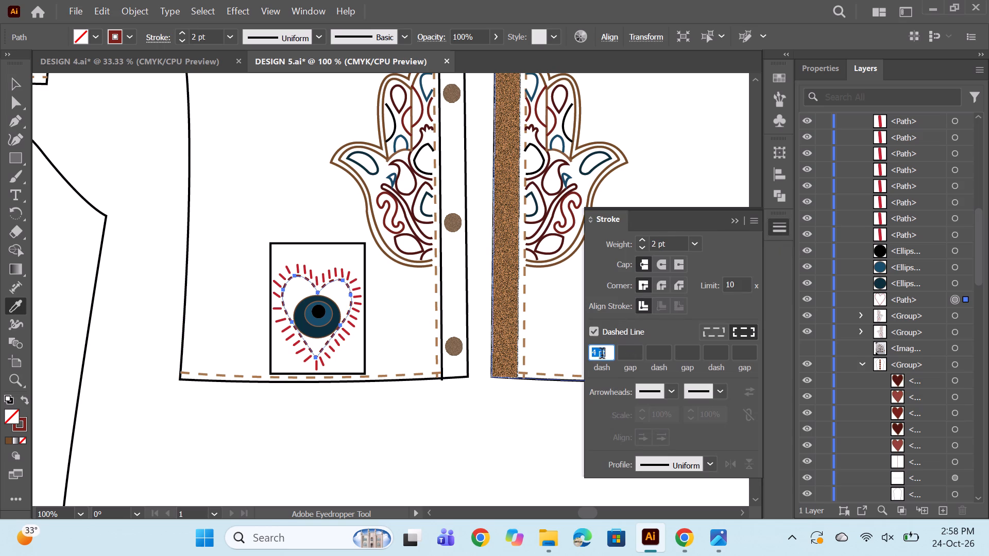
{"action": "left_click_drag", "start_coordinate": [598, 356], "coordinate": [578, 357]}
{"action": "key", "text": "3"}
{"action": "key", "text": "Return"}
{"action": "left_click", "coordinate": [480, 448], "text": "ctrl"}
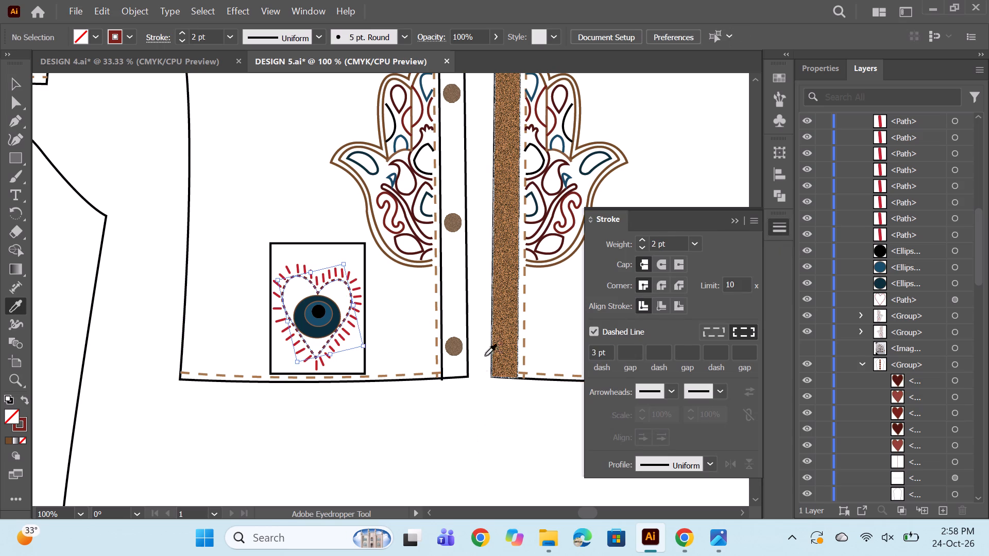
{"action": "scroll", "coordinate": [480, 317], "scroll_direction": "down", "scroll_amount": 1, "text": "alt"}
{"action": "left_click", "coordinate": [461, 418], "text": "ctrl"}
{"action": "scroll", "coordinate": [479, 318], "scroll_direction": "down", "scroll_amount": 1, "text": "alt"}
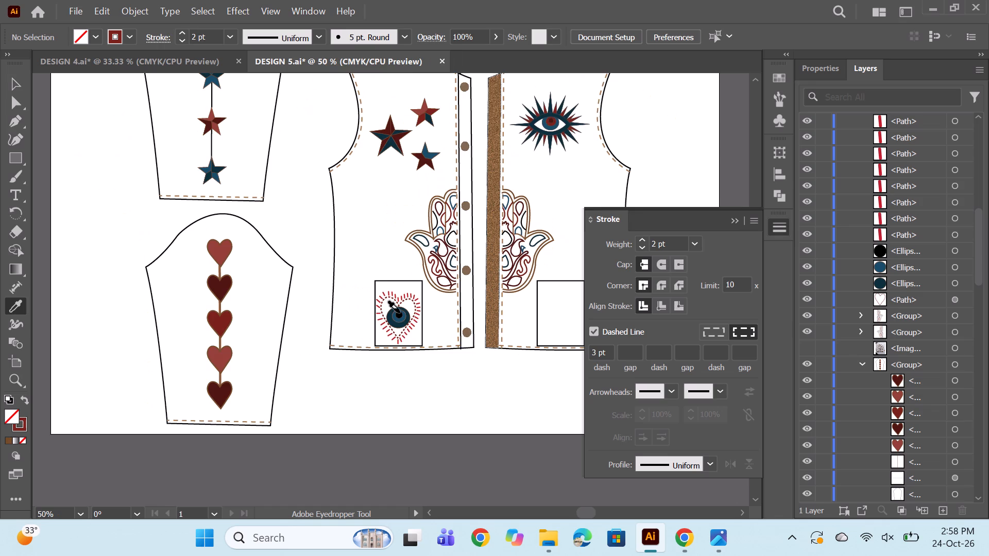
Select the three eye ellipses inside the pocket heart and set their stroke colour to white.
{"action": "scroll", "coordinate": [399, 312], "scroll_direction": "up", "scroll_amount": 3, "text": "alt"}
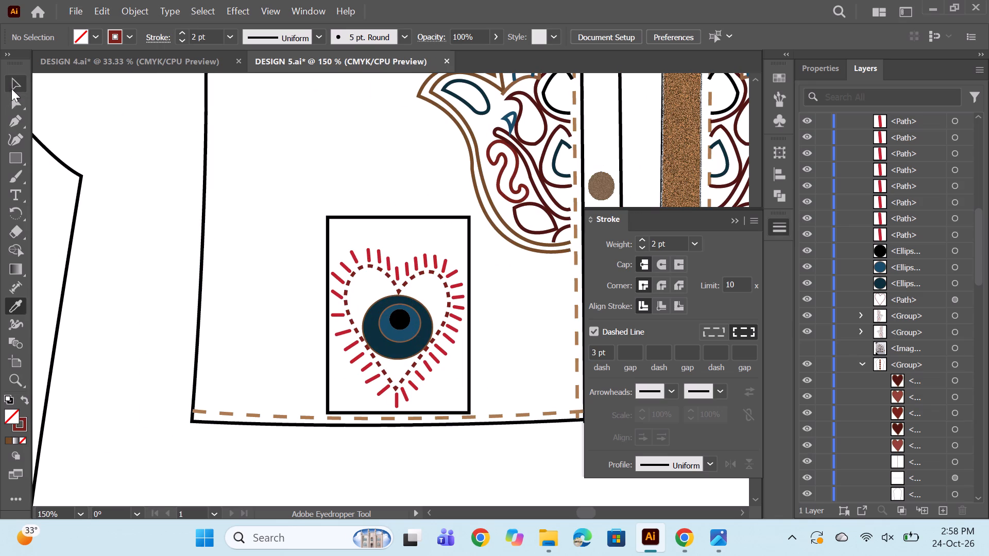
{"action": "left_click", "coordinate": [11, 89]}
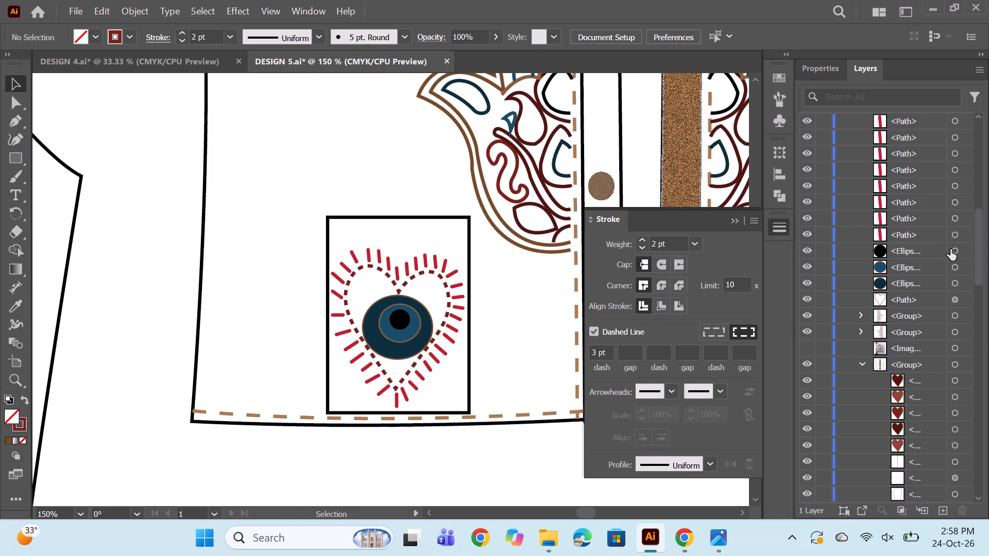
{"action": "left_click", "coordinate": [955, 254]}
{"action": "left_click", "coordinate": [956, 267], "text": "ctrl"}
{"action": "left_click", "coordinate": [958, 288], "text": "ctrl"}
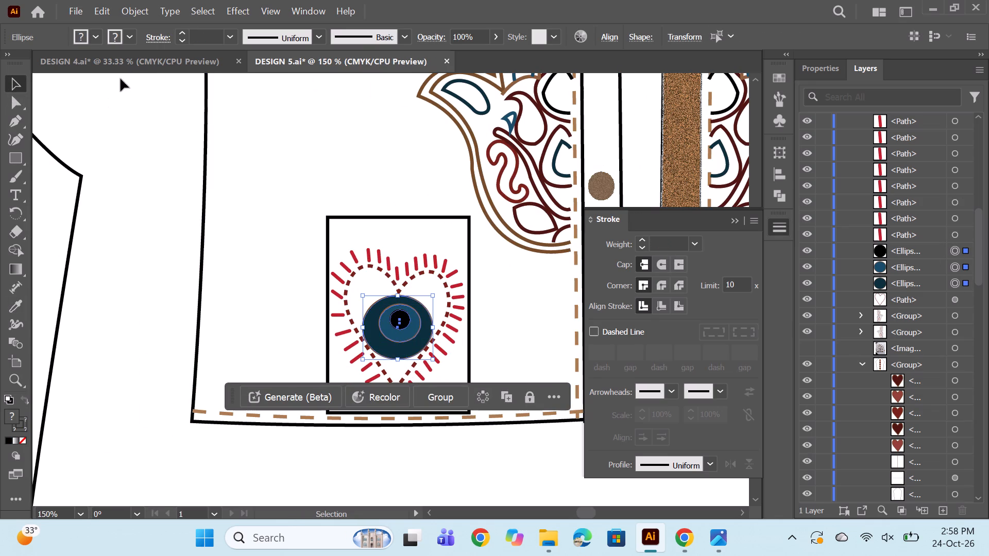
{"action": "left_click", "coordinate": [128, 39]}
{"action": "left_click", "coordinate": [34, 63]}
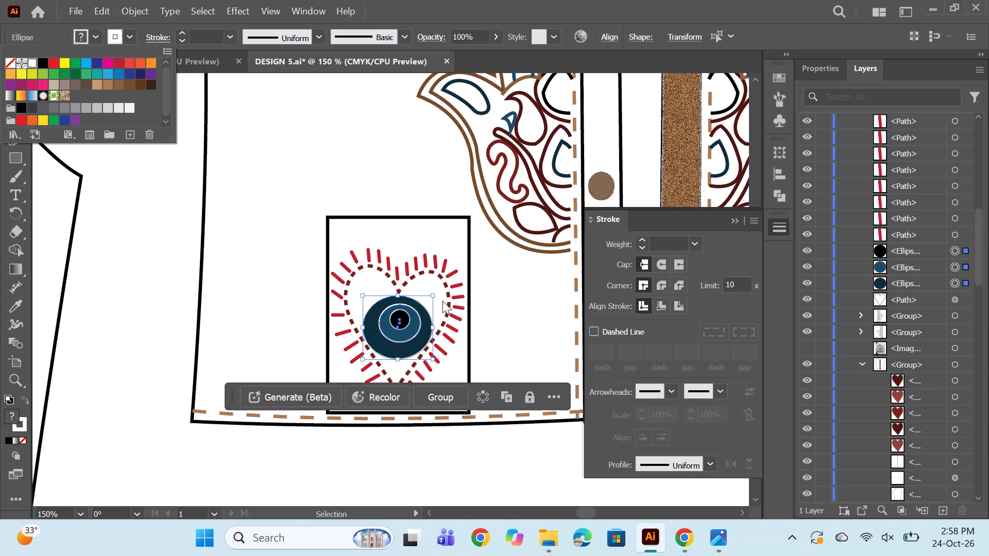
{"action": "left_click", "coordinate": [178, 250], "text": "ctrl"}
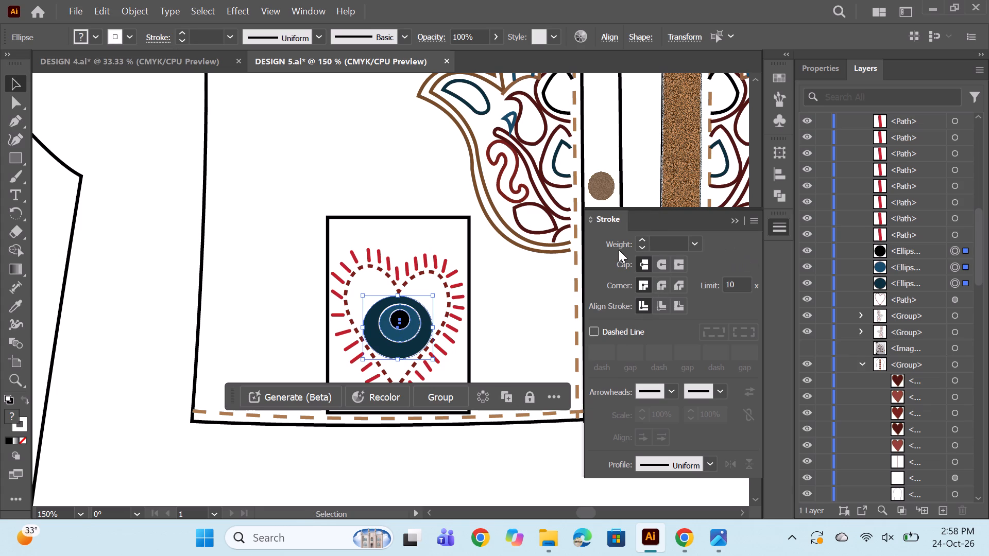
{"action": "left_click", "coordinate": [149, 232], "text": "ctrl"}
Examine the pocket's evil-eye heart against the rest of the jacket front and the sleeves.
{"action": "scroll", "coordinate": [431, 242], "scroll_direction": "down", "scroll_amount": 2, "text": "alt"}
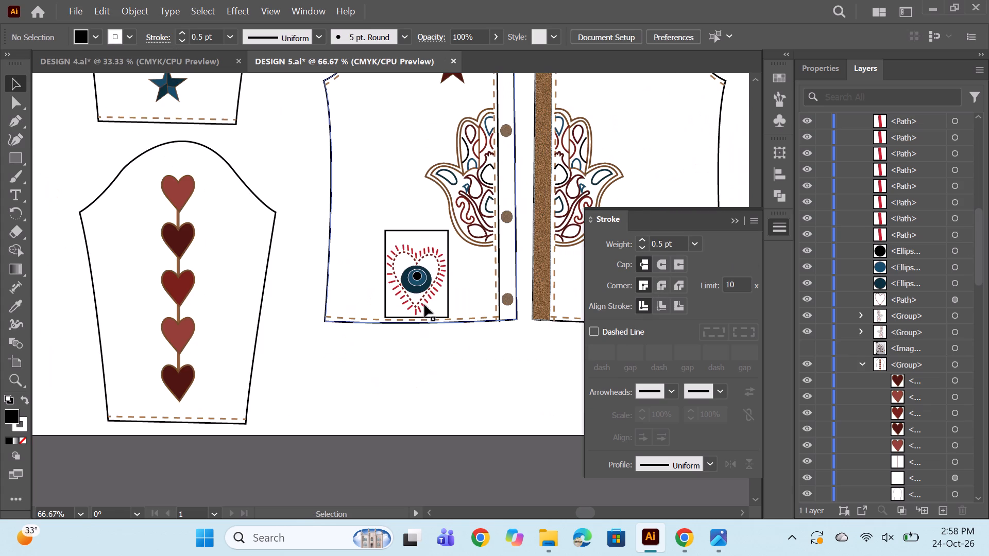
{"action": "left_click", "coordinate": [407, 363], "text": "ctrl"}
{"action": "key", "text": "space"}
{"action": "key", "text": "space"}
{"action": "left_click_drag", "start_coordinate": [476, 329], "coordinate": [345, 379]}
{"action": "scroll", "coordinate": [400, 288], "scroll_direction": "down", "scroll_amount": 1, "text": "alt"}
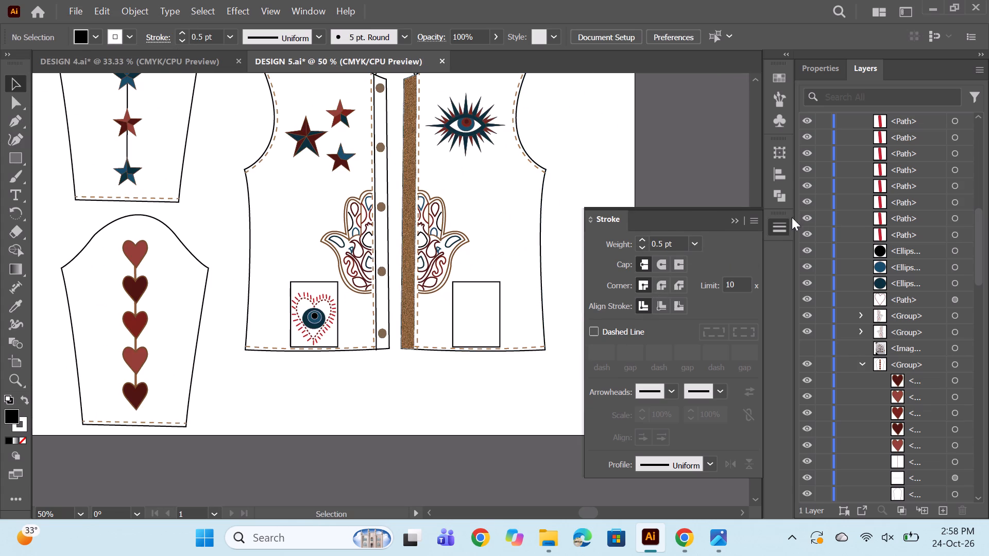
{"action": "left_click", "coordinate": [735, 224]}
{"action": "scroll", "coordinate": [491, 244], "scroll_direction": "up", "scroll_amount": 3}
{"action": "scroll", "coordinate": [492, 245], "scroll_direction": "down", "scroll_amount": 1}
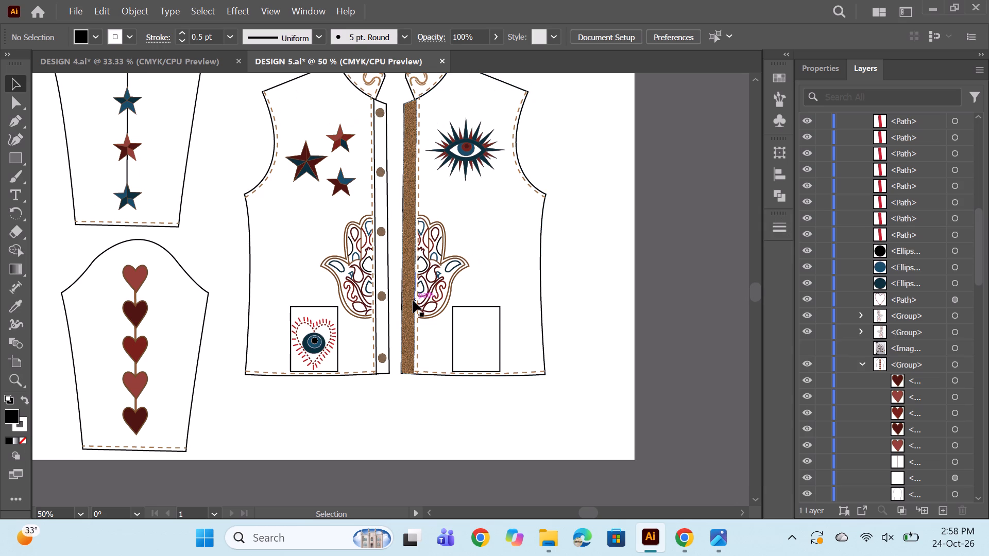
{"action": "scroll", "coordinate": [413, 301], "scroll_direction": "up", "scroll_amount": 1}
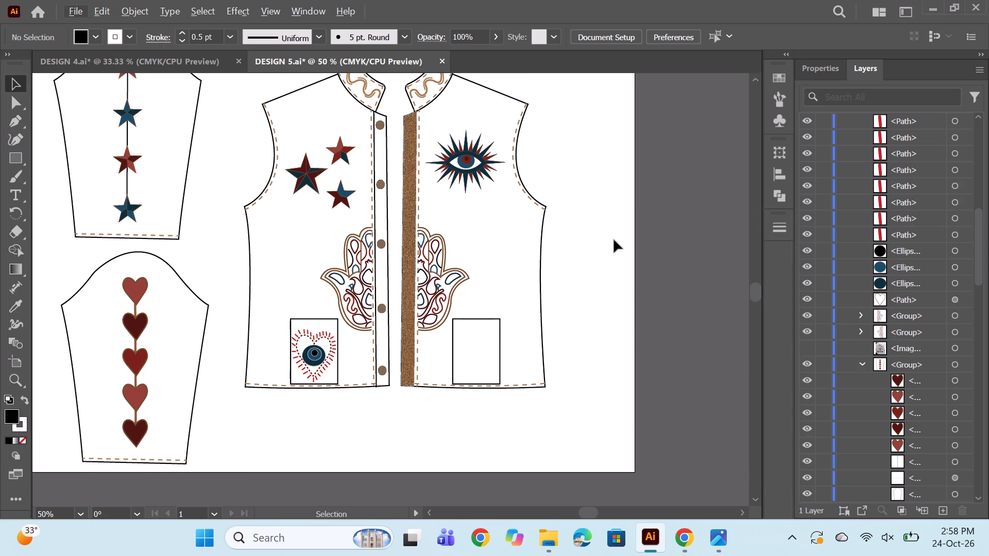
{"action": "scroll", "coordinate": [441, 326], "scroll_direction": "down", "scroll_amount": 1, "text": "alt"}
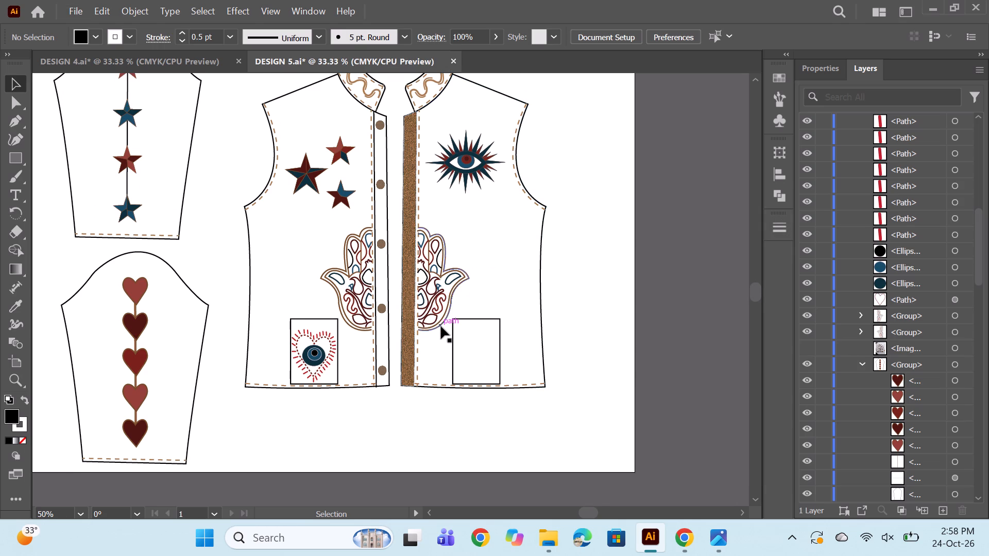
{"action": "scroll", "coordinate": [434, 324], "scroll_direction": "up", "scroll_amount": 1, "text": "alt"}
{"action": "scroll", "coordinate": [500, 281], "scroll_direction": "down", "scroll_amount": 1}
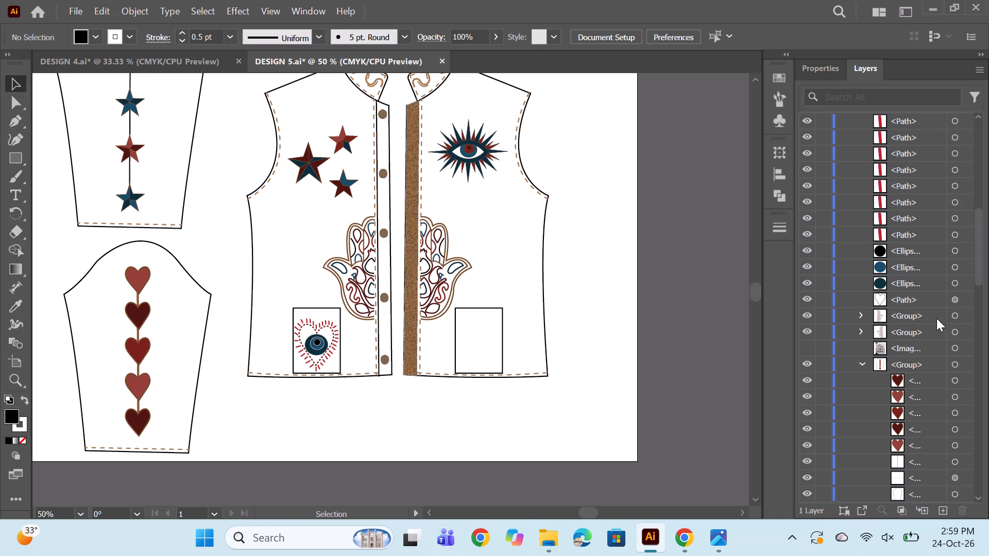
Select the heart outline, the eye ellipses and all the red rays on the pocket and group them together.
{"action": "left_click", "coordinate": [953, 300]}
{"action": "scroll", "coordinate": [950, 296], "scroll_direction": "up", "scroll_amount": 12}
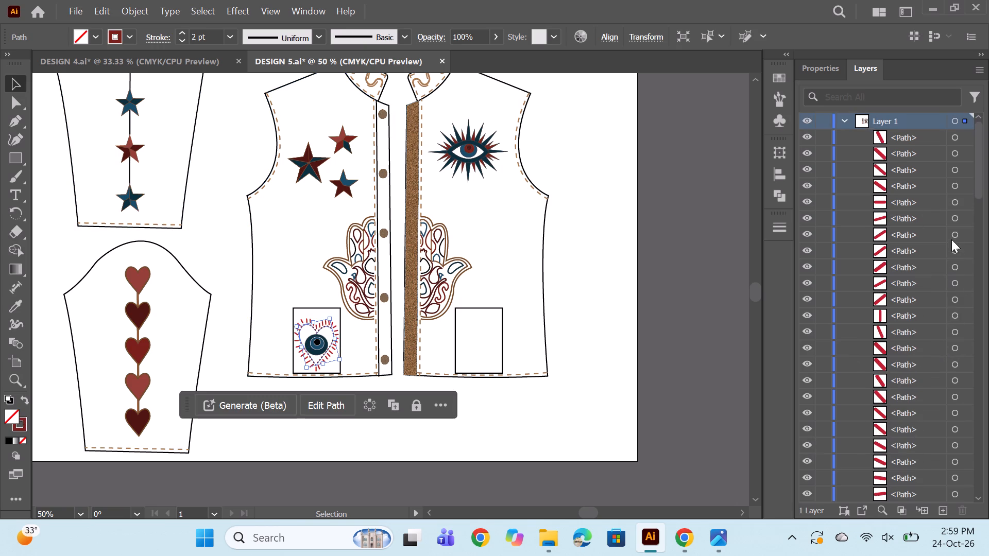
{"action": "scroll", "coordinate": [951, 239], "scroll_direction": "up", "scroll_amount": 6}
{"action": "left_click", "coordinate": [957, 139], "text": "shift"}
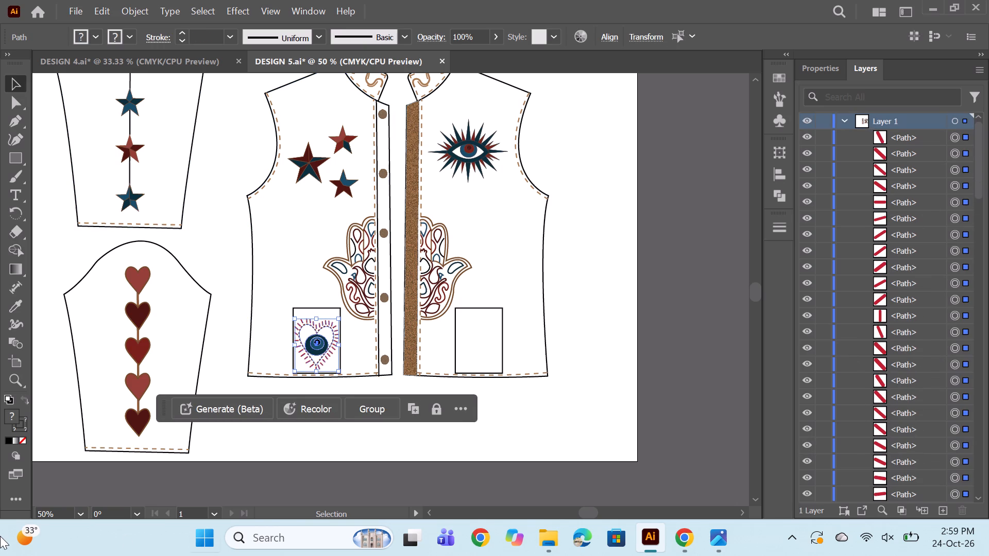
{"action": "key", "text": "ctrl+g"}
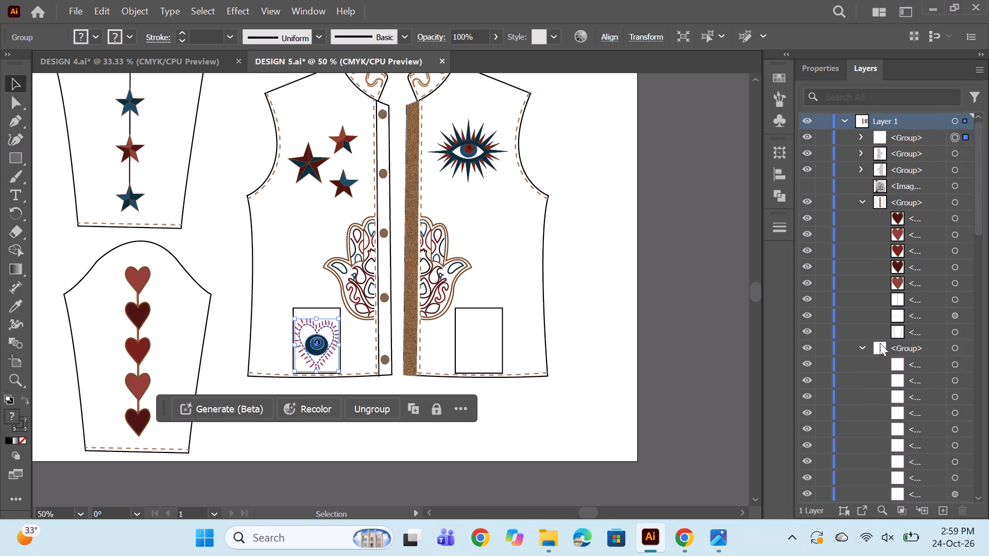
{"action": "left_click", "coordinate": [901, 132]}
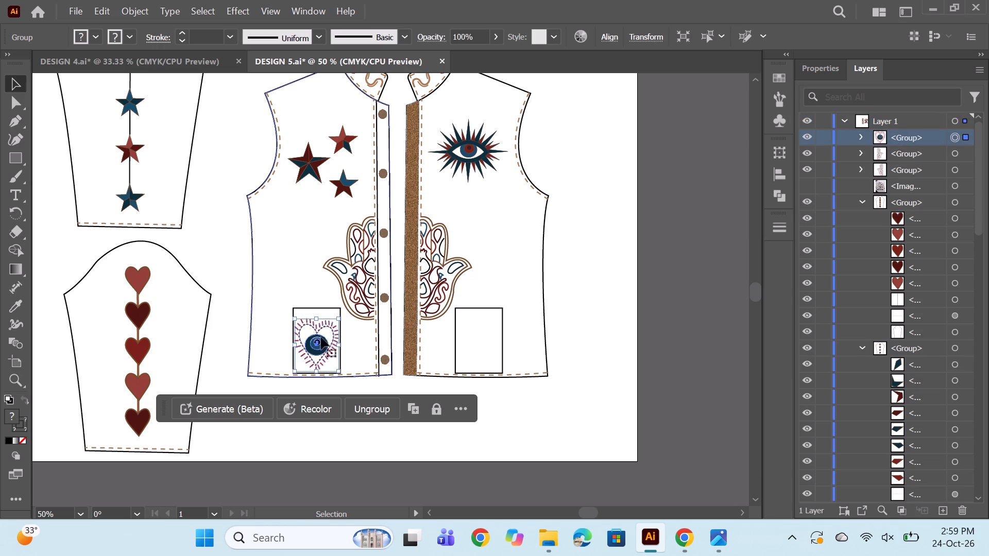
Copy the evil-eye heart group straight across onto the empty front pocket and nudge the copy slightly left to centre it.
{"action": "left_click_drag", "start_coordinate": [326, 346], "coordinate": [344, 346], "text": "alt+shift"}
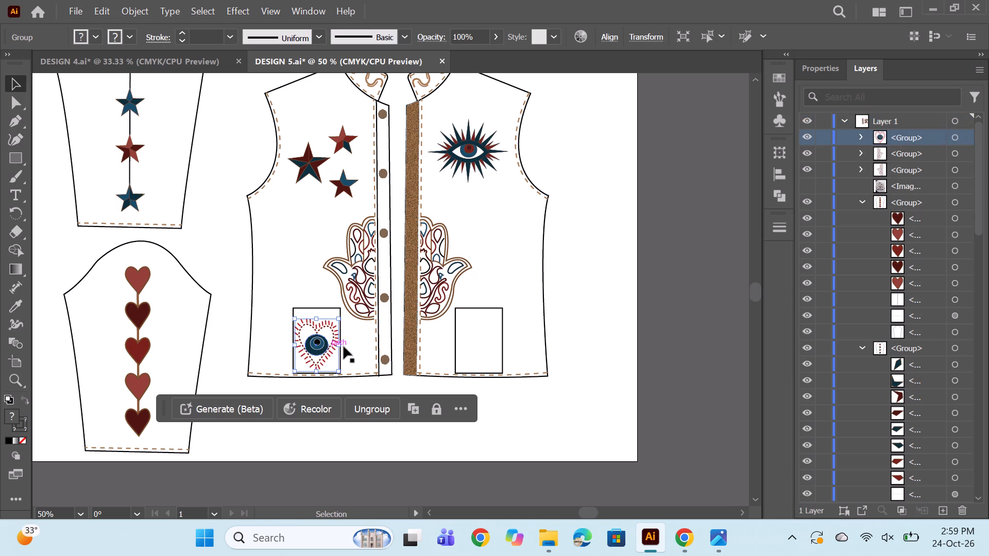
{"action": "left_click_drag", "start_coordinate": [344, 346], "coordinate": [391, 346], "text": "alt+shift"}
{"action": "left_click_drag", "start_coordinate": [316, 342], "coordinate": [465, 342], "text": "alt+shift"}
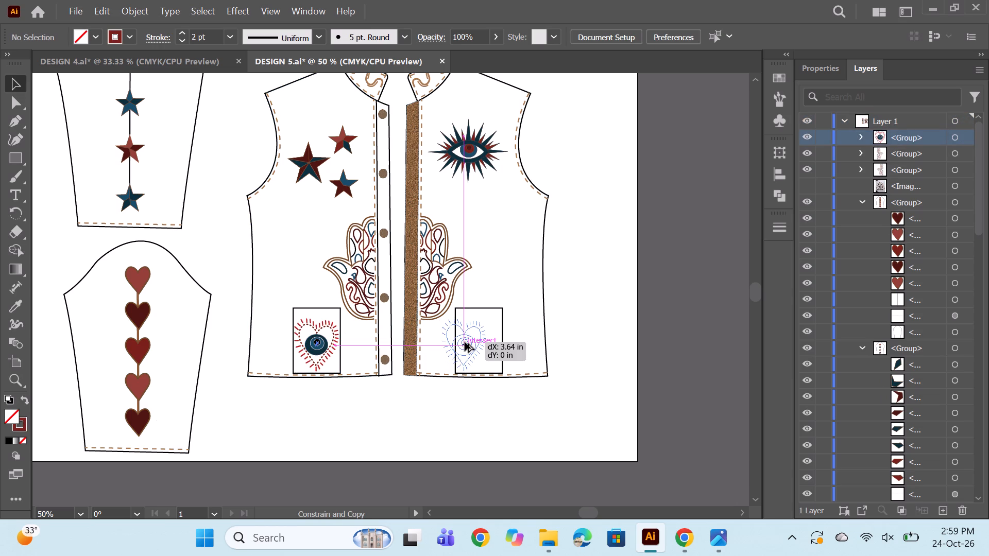
{"action": "left_click_drag", "start_coordinate": [465, 342], "coordinate": [481, 342], "text": "alt+shift"}
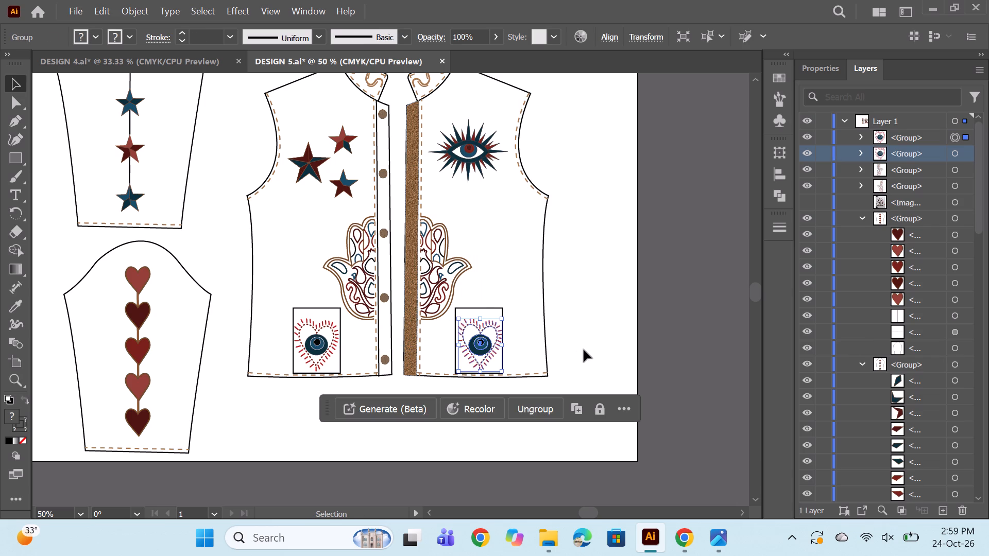
{"action": "left_click", "coordinate": [584, 350]}
{"action": "left_click", "coordinate": [465, 341]}
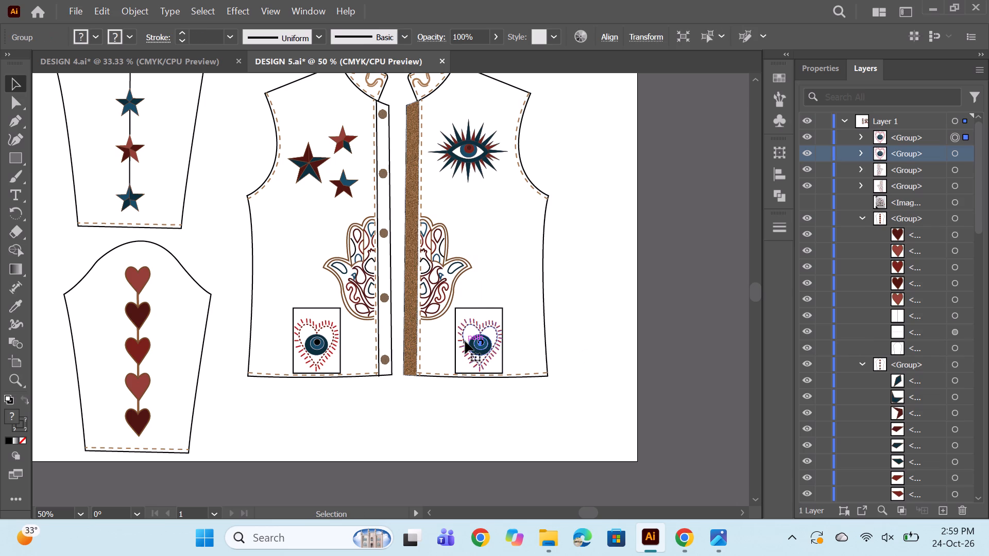
{"action": "key", "text": "Left"}
{"action": "key", "text": "Left"}
{"action": "left_click", "coordinate": [574, 295]}
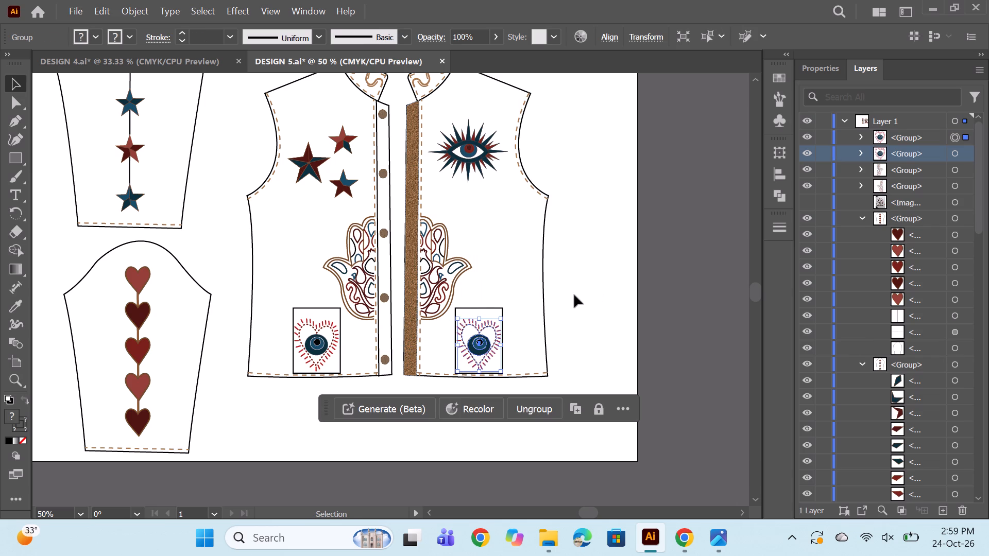
Select the three eye ellipses in the button-side pocket's heart group and set their white stroke to 2 pt.
{"action": "scroll", "coordinate": [538, 276], "scroll_direction": "down", "scroll_amount": 1}
{"action": "scroll", "coordinate": [538, 276], "scroll_direction": "down", "scroll_amount": 1, "text": "alt"}
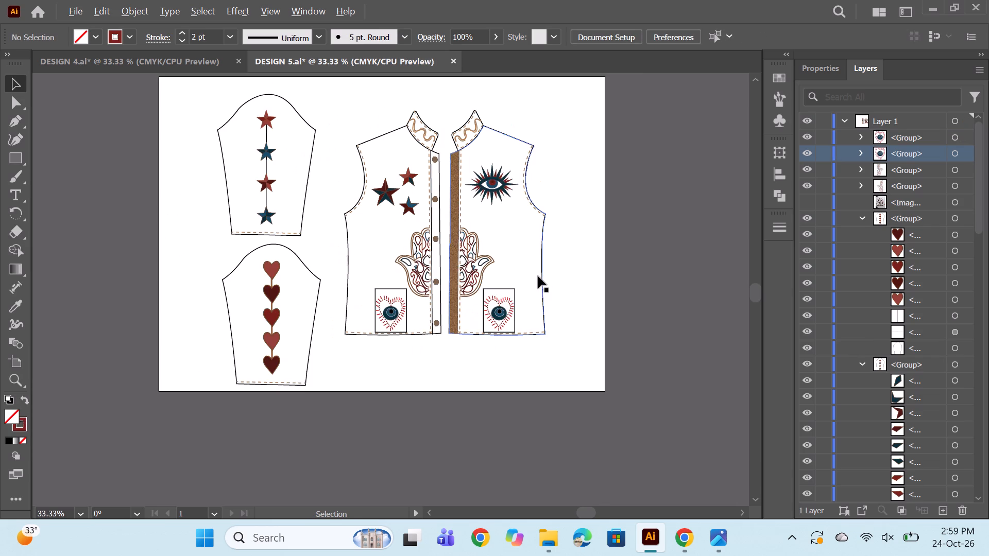
{"action": "scroll", "coordinate": [534, 292], "scroll_direction": "up", "scroll_amount": 2}
{"action": "scroll", "coordinate": [499, 191], "scroll_direction": "down", "scroll_amount": 1}
{"action": "scroll", "coordinate": [516, 295], "scroll_direction": "up", "scroll_amount": 1, "text": "alt"}
{"action": "scroll", "coordinate": [528, 285], "scroll_direction": "down", "scroll_amount": 2}
{"action": "scroll", "coordinate": [334, 312], "scroll_direction": "up", "scroll_amount": 1, "text": "alt"}
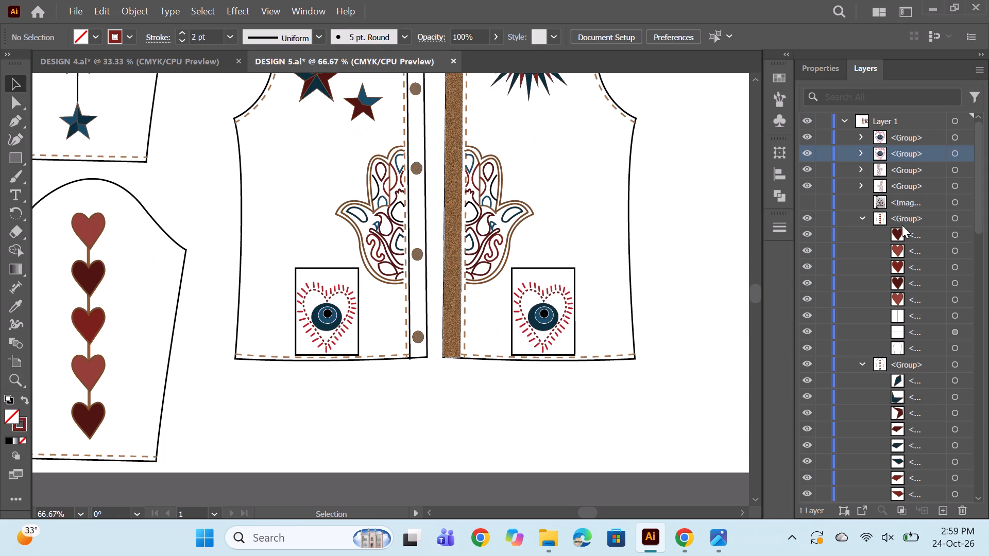
{"action": "left_click", "coordinate": [861, 150]}
{"action": "scroll", "coordinate": [960, 195], "scroll_direction": "down", "scroll_amount": 2}
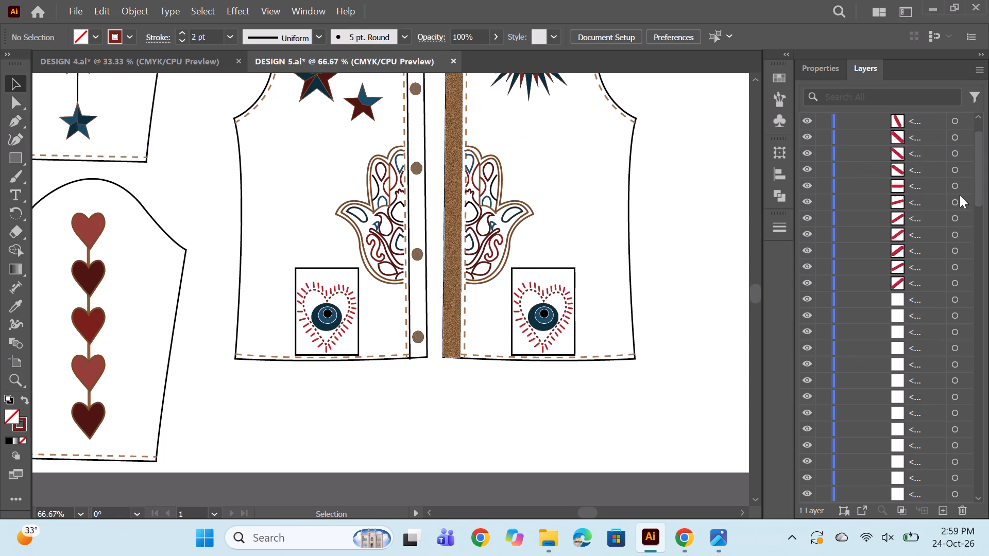
{"action": "scroll", "coordinate": [960, 195], "scroll_direction": "down", "scroll_amount": 3}
{"action": "scroll", "coordinate": [959, 380], "scroll_direction": "down", "scroll_amount": 3}
{"action": "left_click", "coordinate": [958, 368]}
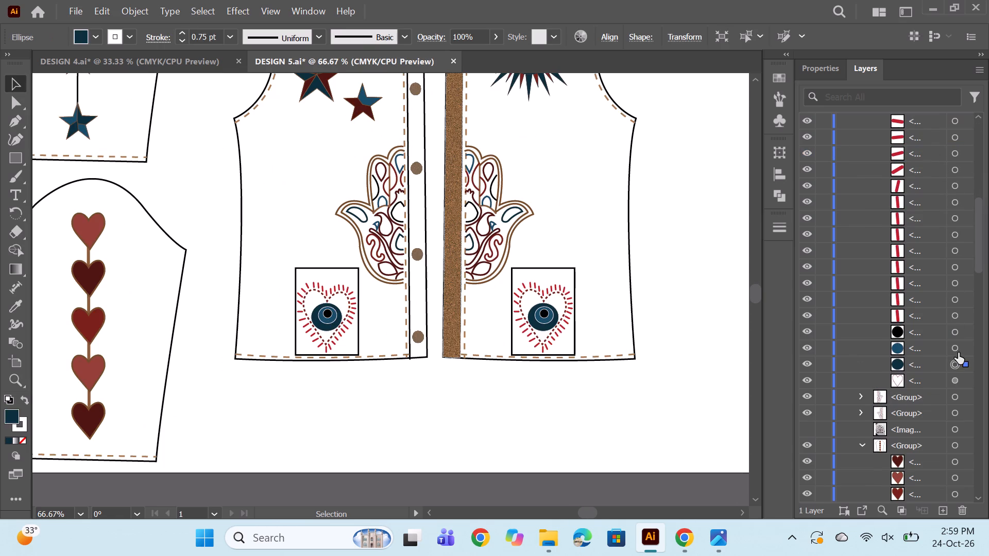
{"action": "left_click", "coordinate": [958, 349], "text": "ctrl"}
{"action": "left_click", "coordinate": [956, 334], "text": "ctrl"}
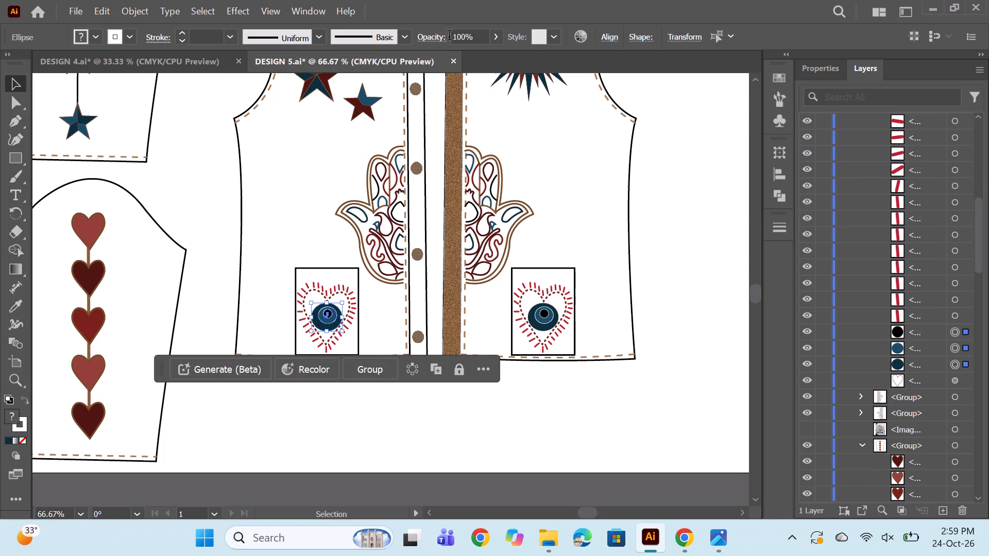
{"action": "left_click", "coordinate": [179, 34]}
{"action": "double_click", "coordinate": [182, 33]}
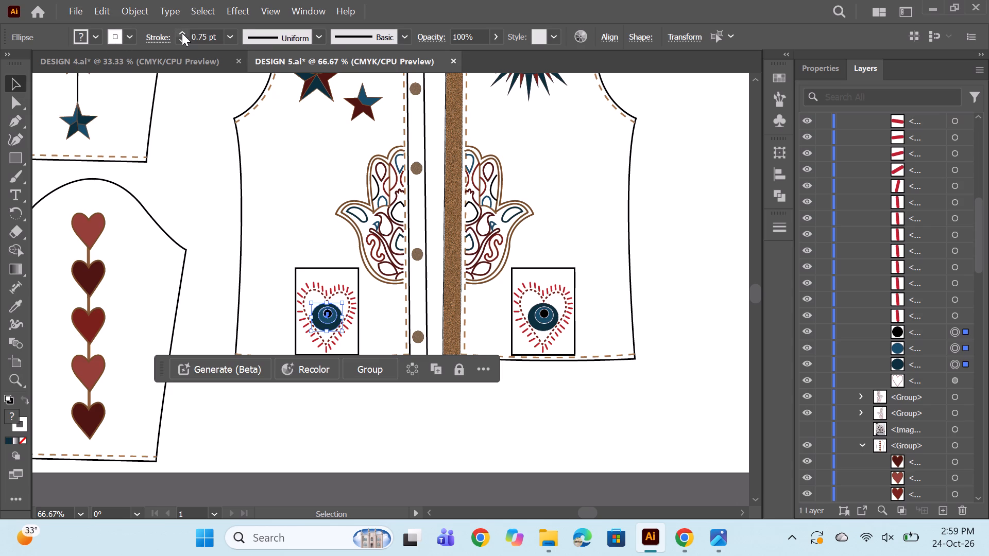
{"action": "left_click", "coordinate": [182, 33]}
{"action": "left_click", "coordinate": [182, 33]}
{"action": "left_click", "coordinate": [203, 103], "text": "ctrl"}
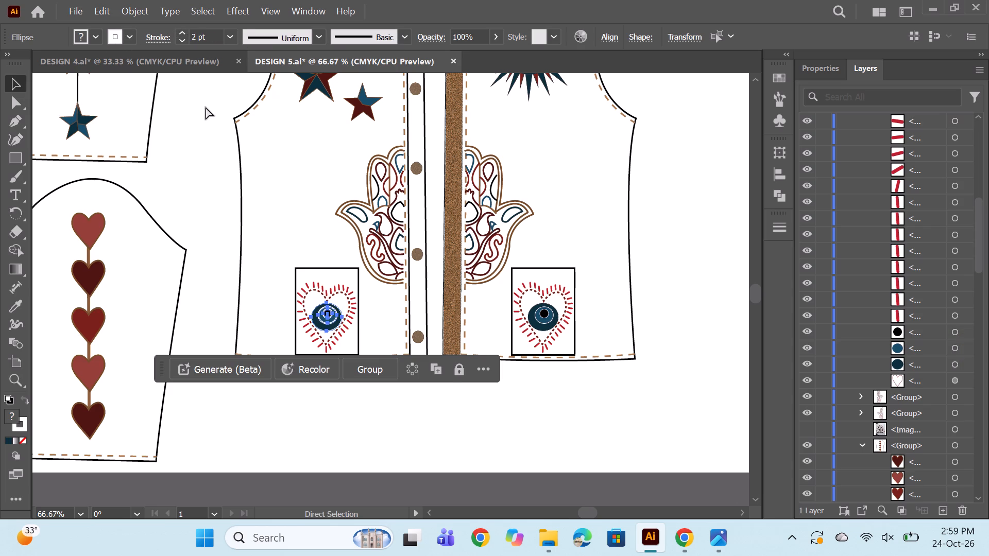
Select the three eye ellipses in the heart group on the brown-placket-side pocket and set their white stroke to 2 pt.
{"action": "scroll", "coordinate": [436, 208], "scroll_direction": "up", "scroll_amount": 2}
{"action": "scroll", "coordinate": [571, 225], "scroll_direction": "down", "scroll_amount": 1, "text": "alt"}
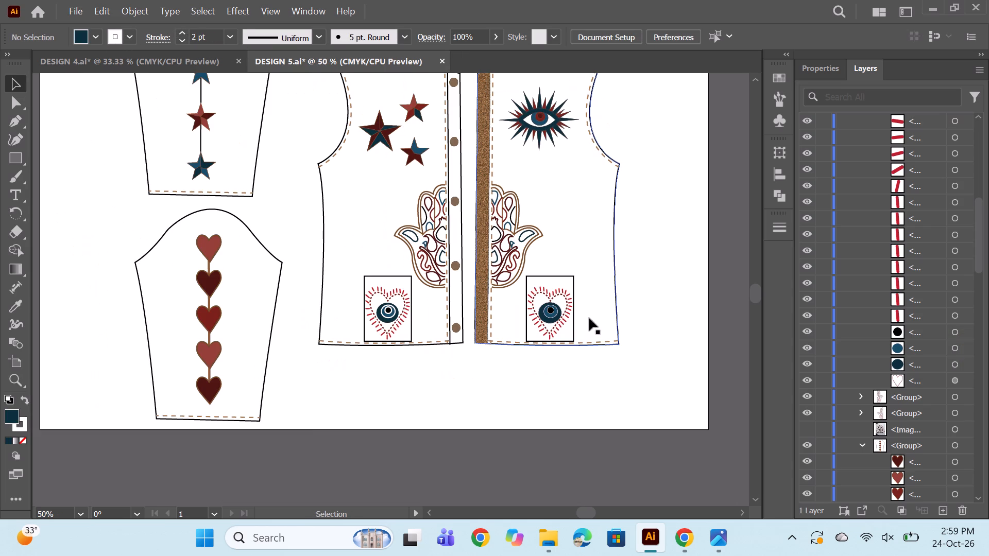
{"action": "scroll", "coordinate": [947, 297], "scroll_direction": "up", "scroll_amount": 13}
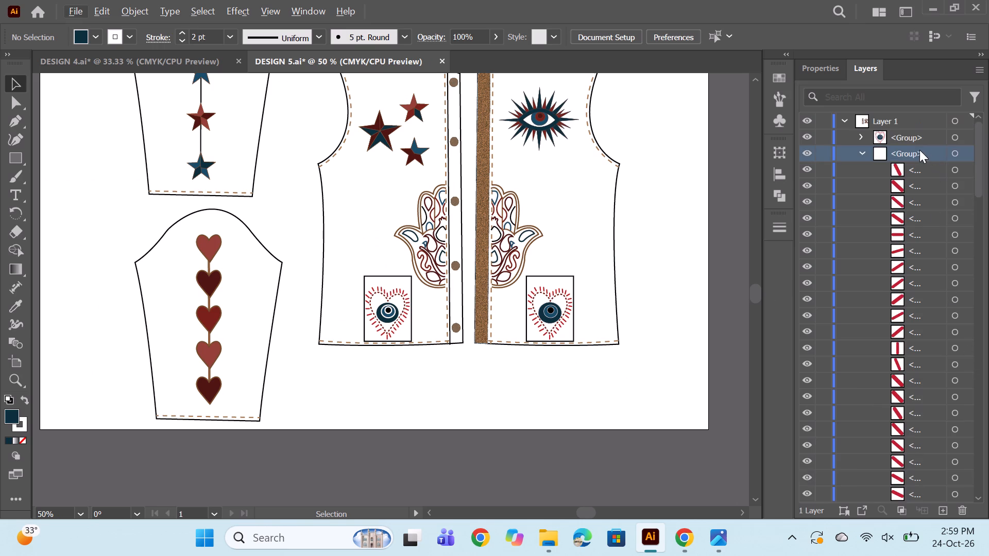
{"action": "left_click", "coordinate": [858, 150]}
{"action": "left_click", "coordinate": [859, 138]}
{"action": "scroll", "coordinate": [940, 280], "scroll_direction": "down", "scroll_amount": 3}
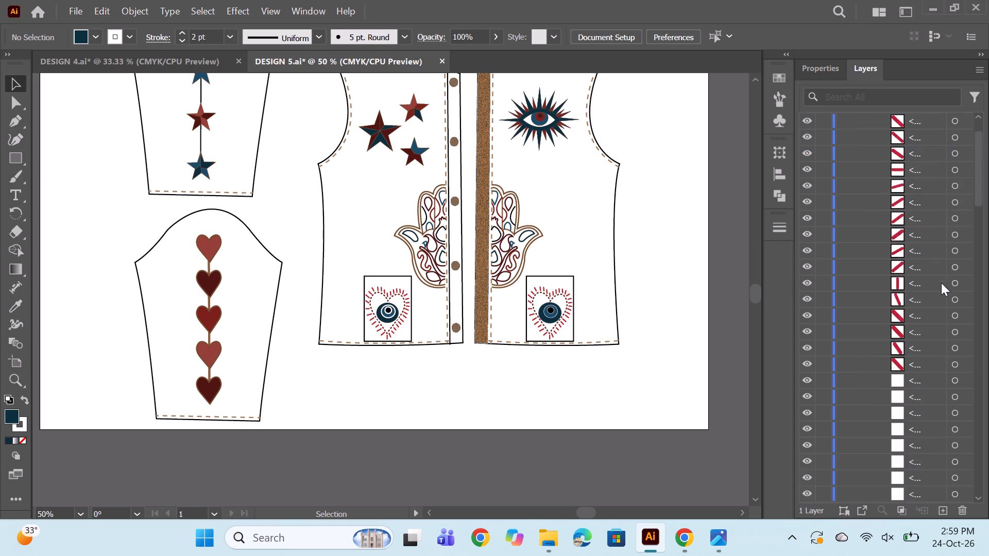
{"action": "scroll", "coordinate": [950, 376], "scroll_direction": "down", "scroll_amount": 4}
{"action": "left_click", "coordinate": [951, 395]}
{"action": "left_click", "coordinate": [952, 380], "text": "ctrl"}
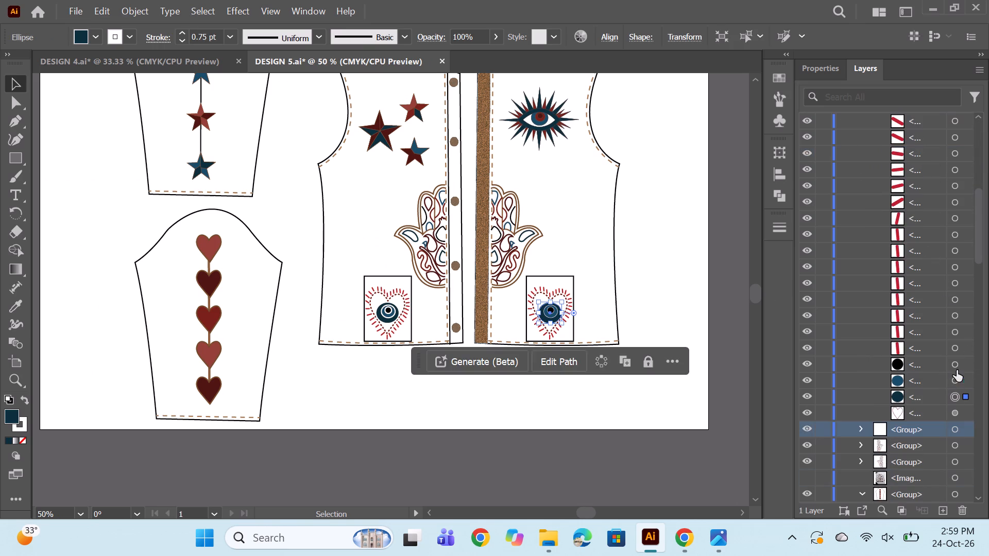
{"action": "left_click", "coordinate": [957, 366], "text": "ctrl"}
{"action": "triple_click", "coordinate": [188, 33]}
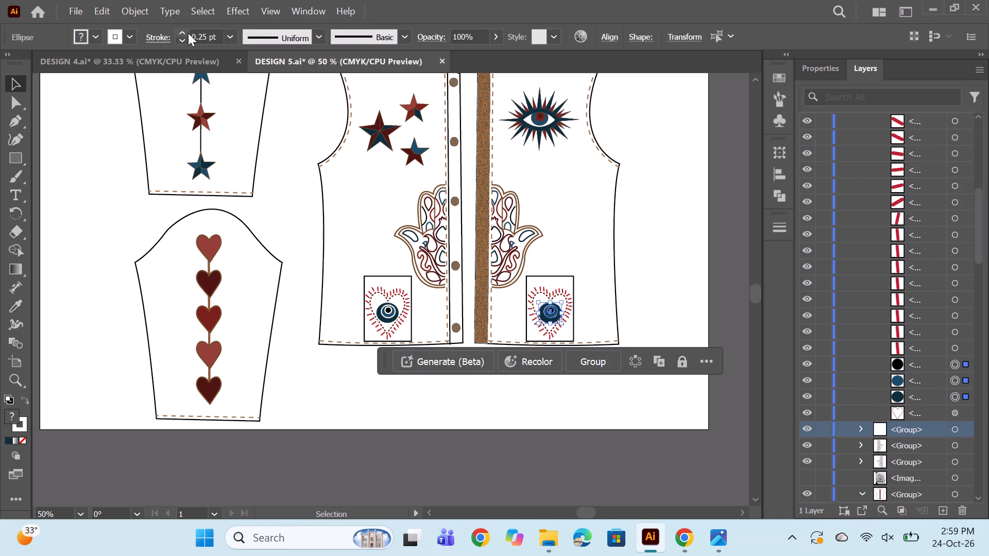
{"action": "double_click", "coordinate": [188, 33]}
{"action": "left_click", "coordinate": [282, 171], "text": "ctrl"}
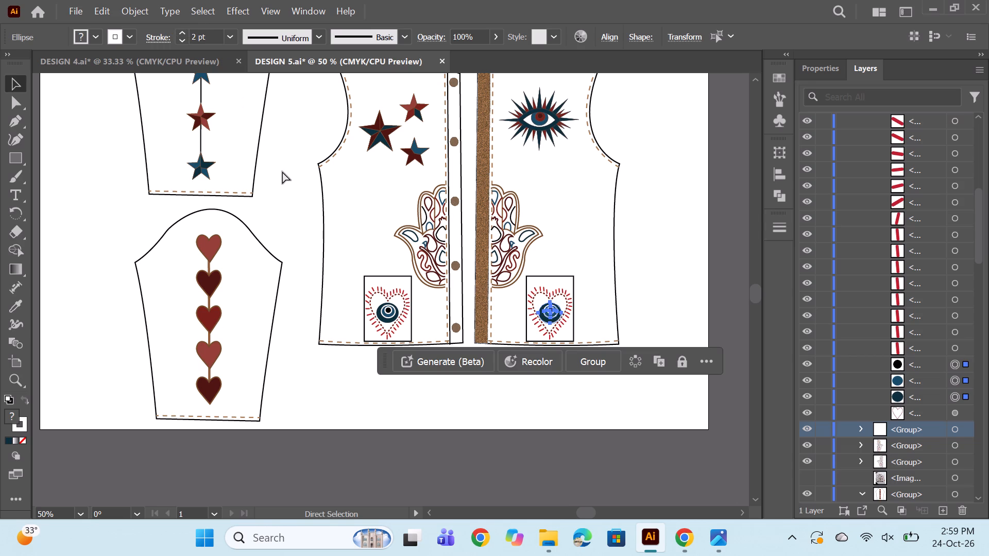
Compare the evil-eye hearts on both front pockets with each other and with the sleeve motifs.
{"action": "scroll", "coordinate": [594, 201], "scroll_direction": "down", "scroll_amount": 1, "text": "alt"}
{"action": "scroll", "coordinate": [610, 208], "scroll_direction": "up", "scroll_amount": 2}
{"action": "scroll", "coordinate": [607, 222], "scroll_direction": "up", "scroll_amount": 1, "text": "alt"}
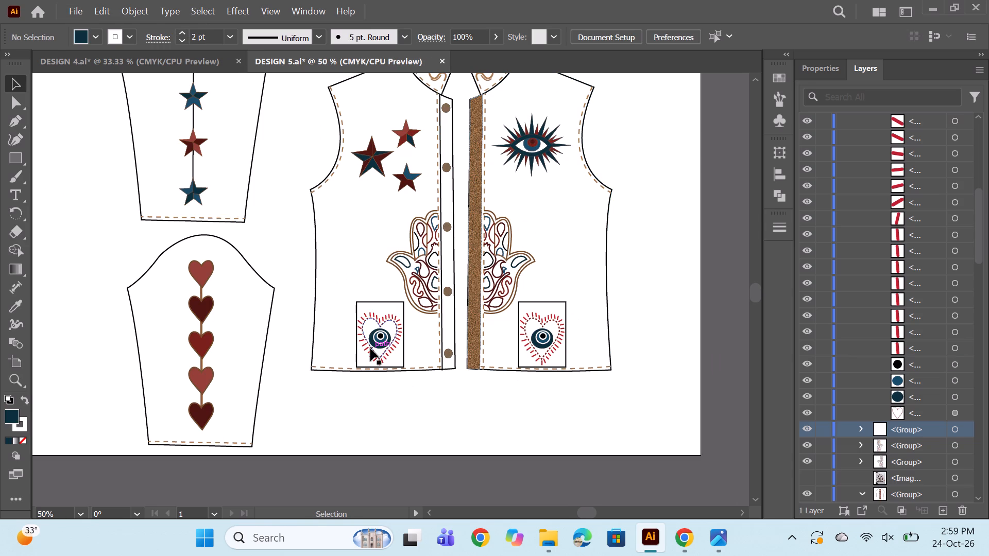
{"action": "scroll", "coordinate": [370, 348], "scroll_direction": "up", "scroll_amount": 1, "text": "alt"}
{"action": "scroll", "coordinate": [418, 279], "scroll_direction": "down", "scroll_amount": 1, "text": "alt"}
{"action": "scroll", "coordinate": [411, 280], "scroll_direction": "up", "scroll_amount": 2}
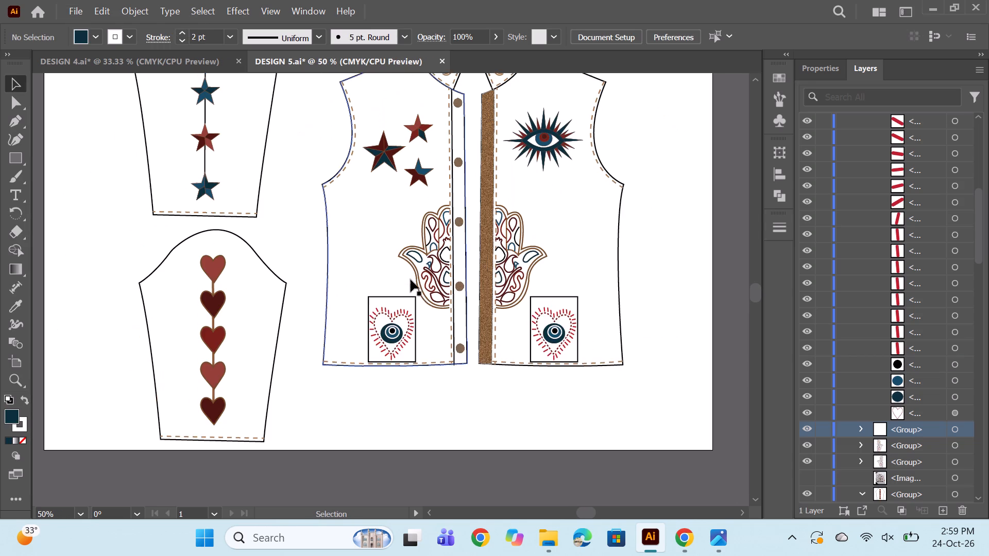
{"action": "scroll", "coordinate": [411, 280], "scroll_direction": "up", "scroll_amount": 3}
{"action": "scroll", "coordinate": [408, 276], "scroll_direction": "down", "scroll_amount": 4}
{"action": "scroll", "coordinate": [401, 274], "scroll_direction": "up", "scroll_amount": 1, "text": "alt"}
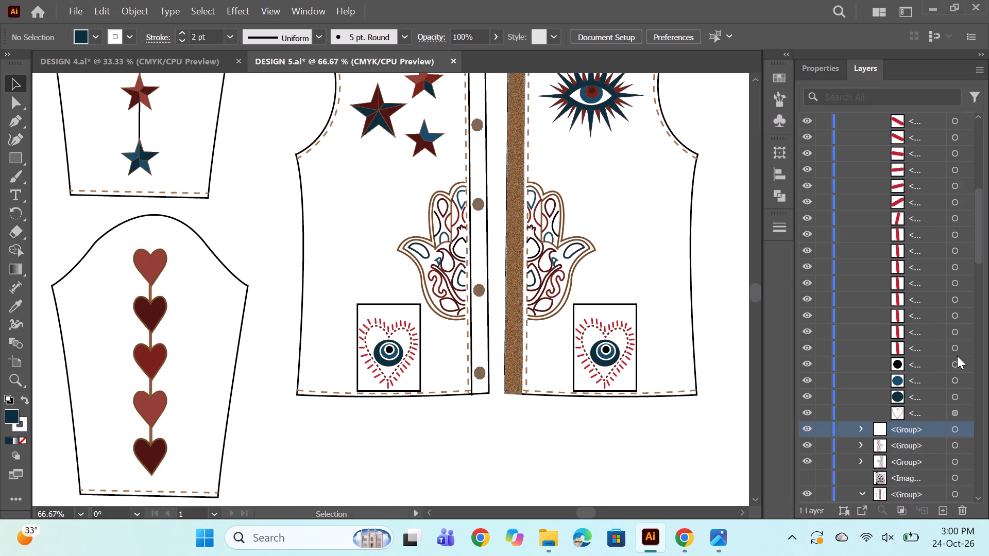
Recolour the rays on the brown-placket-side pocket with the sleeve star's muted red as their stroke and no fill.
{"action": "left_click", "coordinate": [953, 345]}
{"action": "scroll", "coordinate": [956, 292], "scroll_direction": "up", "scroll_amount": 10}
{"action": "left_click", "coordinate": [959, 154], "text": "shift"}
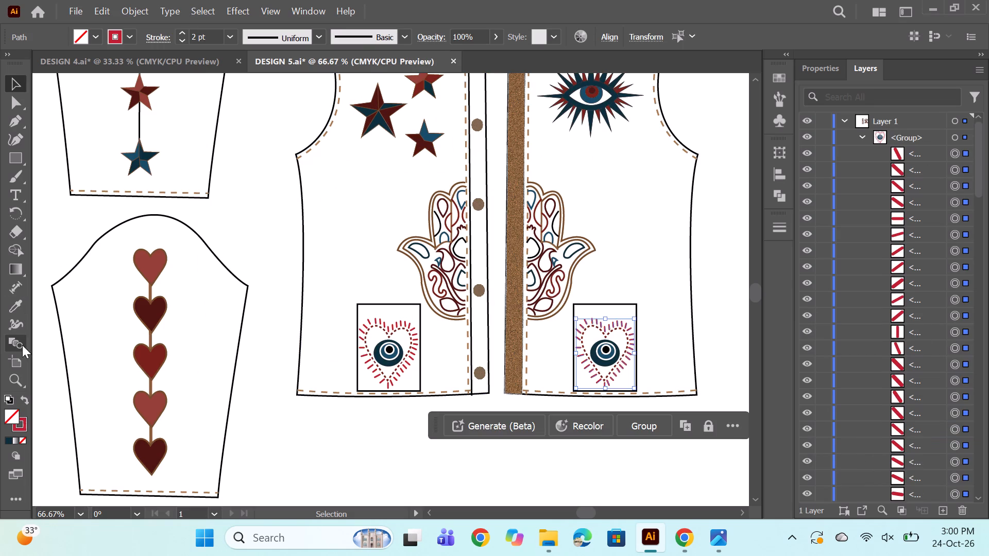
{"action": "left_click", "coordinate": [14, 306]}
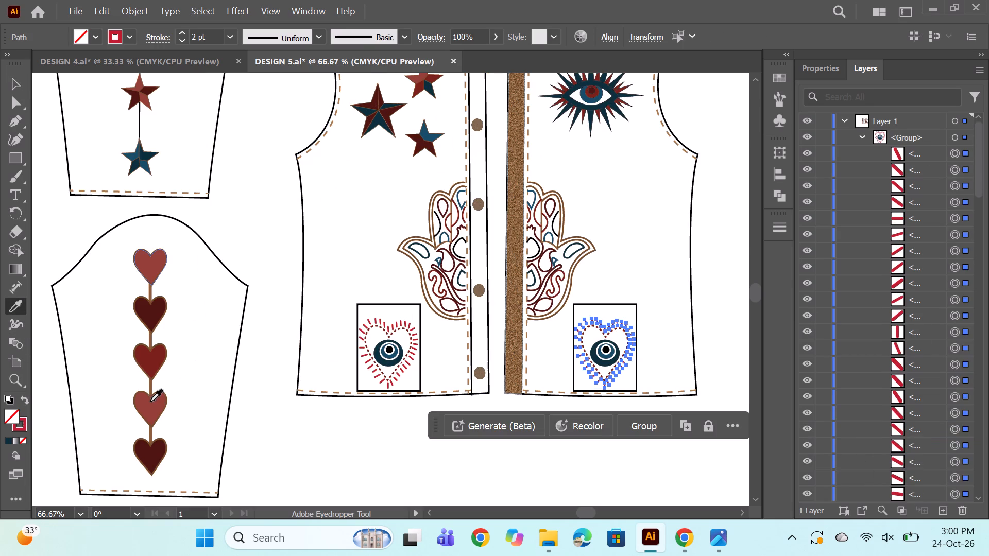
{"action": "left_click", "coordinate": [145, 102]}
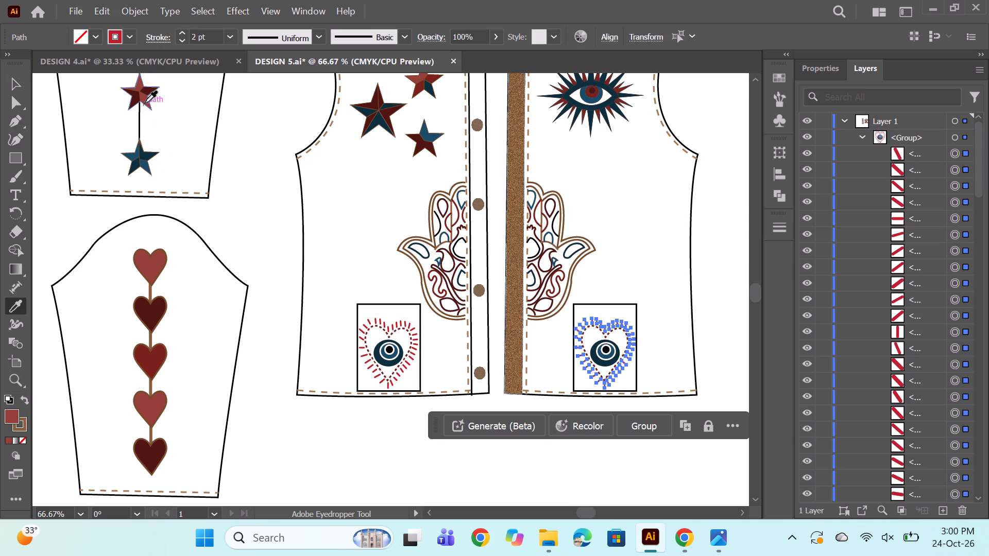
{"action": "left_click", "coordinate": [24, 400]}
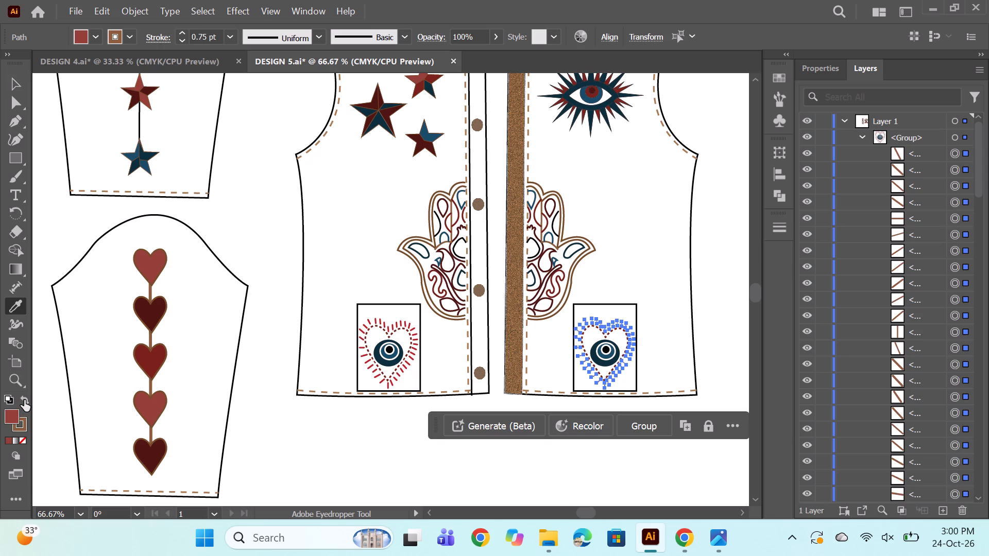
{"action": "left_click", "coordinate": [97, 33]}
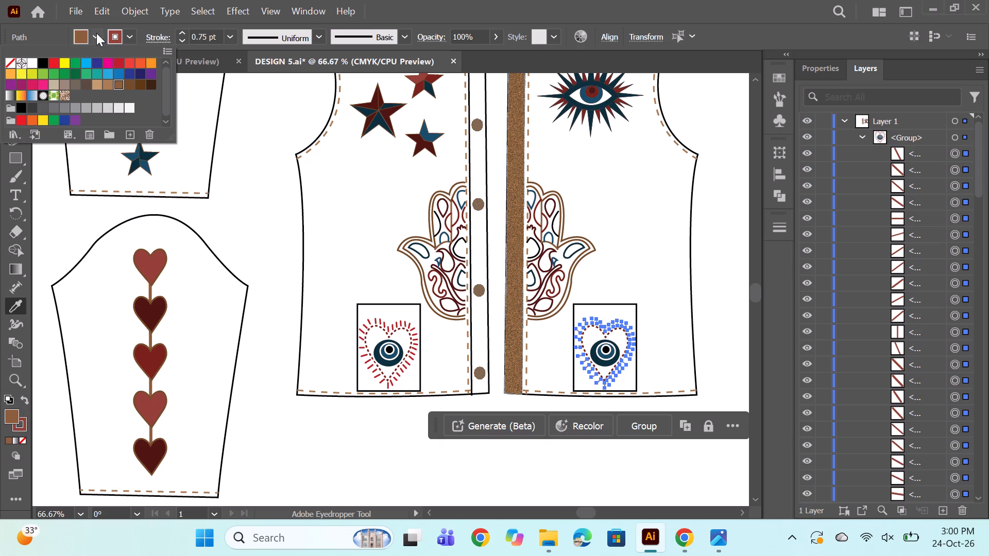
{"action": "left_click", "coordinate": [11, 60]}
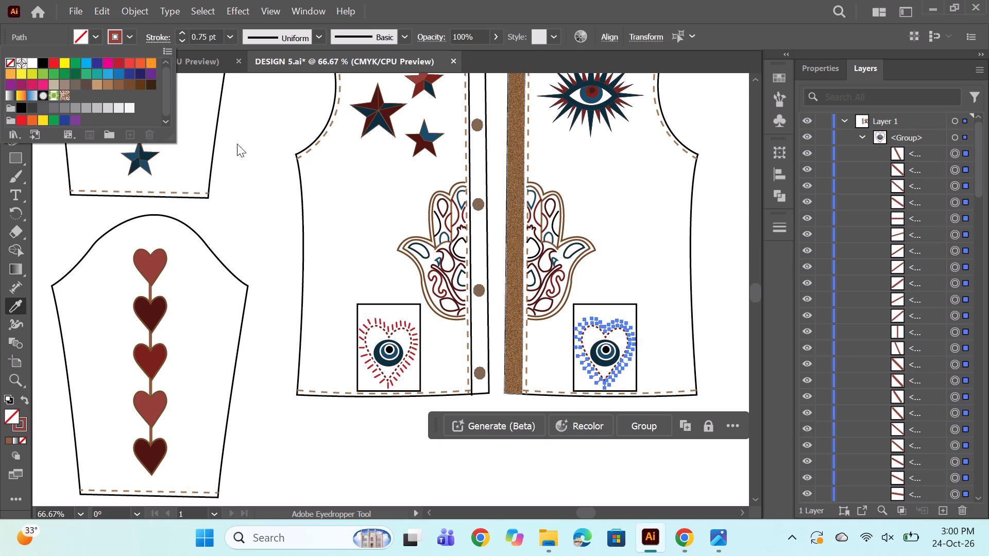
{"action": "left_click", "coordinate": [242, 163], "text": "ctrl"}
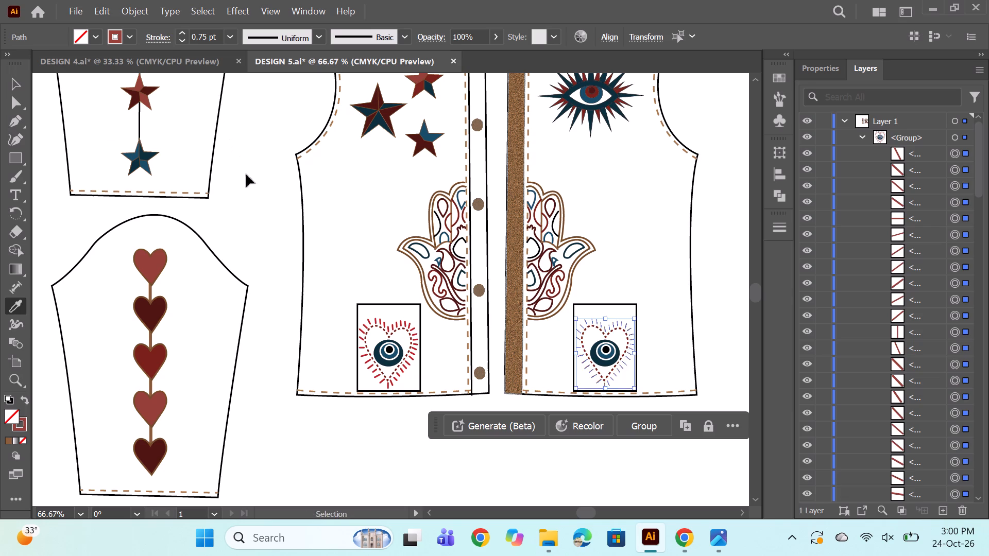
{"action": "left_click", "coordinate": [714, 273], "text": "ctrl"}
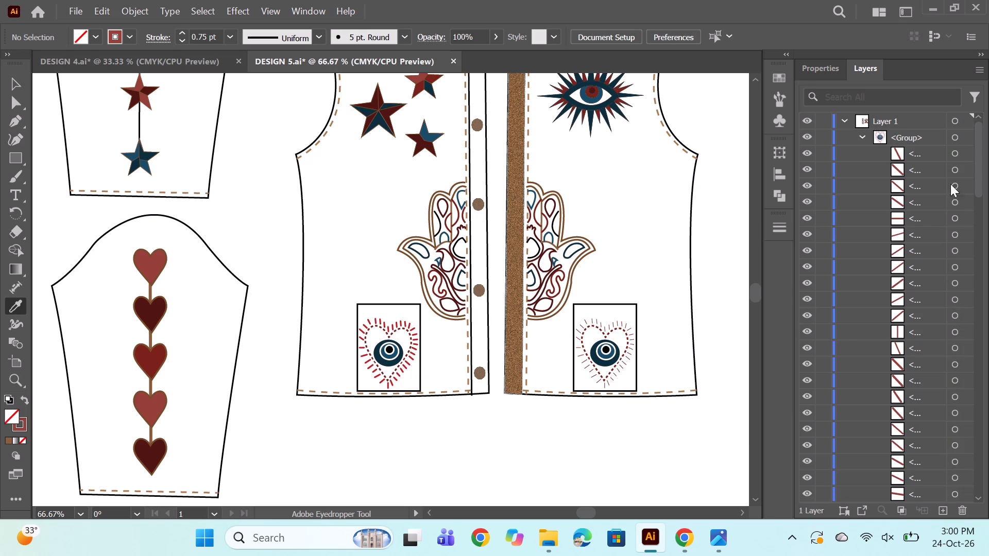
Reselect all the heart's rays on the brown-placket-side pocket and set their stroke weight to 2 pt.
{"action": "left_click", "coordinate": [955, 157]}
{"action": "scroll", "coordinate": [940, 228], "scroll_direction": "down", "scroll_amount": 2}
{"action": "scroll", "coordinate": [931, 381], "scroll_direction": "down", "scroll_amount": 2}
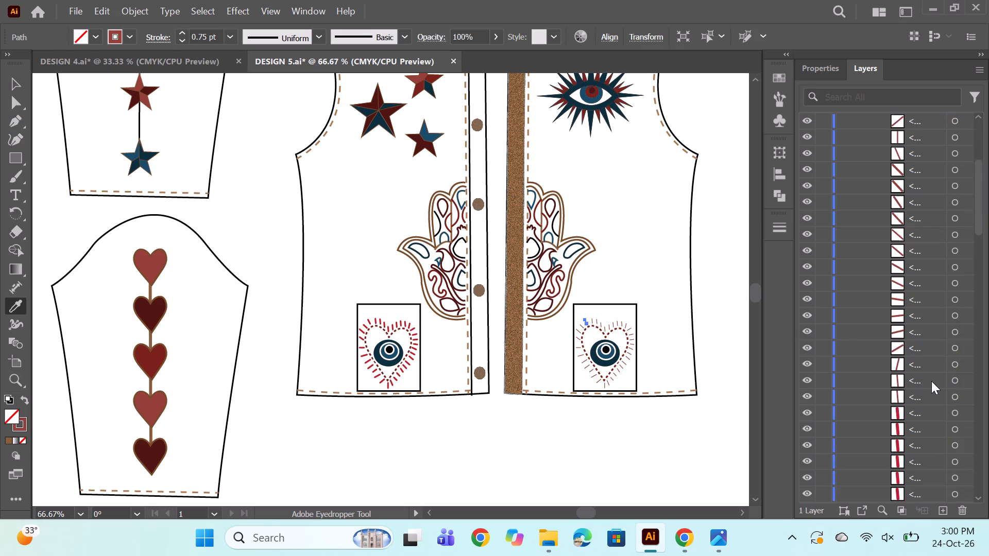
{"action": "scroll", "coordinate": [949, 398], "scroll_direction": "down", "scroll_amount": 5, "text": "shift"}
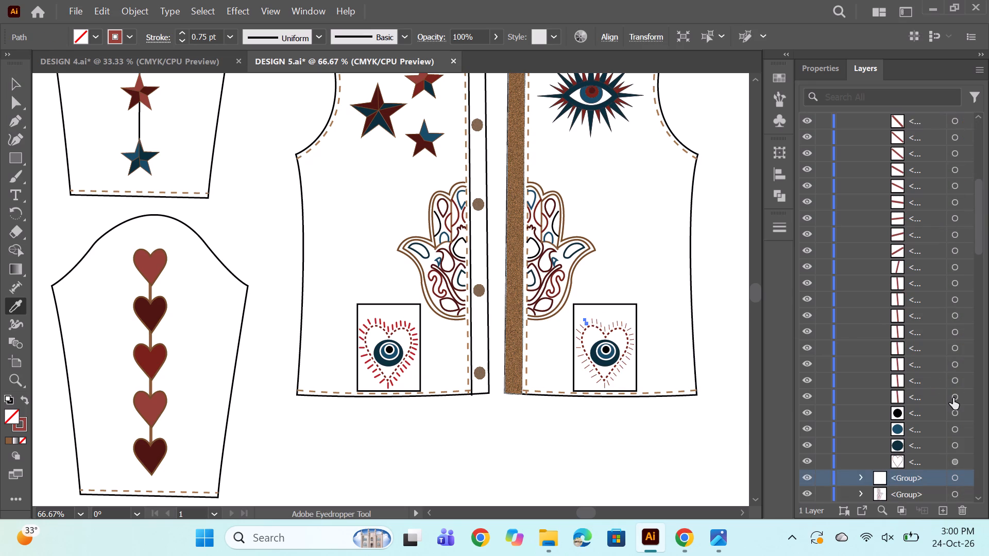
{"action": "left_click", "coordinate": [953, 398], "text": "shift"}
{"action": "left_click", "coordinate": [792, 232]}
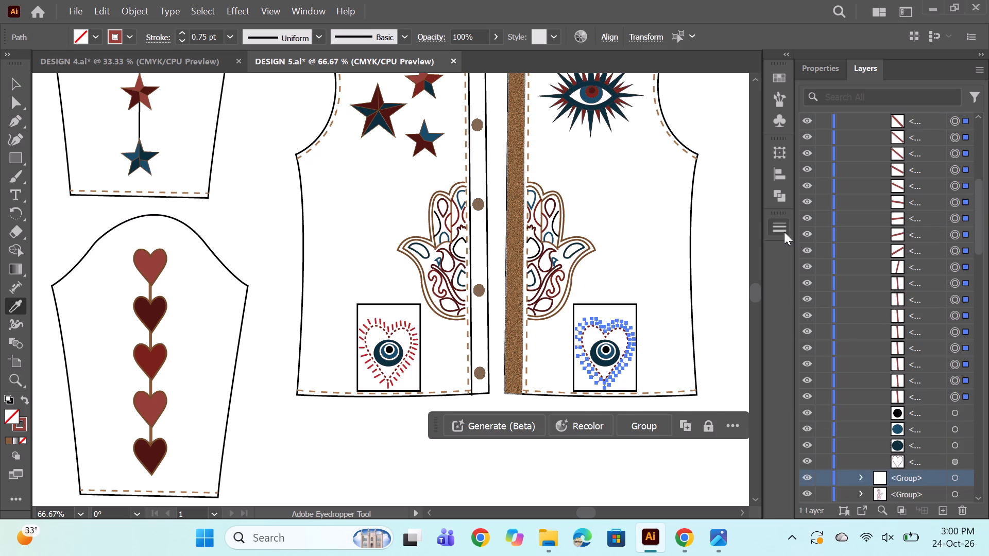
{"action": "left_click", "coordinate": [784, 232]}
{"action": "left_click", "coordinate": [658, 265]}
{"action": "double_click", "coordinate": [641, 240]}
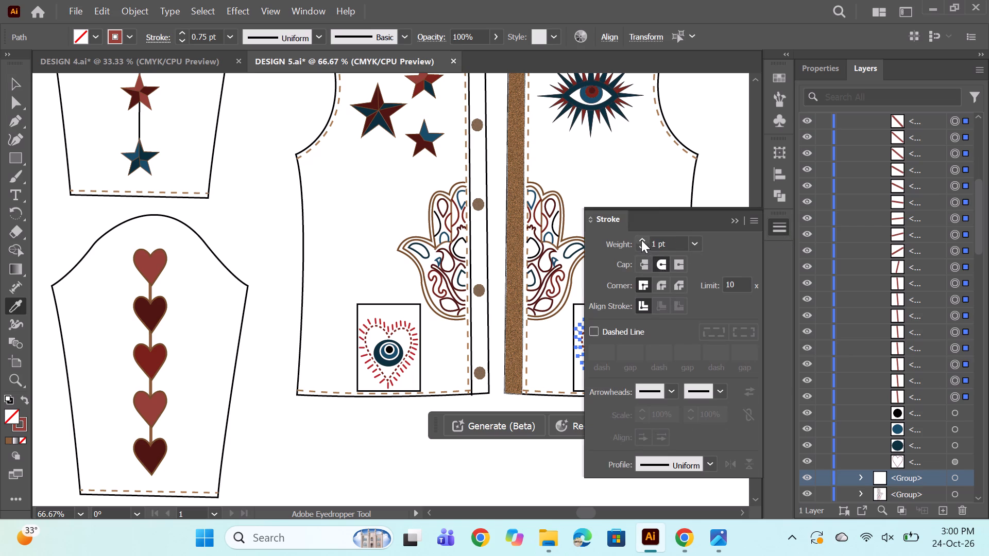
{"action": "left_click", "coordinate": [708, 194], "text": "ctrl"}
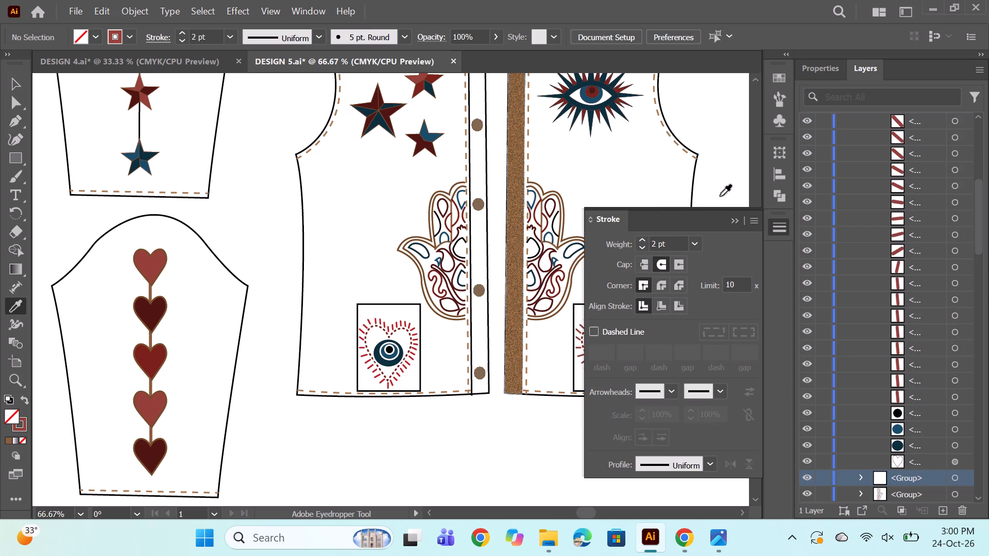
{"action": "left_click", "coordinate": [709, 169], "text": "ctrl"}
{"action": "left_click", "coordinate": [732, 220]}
Compare the recoloured rays with those on the button-side pocket and with the rest of the jacket.
{"action": "scroll", "coordinate": [652, 337], "scroll_direction": "down", "scroll_amount": 1}
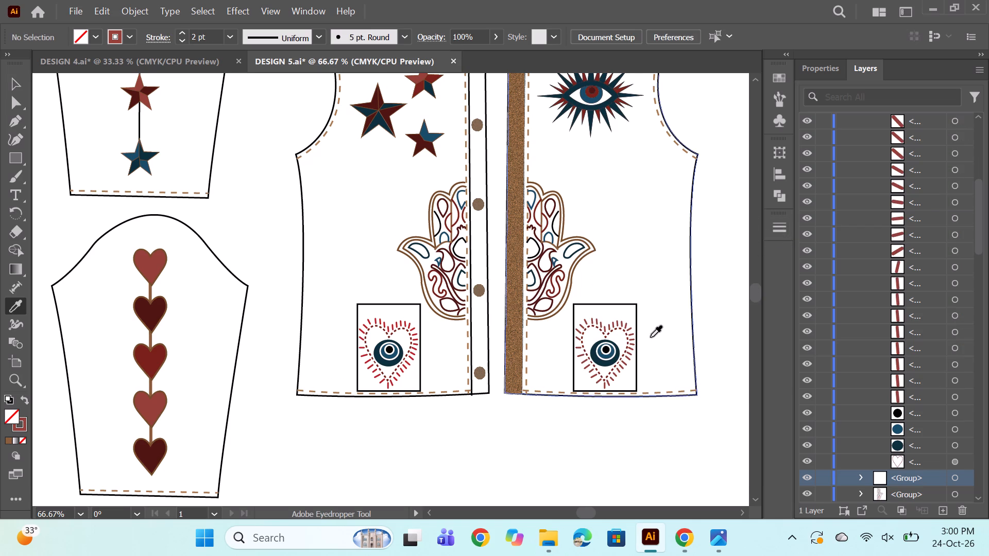
{"action": "scroll", "coordinate": [650, 337], "scroll_direction": "down", "scroll_amount": 1}
{"action": "scroll", "coordinate": [617, 341], "scroll_direction": "up", "scroll_amount": 2, "text": "alt"}
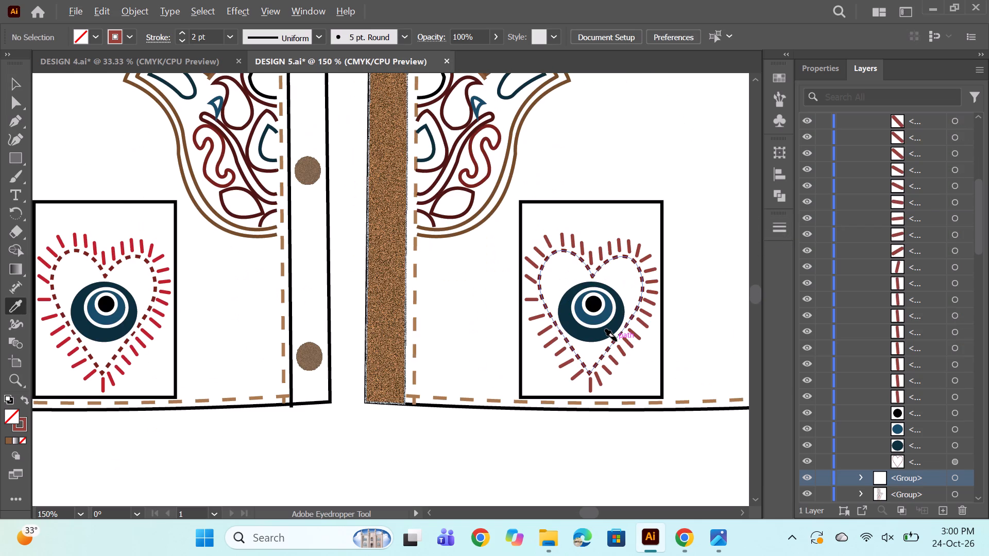
{"action": "scroll", "coordinate": [617, 341], "scroll_direction": "up", "scroll_amount": 1, "text": "alt"}
{"action": "scroll", "coordinate": [647, 258], "scroll_direction": "down", "scroll_amount": 4, "text": "alt"}
{"action": "scroll", "coordinate": [648, 256], "scroll_direction": "up", "scroll_amount": 3}
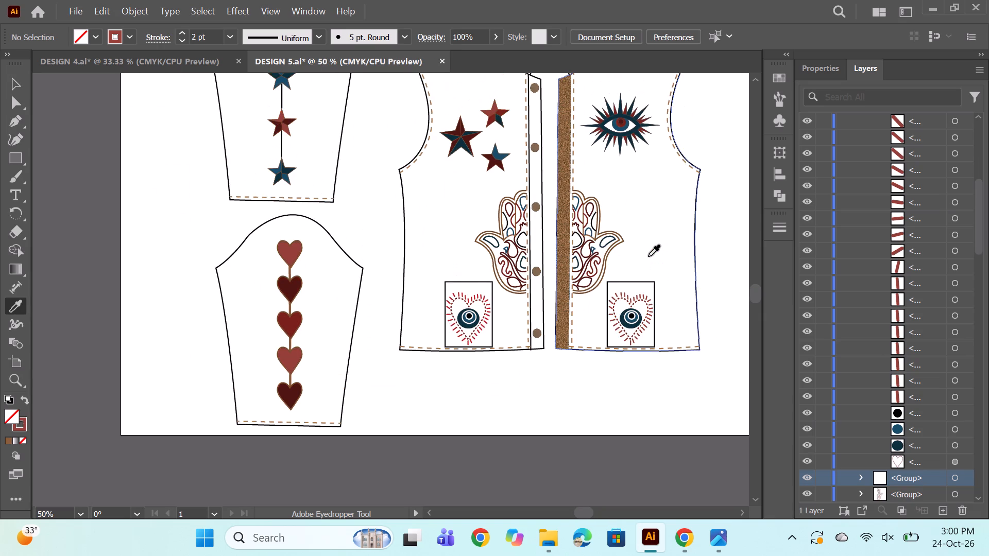
{"action": "scroll", "coordinate": [648, 256], "scroll_direction": "up", "scroll_amount": 3}
{"action": "key", "text": "space"}
{"action": "key", "text": "space"}
{"action": "key", "text": "space"}
{"action": "left_click_drag", "start_coordinate": [666, 258], "coordinate": [612, 253]}
{"action": "scroll", "coordinate": [690, 250], "scroll_direction": "up", "scroll_amount": 1}
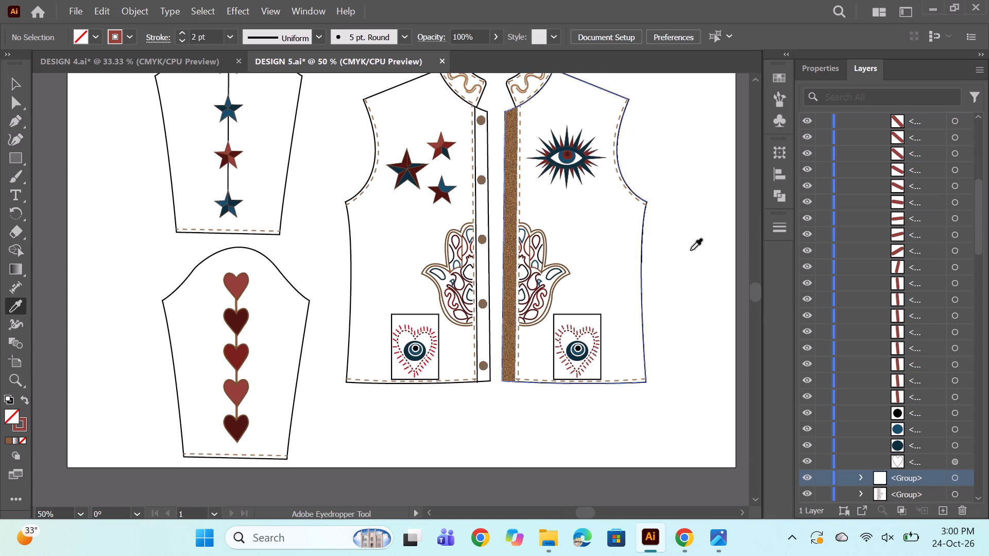
{"action": "scroll", "coordinate": [690, 250], "scroll_direction": "down", "scroll_amount": 1}
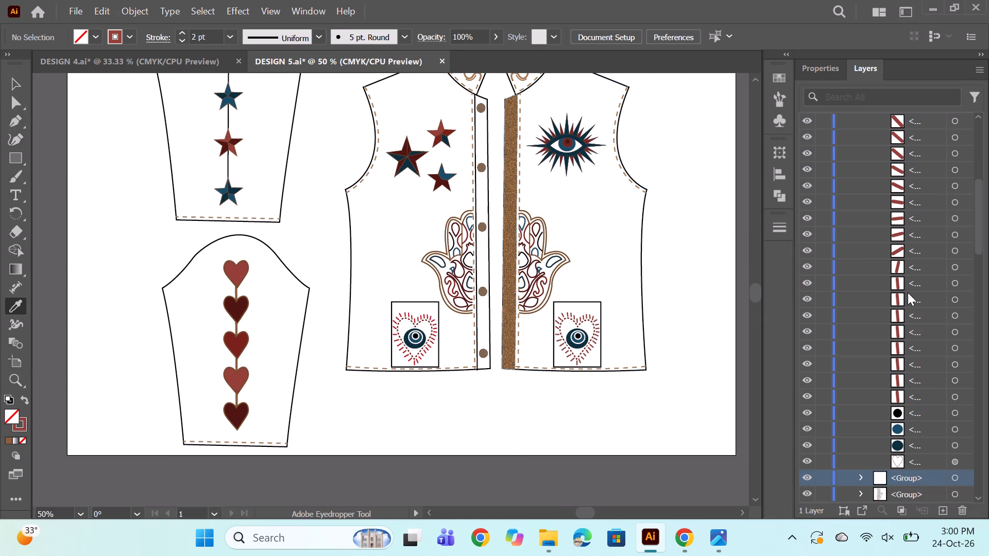
{"action": "scroll", "coordinate": [702, 284], "scroll_direction": "up", "scroll_amount": 2}
{"action": "scroll", "coordinate": [645, 283], "scroll_direction": "down", "scroll_amount": 2}
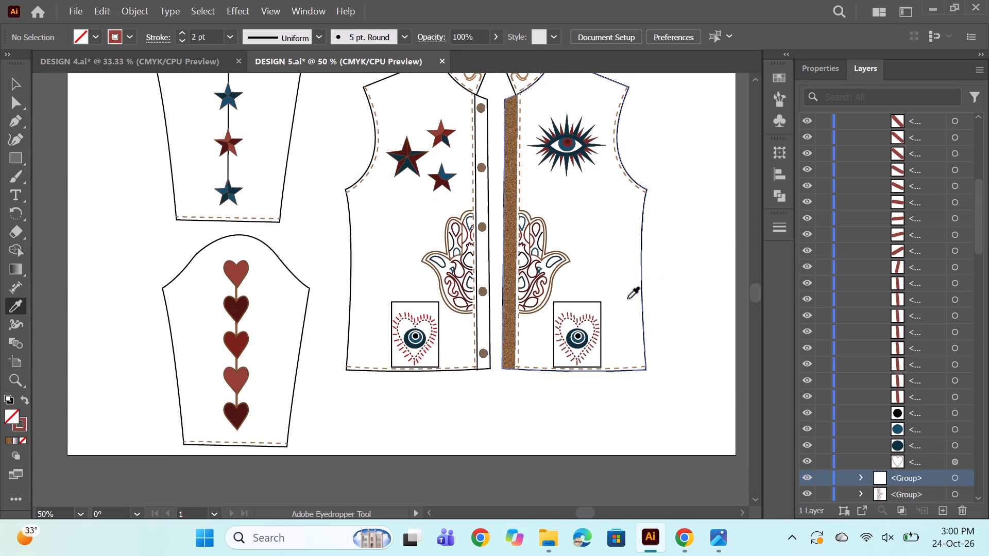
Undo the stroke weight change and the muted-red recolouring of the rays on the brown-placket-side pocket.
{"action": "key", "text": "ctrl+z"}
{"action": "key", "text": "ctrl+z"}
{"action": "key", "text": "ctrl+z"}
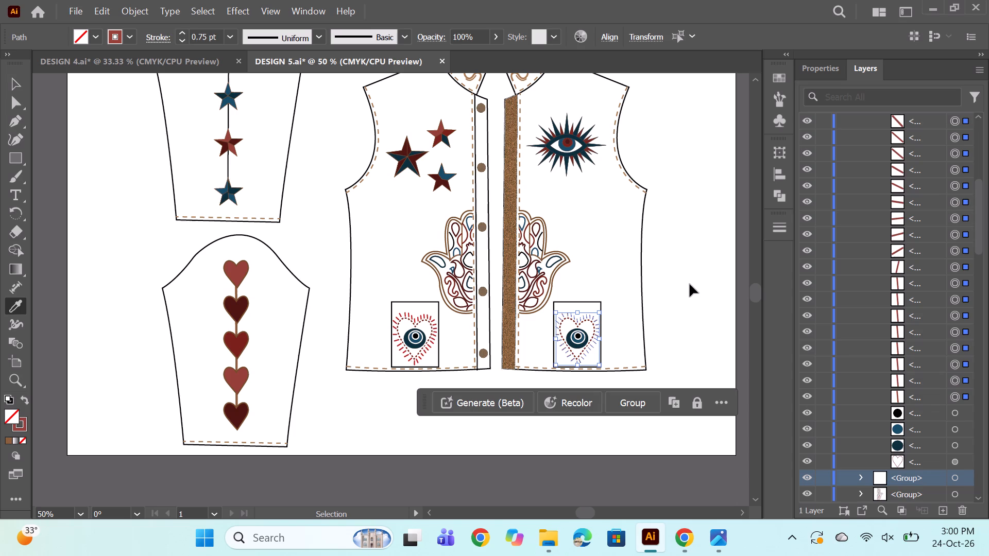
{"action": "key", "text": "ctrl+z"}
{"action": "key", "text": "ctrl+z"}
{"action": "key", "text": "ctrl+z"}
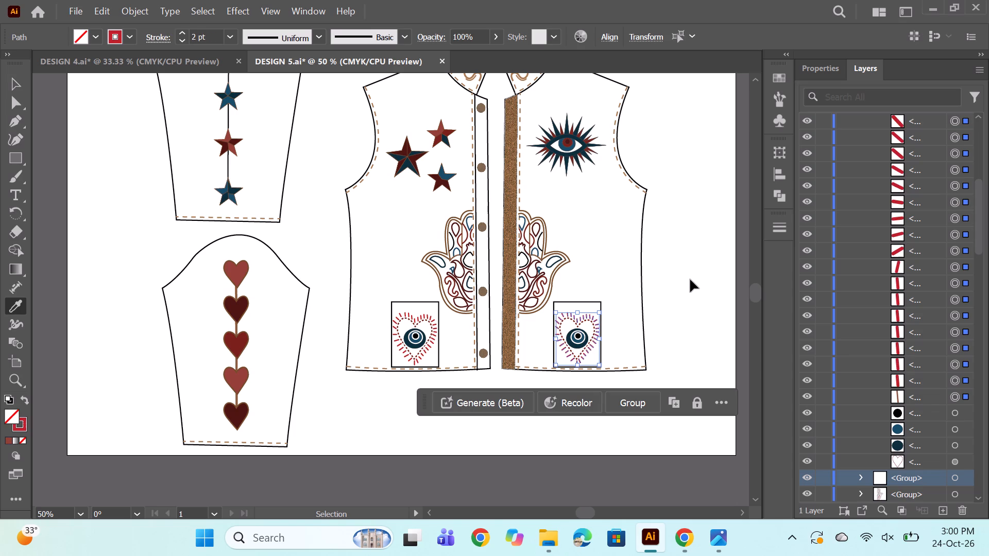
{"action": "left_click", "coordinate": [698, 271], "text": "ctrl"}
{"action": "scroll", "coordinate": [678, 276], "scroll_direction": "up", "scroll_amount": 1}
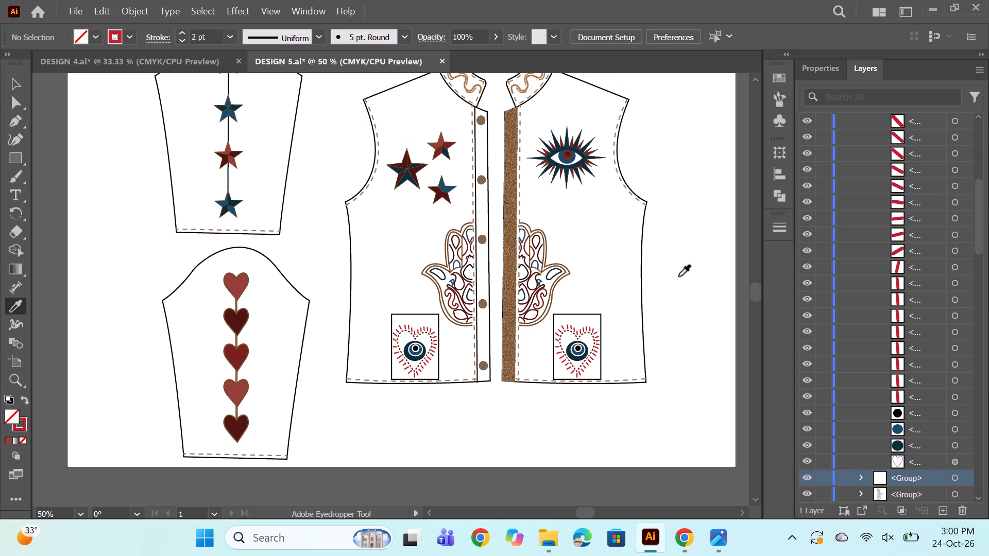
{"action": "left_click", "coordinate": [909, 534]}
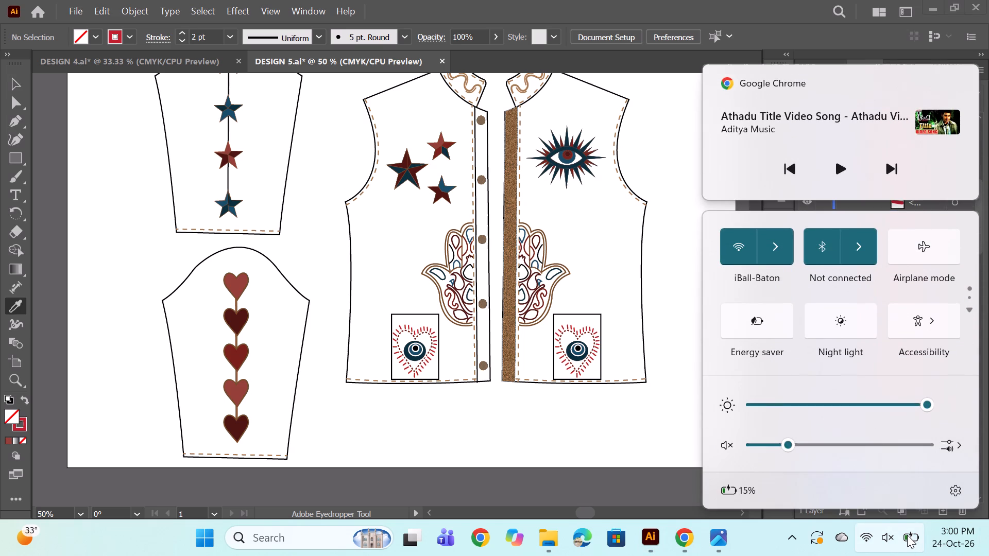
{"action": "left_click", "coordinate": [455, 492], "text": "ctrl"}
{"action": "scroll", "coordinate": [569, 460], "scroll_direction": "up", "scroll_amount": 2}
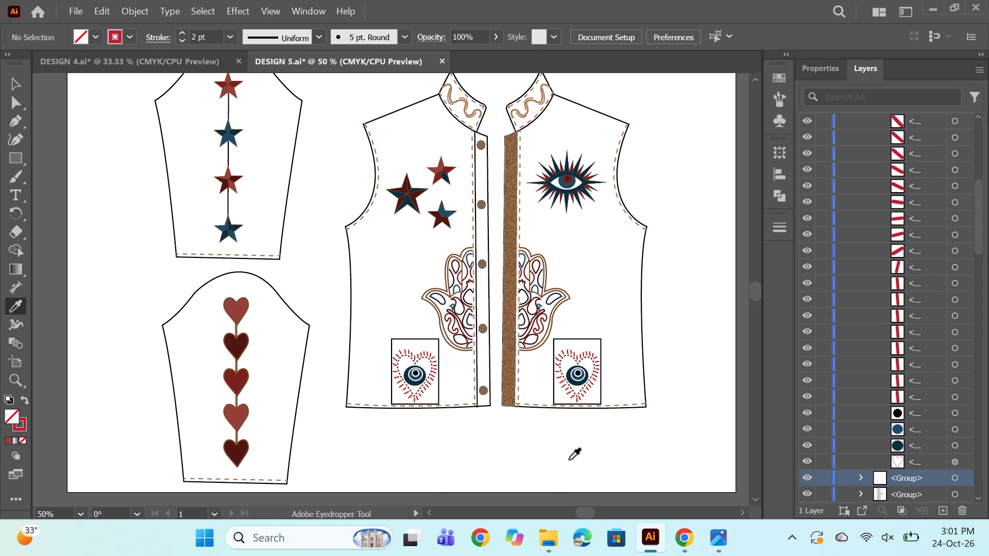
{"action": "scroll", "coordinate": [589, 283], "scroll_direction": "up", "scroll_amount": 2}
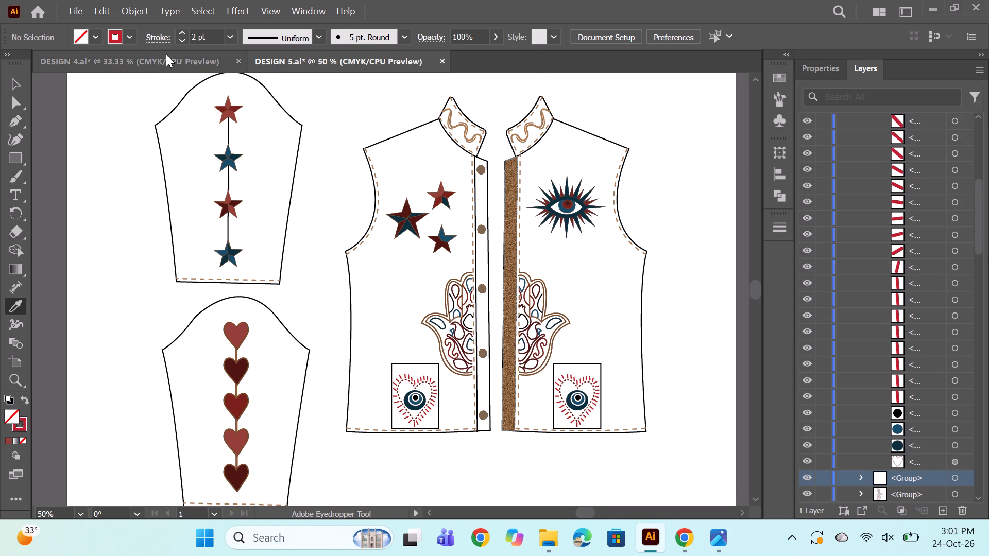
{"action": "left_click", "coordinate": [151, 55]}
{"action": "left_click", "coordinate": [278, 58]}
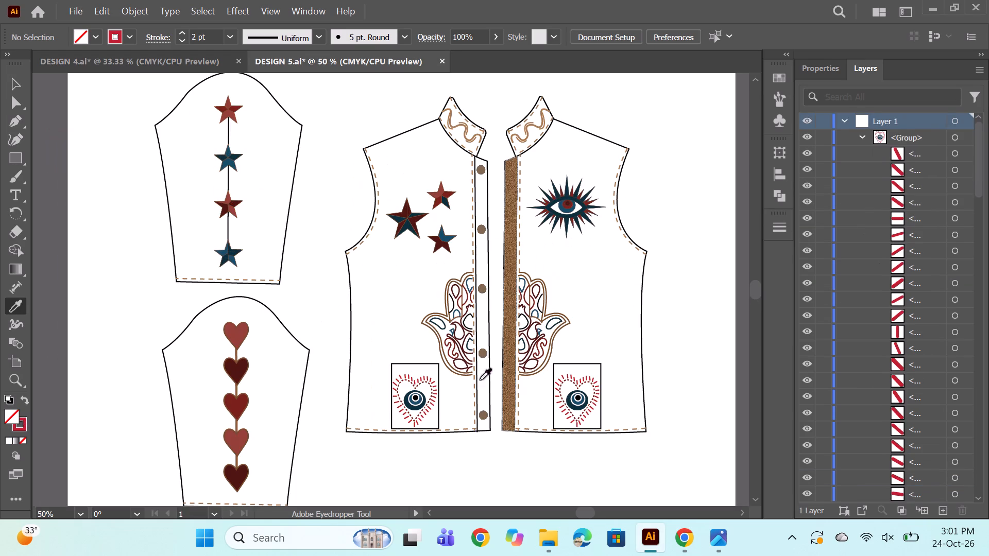
Copy the evil-eye heart group from DESIGN 5's brown-placket-side pocket and paste it into DESIGN 4.
{"action": "left_click", "coordinate": [865, 135]}
{"action": "left_click", "coordinate": [952, 138]}
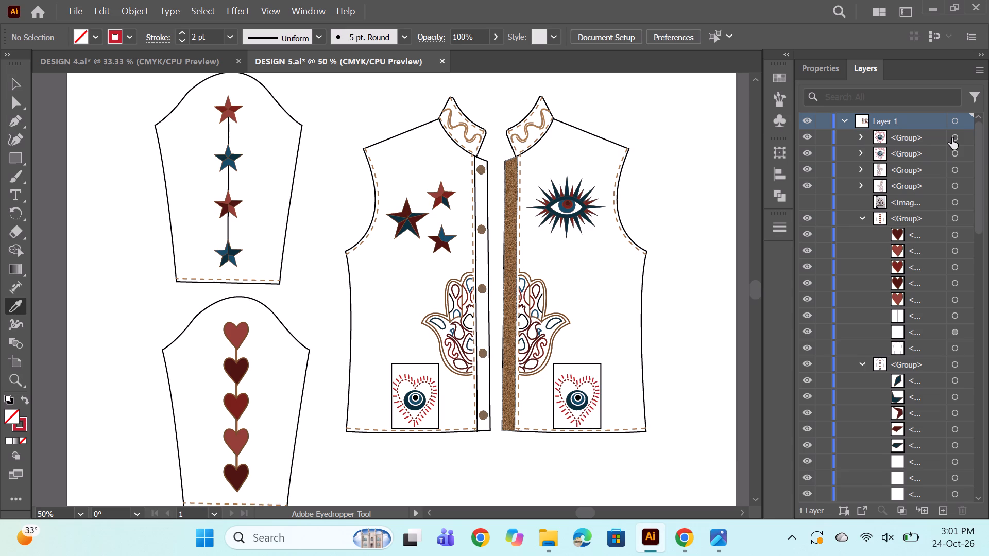
{"action": "key", "text": "ctrl+c"}
{"action": "left_click", "coordinate": [168, 56]}
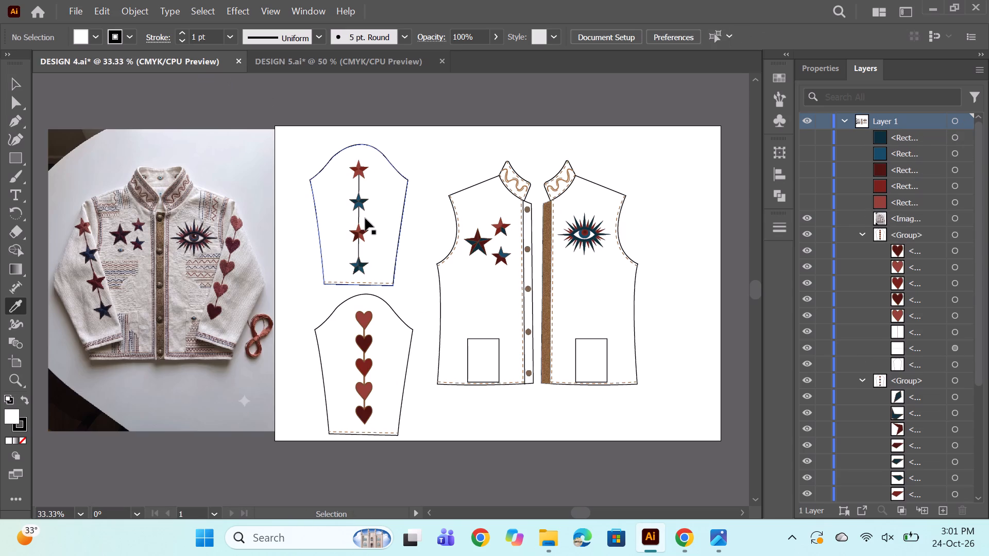
{"action": "key", "text": "ctrl+v"}
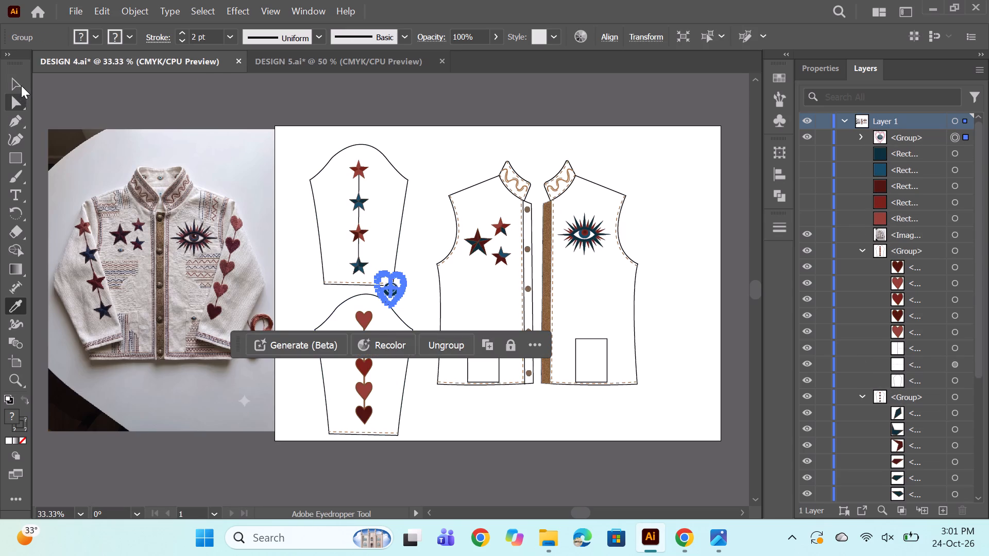
Move the pasted evil-eye heart into DESIGN 4's button-side front pocket and nudge it slightly down within the pocket outline.
{"action": "left_click", "coordinate": [21, 85]}
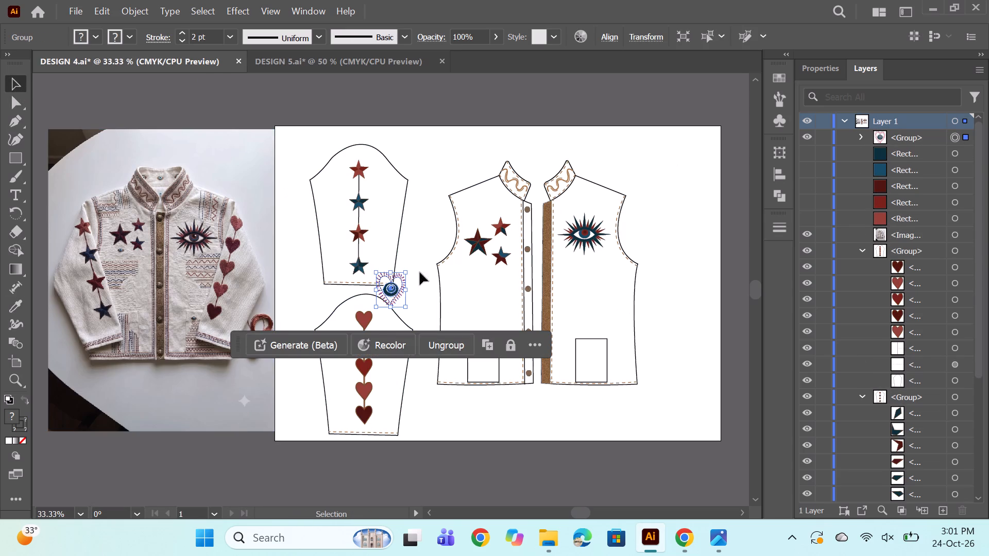
{"action": "left_click_drag", "start_coordinate": [395, 284], "coordinate": [483, 353]}
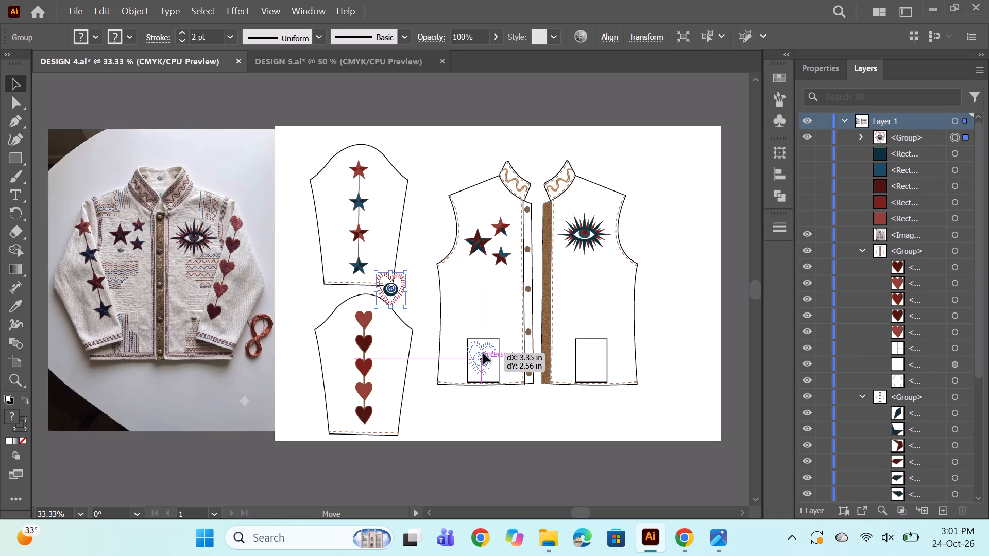
{"action": "left_click_drag", "start_coordinate": [483, 353], "coordinate": [486, 354]}
{"action": "scroll", "coordinate": [506, 367], "scroll_direction": "up", "scroll_amount": 2, "text": "alt"}
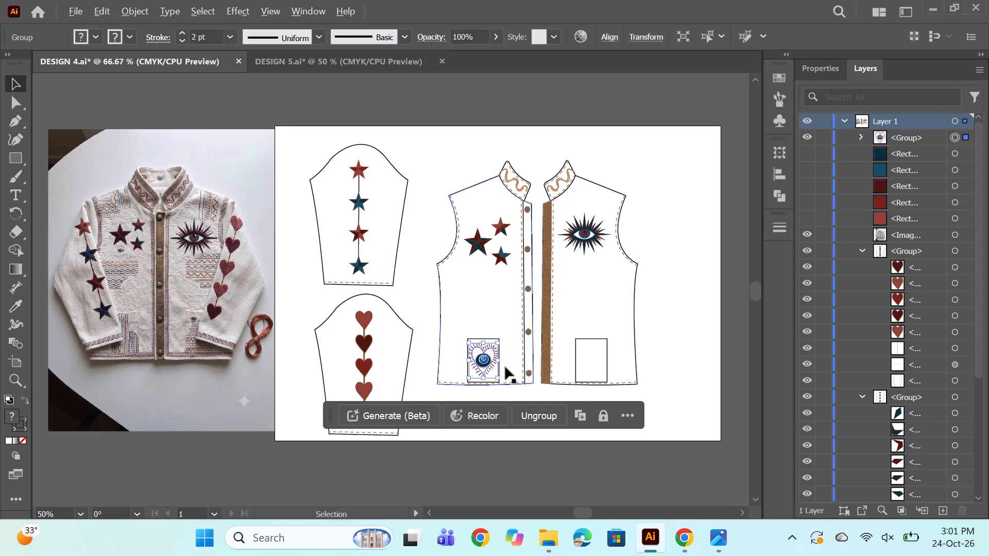
{"action": "scroll", "coordinate": [505, 367], "scroll_direction": "up", "scroll_amount": 2, "text": "alt"}
{"action": "key", "text": "Down"}
{"action": "key", "text": "Down"}
{"action": "key", "text": "Down"}
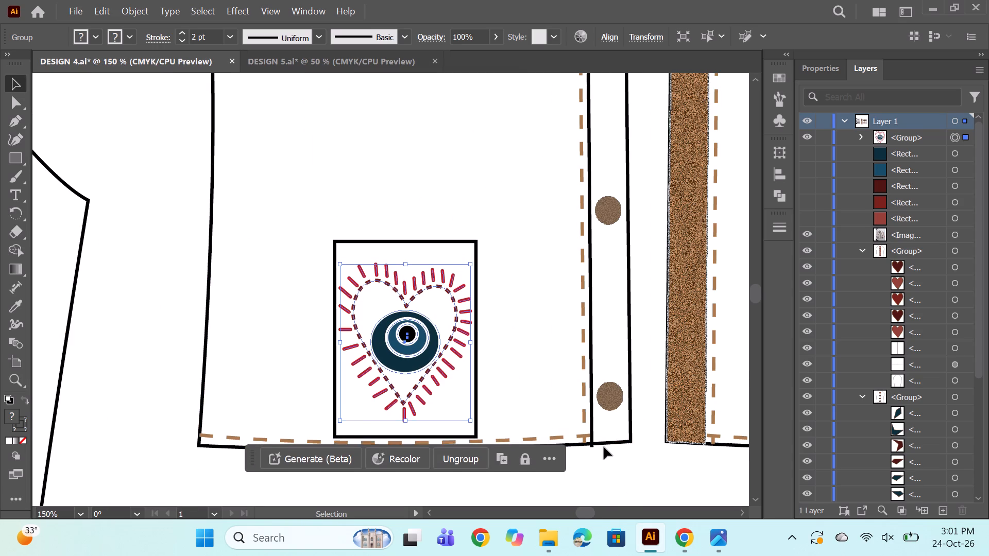
{"action": "key", "text": "Down"}
{"action": "left_click", "coordinate": [636, 468], "text": "alt"}
Duplicate the evil-eye heart straight across, about 4 in, into DESIGN 4's empty brown-placket-side pocket.
{"action": "scroll", "coordinate": [476, 235], "scroll_direction": "down", "scroll_amount": 3, "text": "alt"}
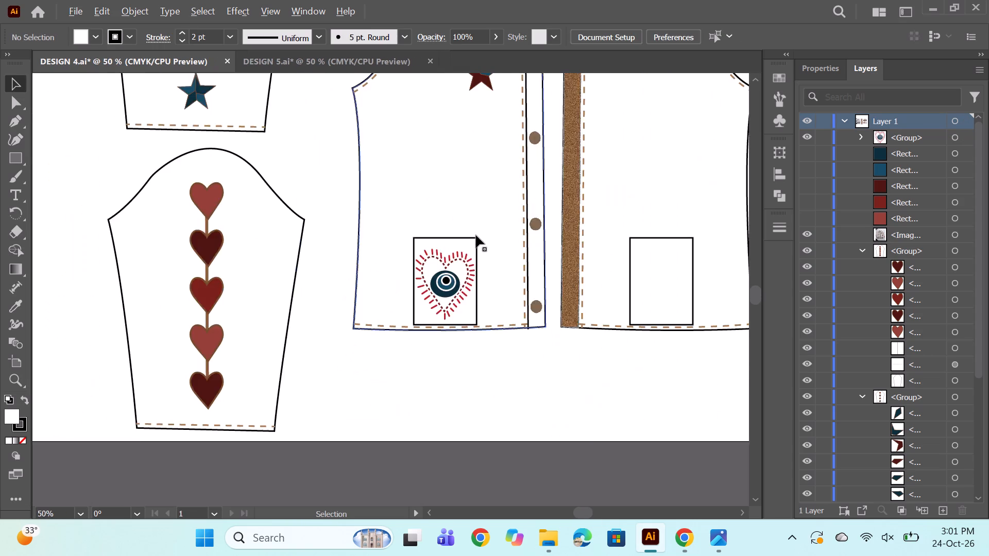
{"action": "scroll", "coordinate": [476, 235], "scroll_direction": "down", "scroll_amount": 1, "text": "alt"}
{"action": "key", "text": "space"}
{"action": "left_click_drag", "start_coordinate": [526, 320], "coordinate": [472, 356]}
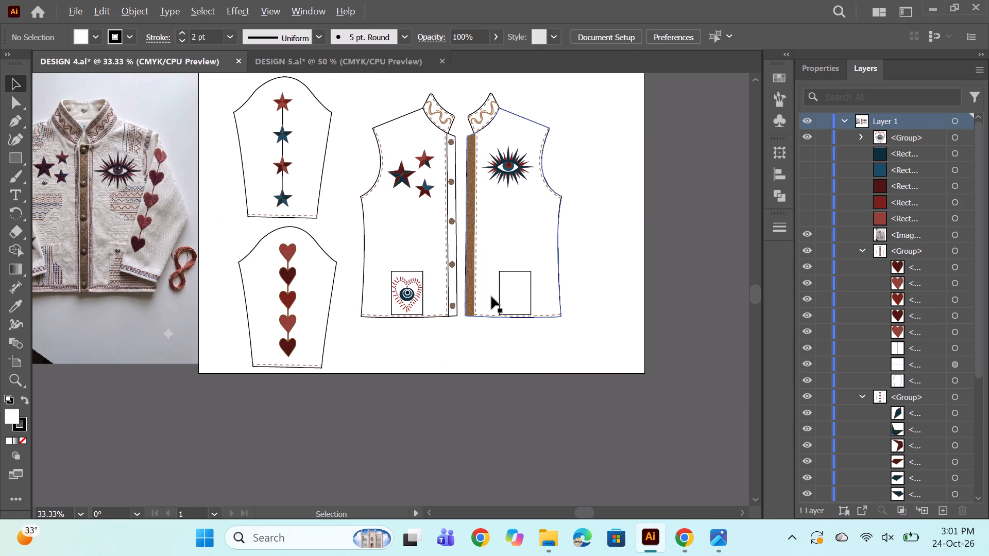
{"action": "scroll", "coordinate": [491, 297], "scroll_direction": "up", "scroll_amount": 2, "text": "alt"}
{"action": "scroll", "coordinate": [492, 288], "scroll_direction": "down", "scroll_amount": 1, "text": "alt"}
{"action": "scroll", "coordinate": [492, 288], "scroll_direction": "up", "scroll_amount": 2}
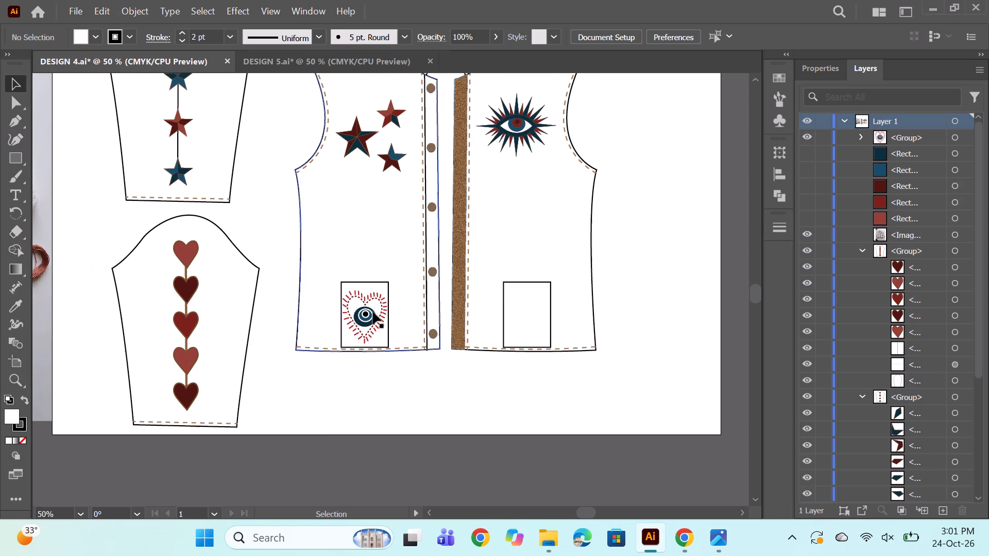
{"action": "left_click", "coordinate": [370, 313]}
{"action": "left_click_drag", "start_coordinate": [370, 313], "coordinate": [428, 314], "text": "alt+shift"}
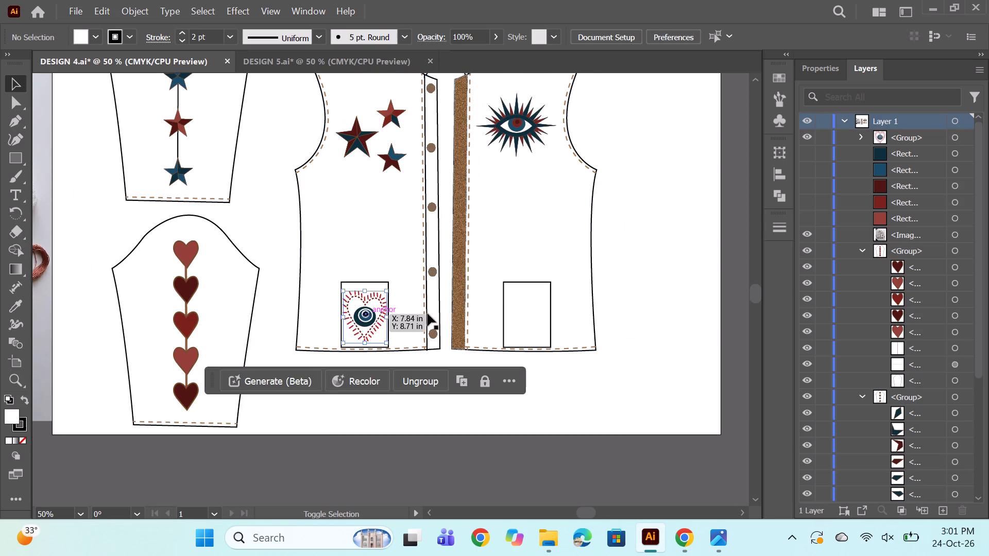
{"action": "left_click_drag", "start_coordinate": [428, 314], "coordinate": [514, 315], "text": "alt+shift"}
{"action": "left_click_drag", "start_coordinate": [376, 316], "coordinate": [412, 316], "text": "alt+shift"}
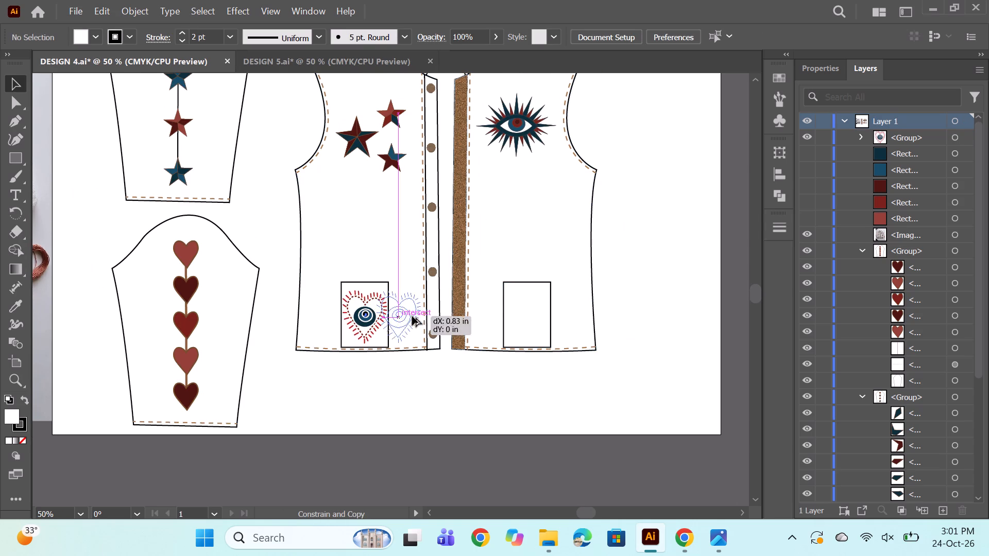
{"action": "left_click_drag", "start_coordinate": [412, 316], "coordinate": [538, 322], "text": "alt+shift"}
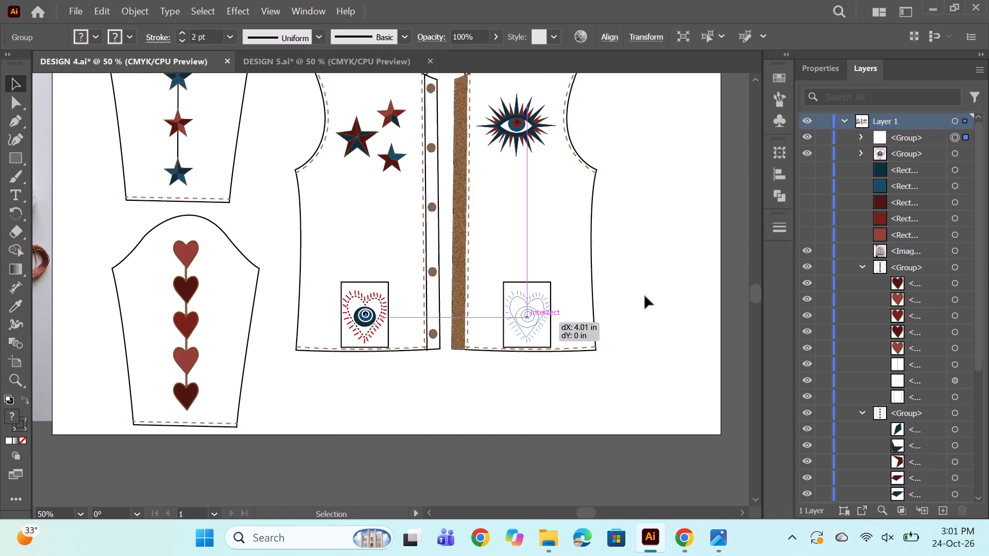
{"action": "left_click", "coordinate": [650, 285]}
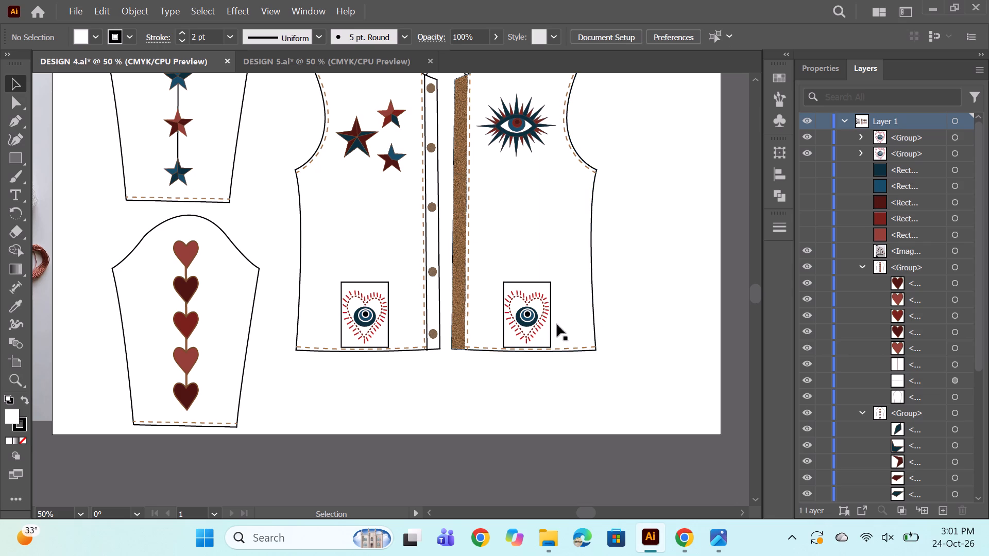
Review the pocket hearts and the rest of the jacket in DESIGN 4 and compare them with DESIGN 5.
{"action": "scroll", "coordinate": [644, 277], "scroll_direction": "down", "scroll_amount": 1, "text": "alt"}
{"action": "scroll", "coordinate": [638, 275], "scroll_direction": "up", "scroll_amount": 2}
{"action": "scroll", "coordinate": [636, 274], "scroll_direction": "up", "scroll_amount": 1, "text": "alt"}
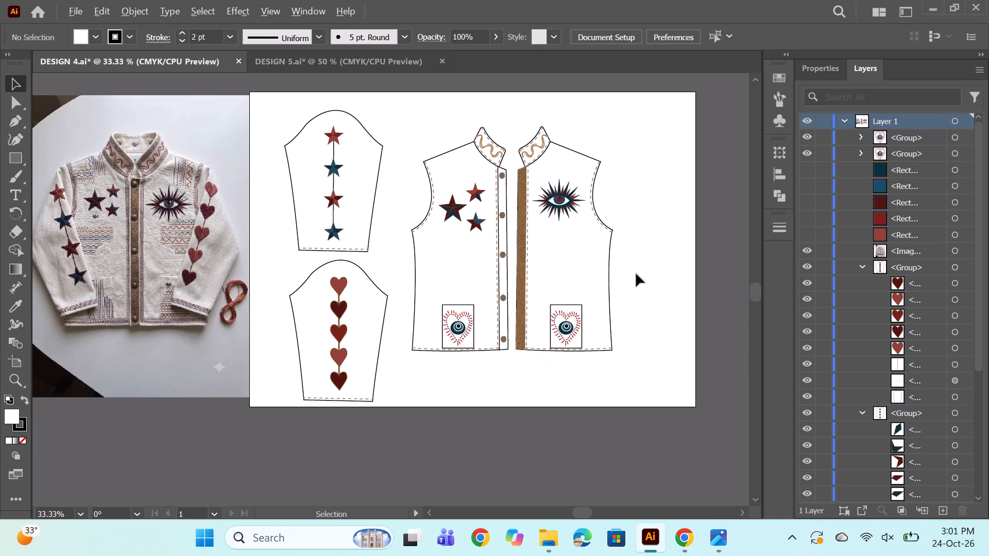
{"action": "scroll", "coordinate": [636, 274], "scroll_direction": "up", "scroll_amount": 1}
{"action": "left_click", "coordinate": [370, 63]}
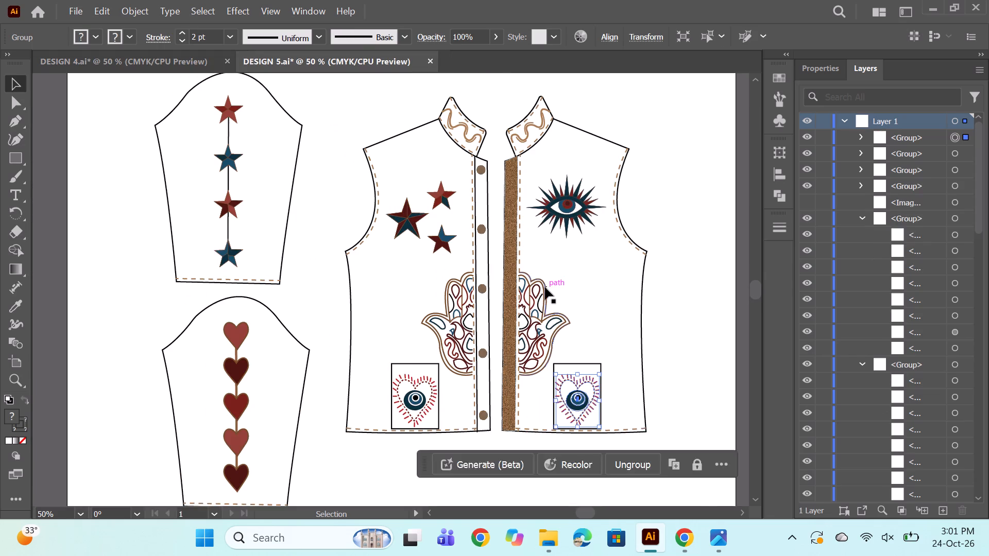
{"action": "scroll", "coordinate": [545, 287], "scroll_direction": "down", "scroll_amount": 3}
{"action": "left_click", "coordinate": [701, 279]}
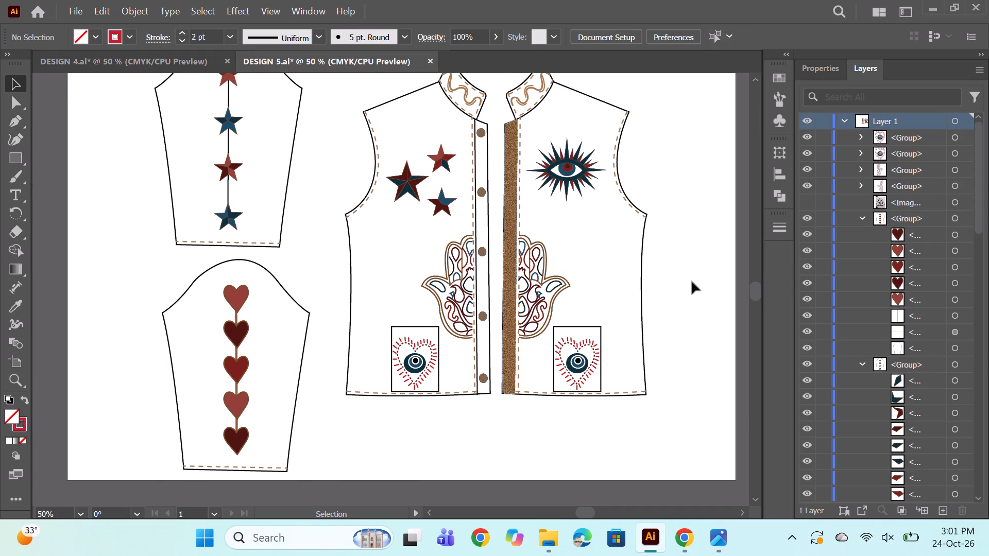
{"action": "left_click", "coordinate": [174, 60]}
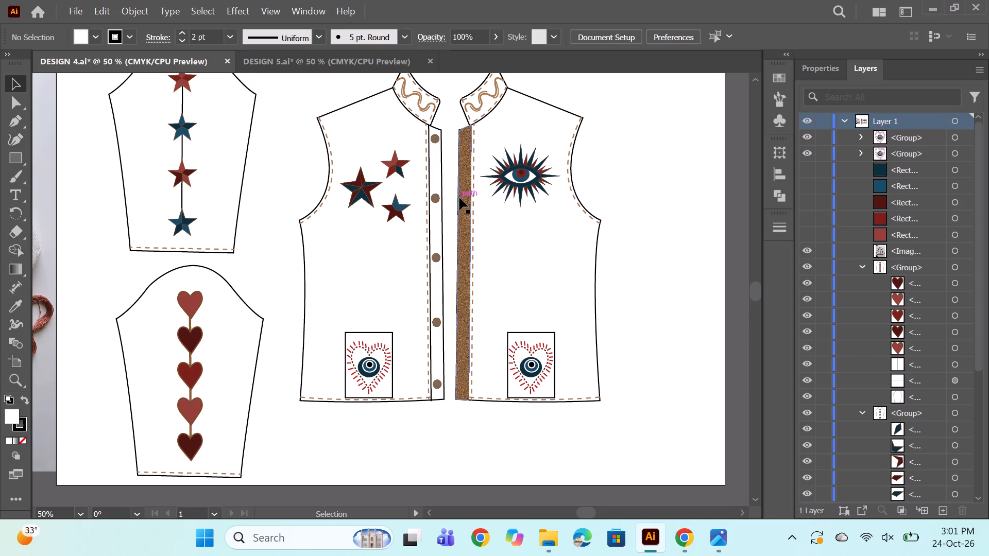
{"action": "scroll", "coordinate": [459, 198], "scroll_direction": "up", "scroll_amount": 1}
{"action": "scroll", "coordinate": [459, 198], "scroll_direction": "down", "scroll_amount": 1}
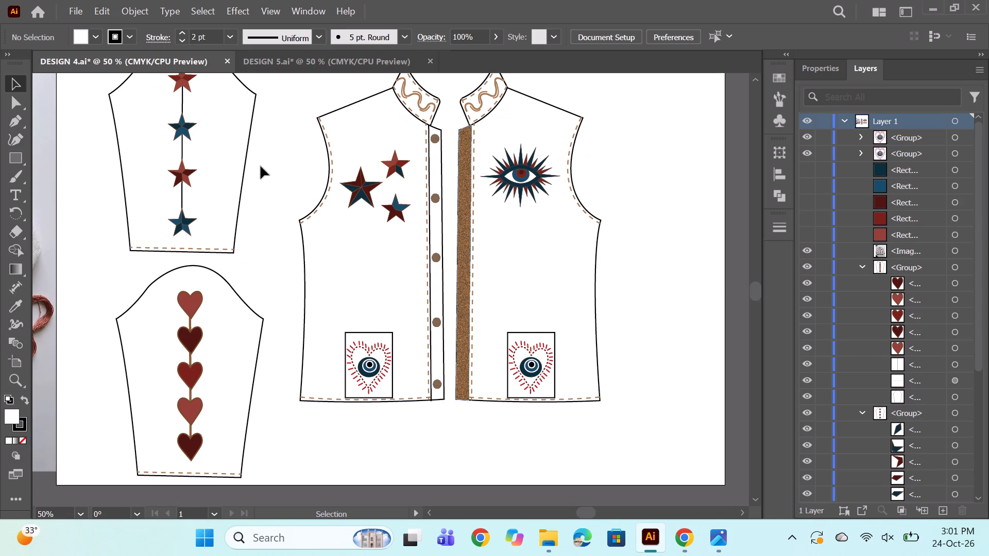
{"action": "scroll", "coordinate": [228, 274], "scroll_direction": "up", "scroll_amount": 5}
{"action": "scroll", "coordinate": [245, 258], "scroll_direction": "down", "scroll_amount": 4}
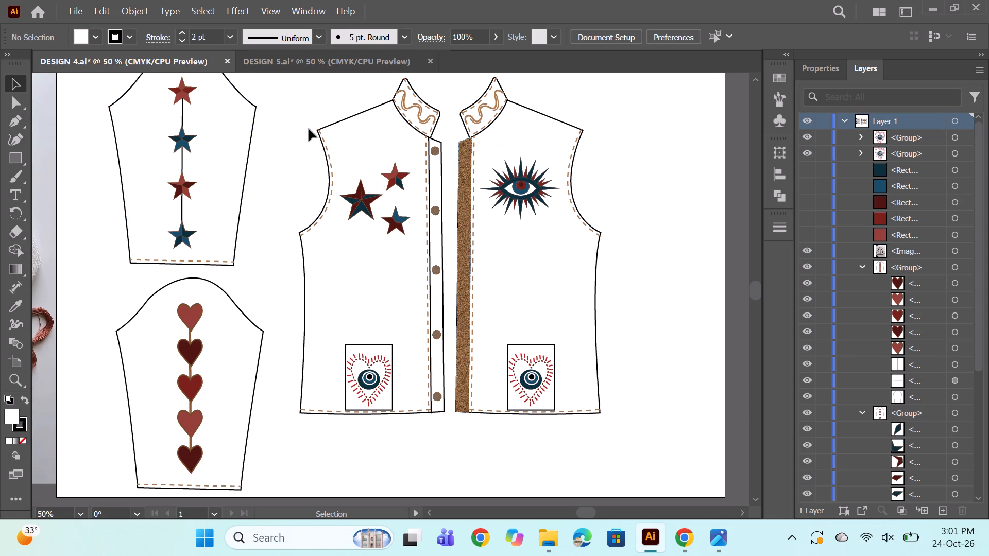
{"action": "left_click", "coordinate": [293, 67]}
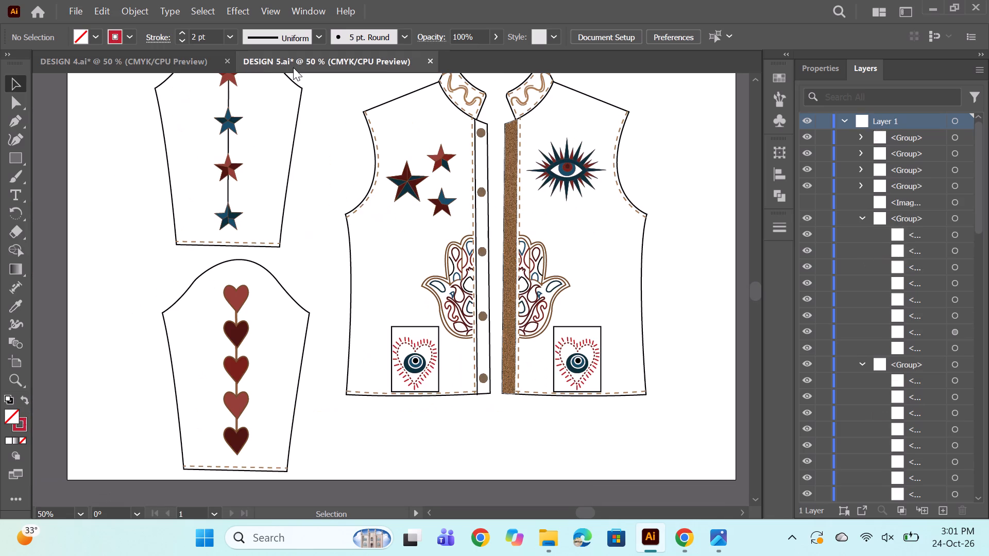
{"action": "scroll", "coordinate": [494, 254], "scroll_direction": "up", "scroll_amount": 2}
{"action": "left_click", "coordinate": [145, 56]}
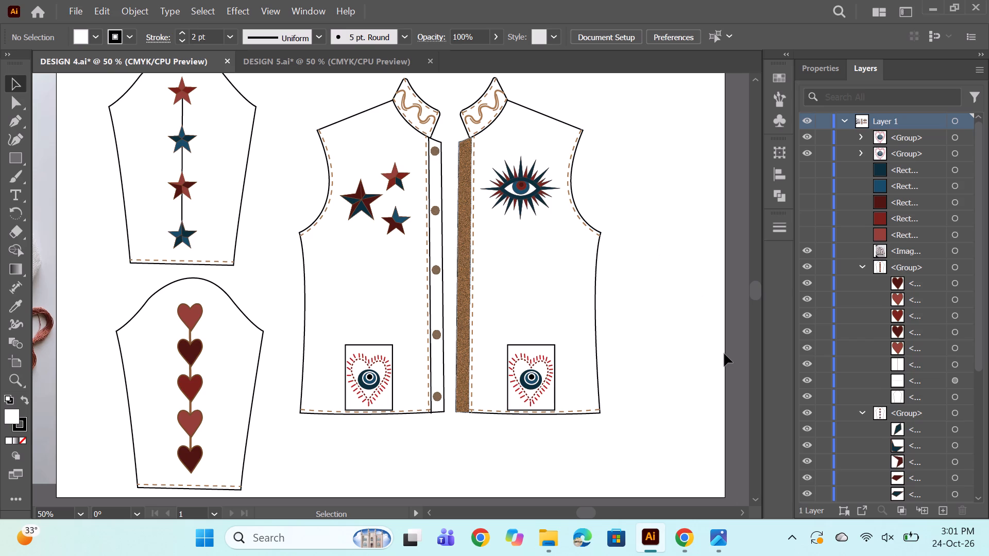
{"action": "scroll", "coordinate": [724, 354], "scroll_direction": "up", "scroll_amount": 1}
{"action": "scroll", "coordinate": [568, 393], "scroll_direction": "up", "scroll_amount": 1, "text": "alt"}
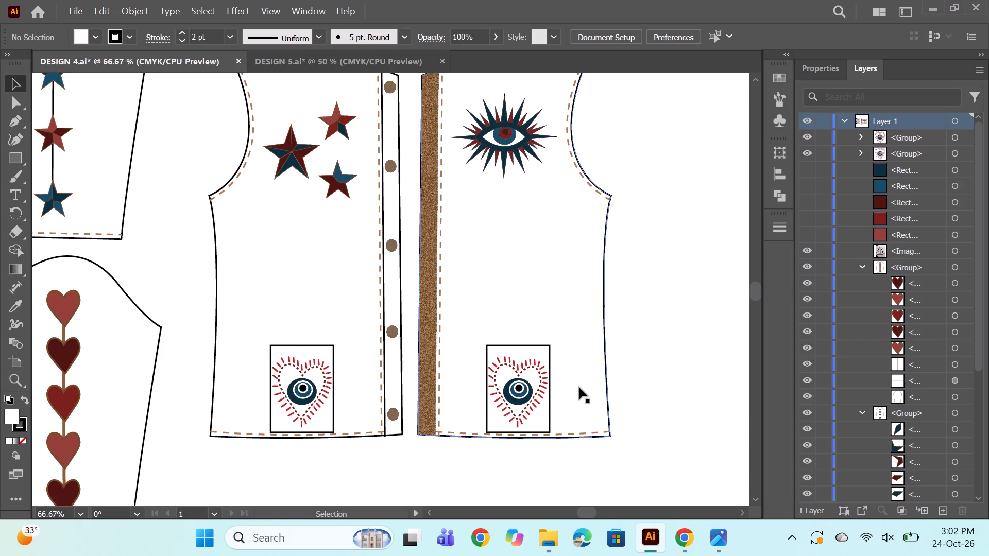
{"action": "scroll", "coordinate": [593, 352], "scroll_direction": "up", "scroll_amount": 1}
{"action": "scroll", "coordinate": [593, 351], "scroll_direction": "down", "scroll_amount": 1, "text": "alt"}
{"action": "scroll", "coordinate": [593, 351], "scroll_direction": "up", "scroll_amount": 2}
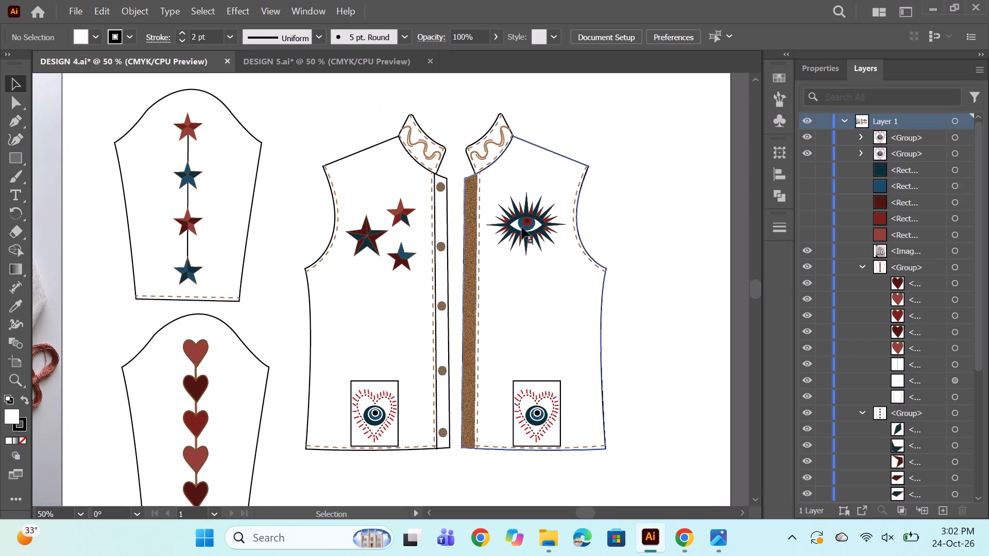
{"action": "left_click", "coordinate": [314, 53]}
{"action": "scroll", "coordinate": [542, 212], "scroll_direction": "up", "scroll_amount": 2}
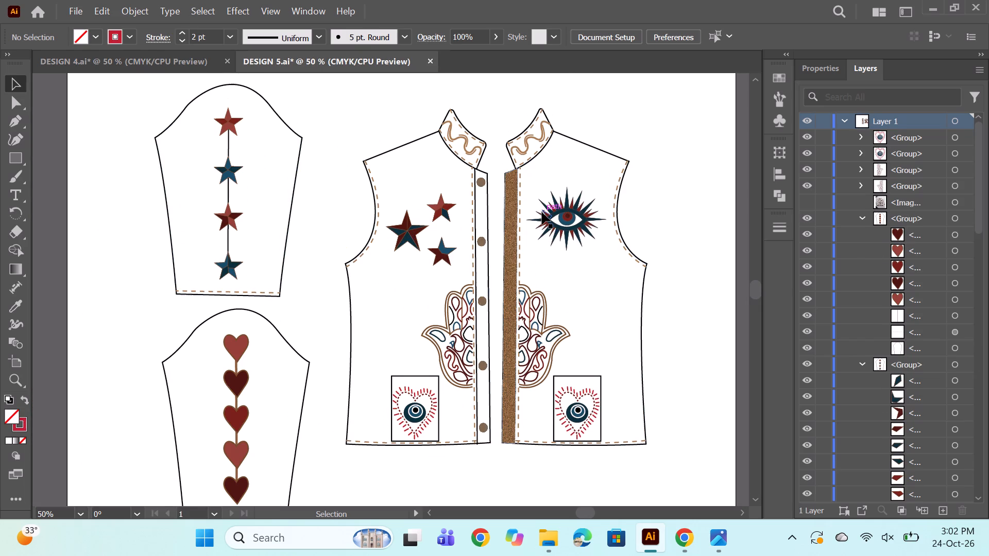
{"action": "scroll", "coordinate": [603, 197], "scroll_direction": "down", "scroll_amount": 2}
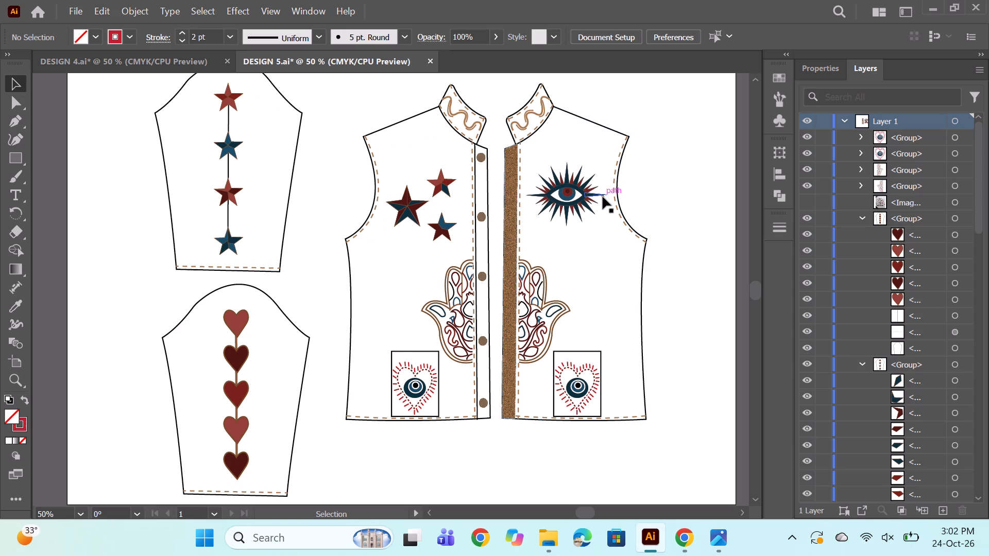
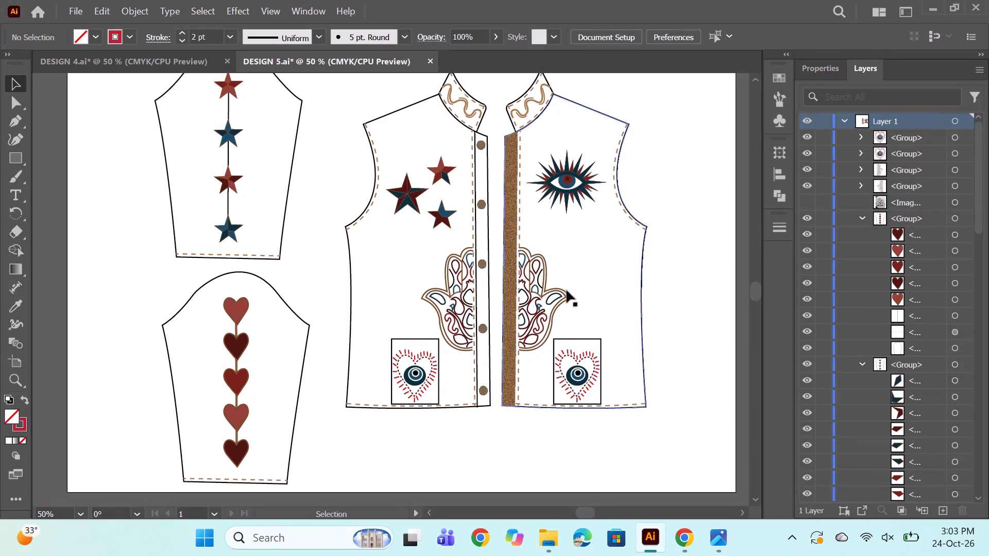
Match DESIGN 5's brown-placket-side pocket outline to the collar's brown scroll line with the Eyedropper, and set its stroke to 2 pt.
{"action": "scroll", "coordinate": [558, 337], "scroll_direction": "up", "scroll_amount": 3, "text": "alt"}
{"action": "scroll", "coordinate": [655, 308], "scroll_direction": "down", "scroll_amount": 3, "text": "alt"}
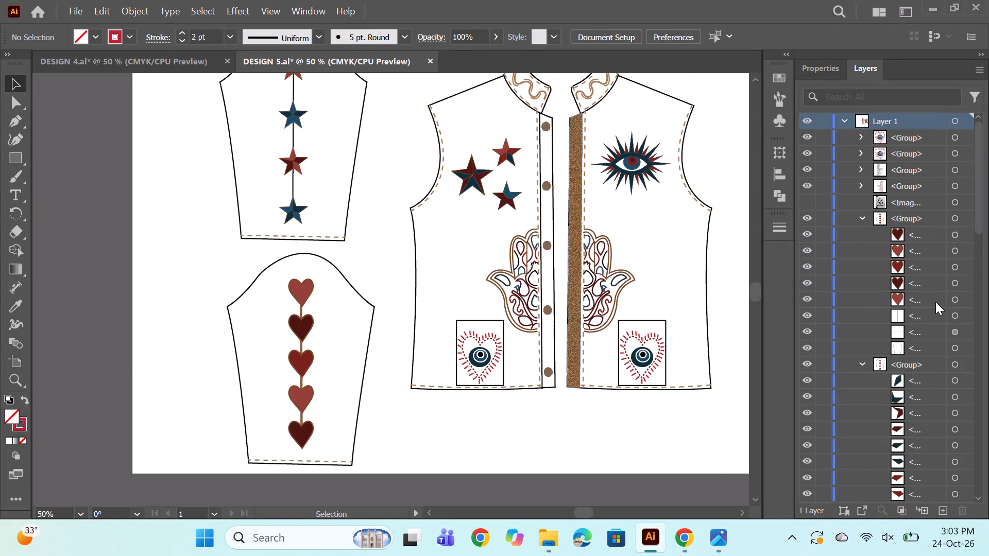
{"action": "scroll", "coordinate": [935, 302], "scroll_direction": "down", "scroll_amount": 3}
{"action": "scroll", "coordinate": [928, 283], "scroll_direction": "up", "scroll_amount": 4}
{"action": "scroll", "coordinate": [928, 283], "scroll_direction": "down", "scroll_amount": 7}
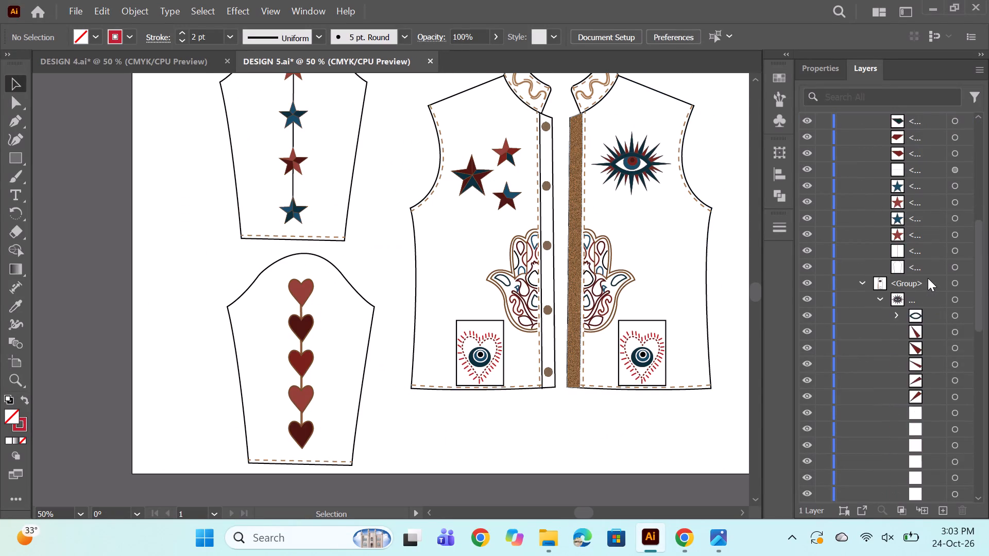
{"action": "scroll", "coordinate": [901, 358], "scroll_direction": "down", "scroll_amount": 5}
{"action": "scroll", "coordinate": [948, 375], "scroll_direction": "down", "scroll_amount": 7}
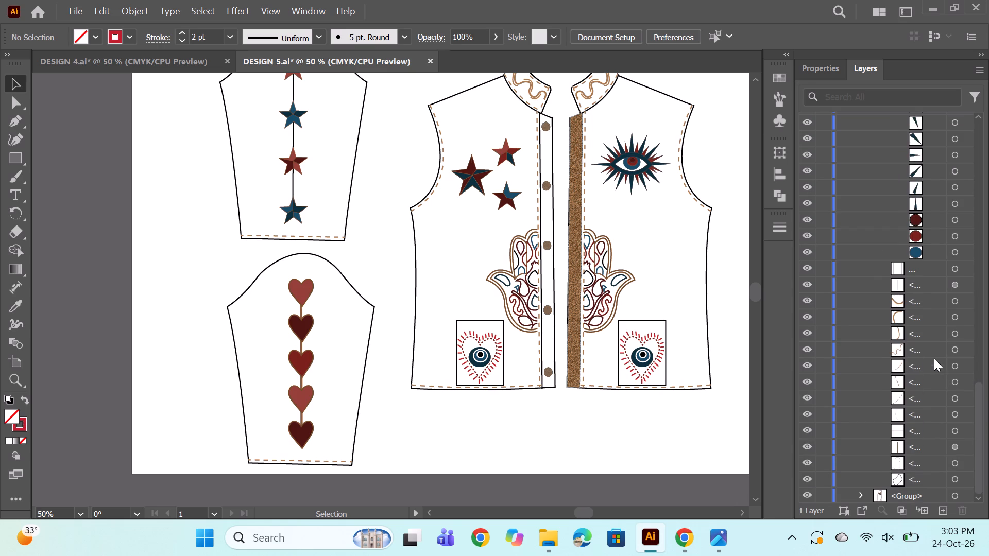
{"action": "left_click", "coordinate": [954, 268]}
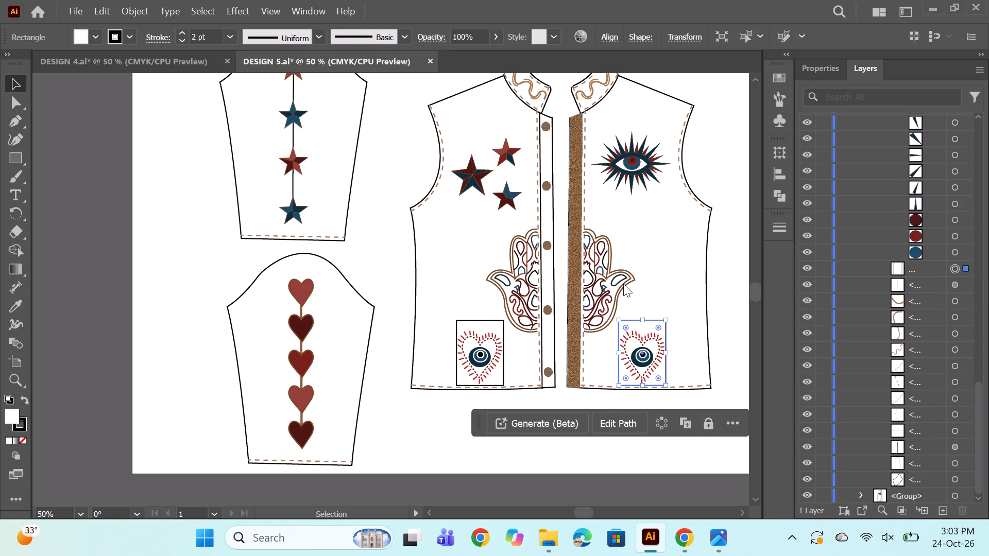
{"action": "left_click", "coordinate": [16, 314]}
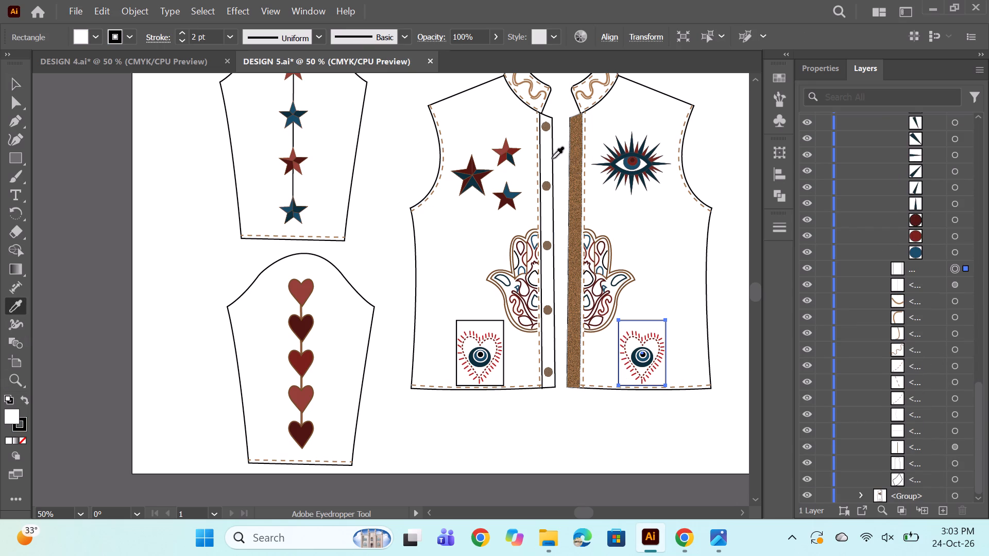
{"action": "left_click", "coordinate": [543, 93]}
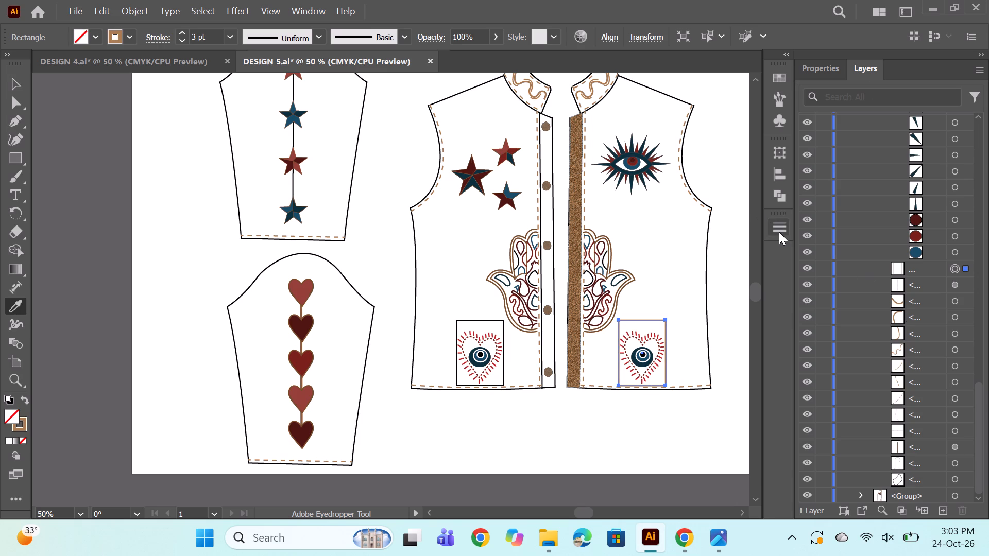
{"action": "left_click", "coordinate": [779, 232]}
{"action": "left_click", "coordinate": [647, 246]}
{"action": "left_click", "coordinate": [711, 163], "text": "ctrl"}
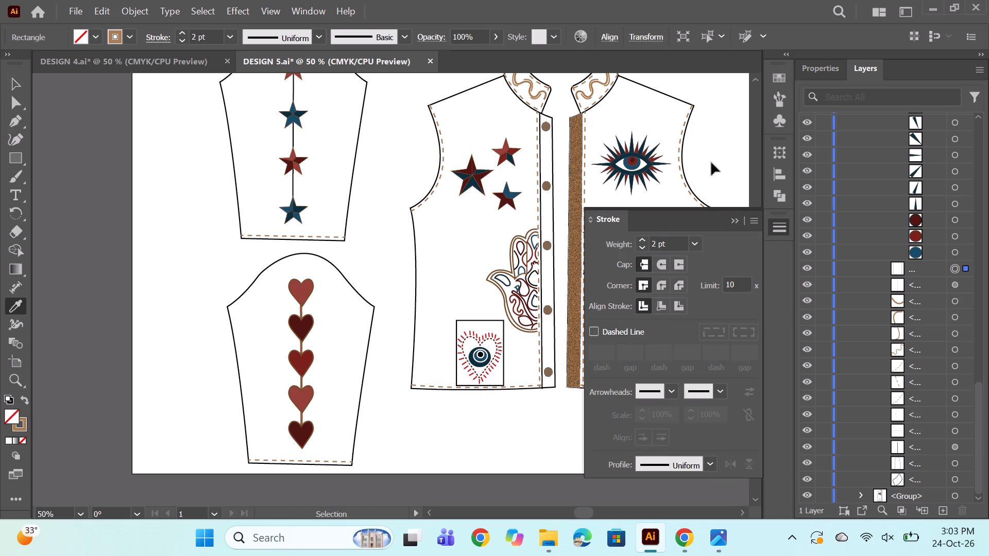
Apply the finished brown 2 pt pocket outline style to DESIGN 5's button-side pocket rectangle with the Eyedropper.
{"action": "scroll", "coordinate": [914, 320], "scroll_direction": "up", "scroll_amount": 14}
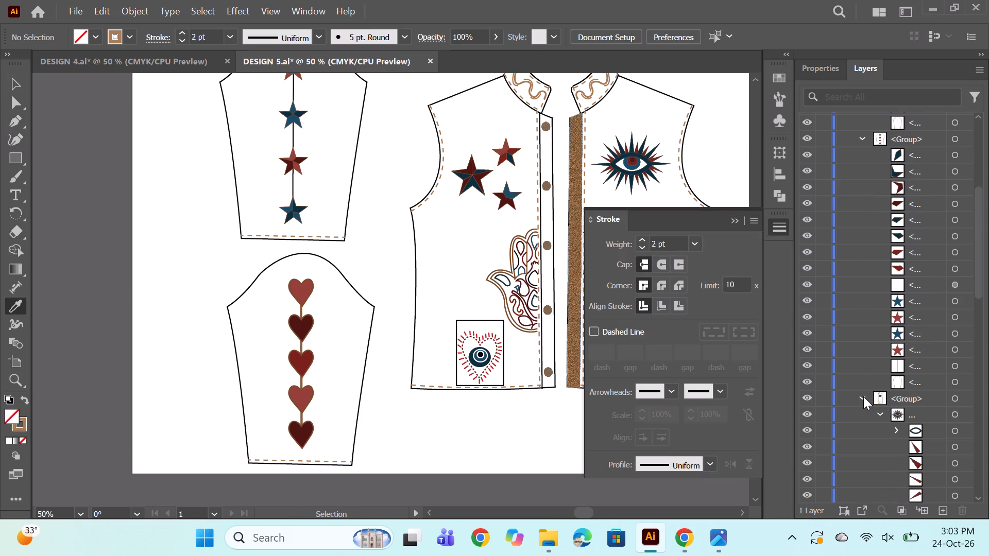
{"action": "left_click", "coordinate": [863, 396]}
{"action": "scroll", "coordinate": [893, 307], "scroll_direction": "down", "scroll_amount": 5}
{"action": "left_click", "coordinate": [859, 497]}
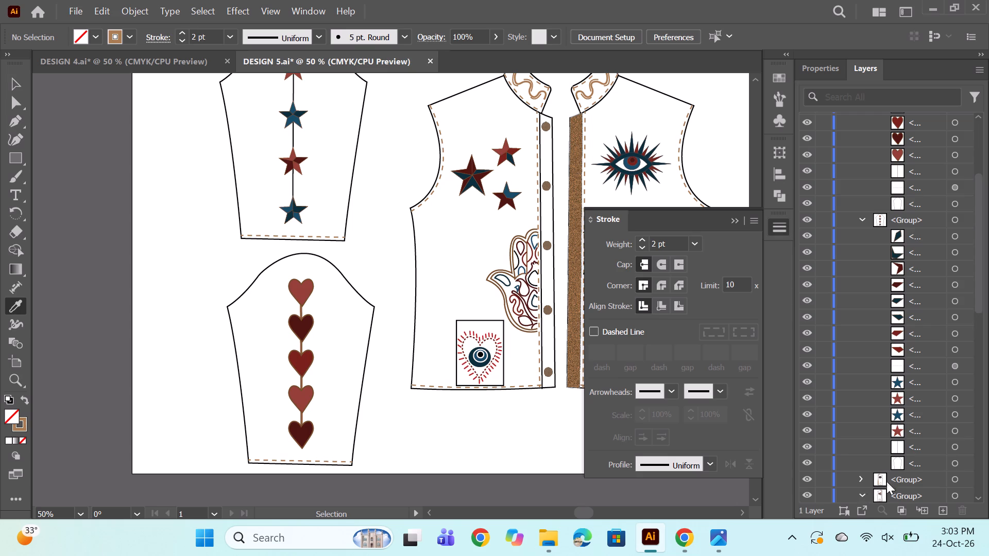
{"action": "scroll", "coordinate": [903, 439], "scroll_direction": "down", "scroll_amount": 17}
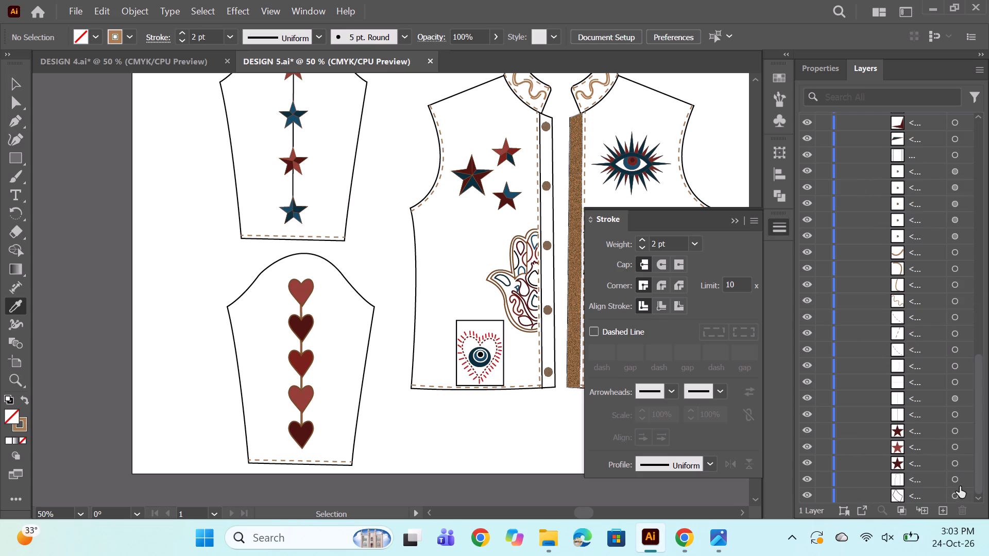
{"action": "scroll", "coordinate": [931, 284], "scroll_direction": "up", "scroll_amount": 2}
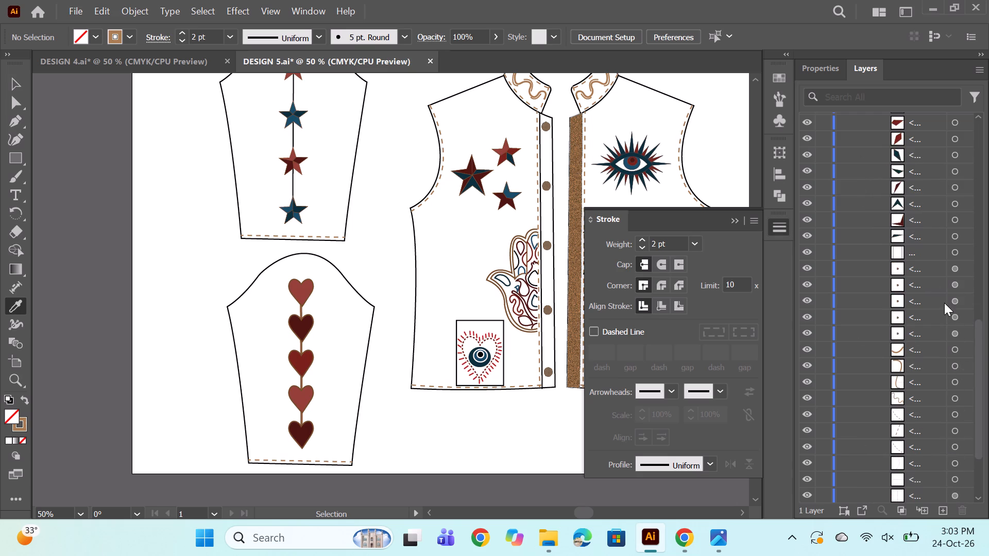
{"action": "left_click", "coordinate": [956, 249]}
{"action": "key", "text": "space"}
{"action": "key", "text": "space"}
{"action": "key", "text": "space"}
{"action": "key", "text": "space"}
{"action": "key", "text": "space"}
{"action": "left_click_drag", "start_coordinate": [701, 182], "coordinate": [602, 181]}
{"action": "left_click", "coordinate": [547, 320]}
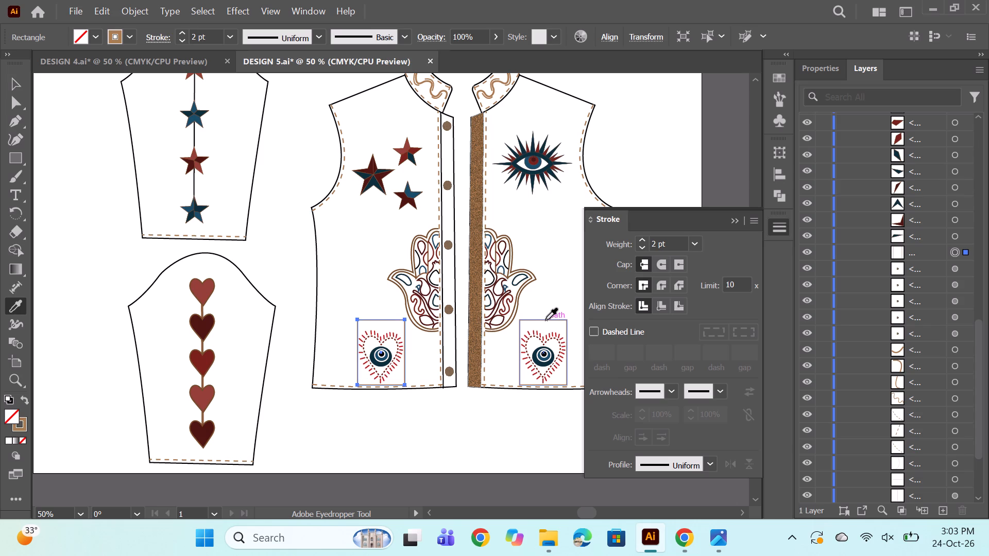
{"action": "left_click", "coordinate": [732, 215]}
{"action": "left_click", "coordinate": [618, 154], "text": "ctrl"}
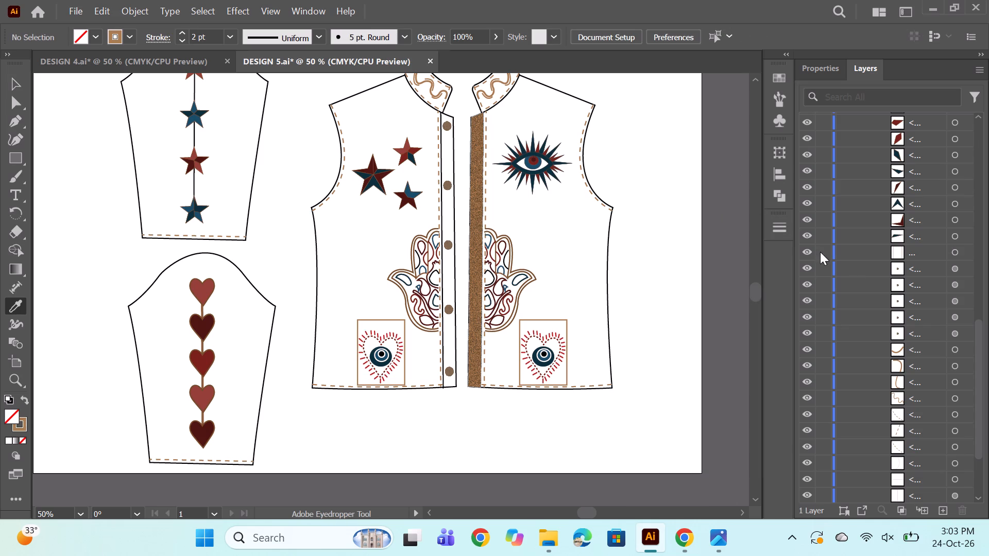
Collapse the expanded button-side front group in the layer list and save DESIGN 5.
{"action": "scroll", "coordinate": [902, 247], "scroll_direction": "up", "scroll_amount": 11}
{"action": "scroll", "coordinate": [899, 395], "scroll_direction": "down", "scroll_amount": 5}
{"action": "left_click", "coordinate": [860, 382]}
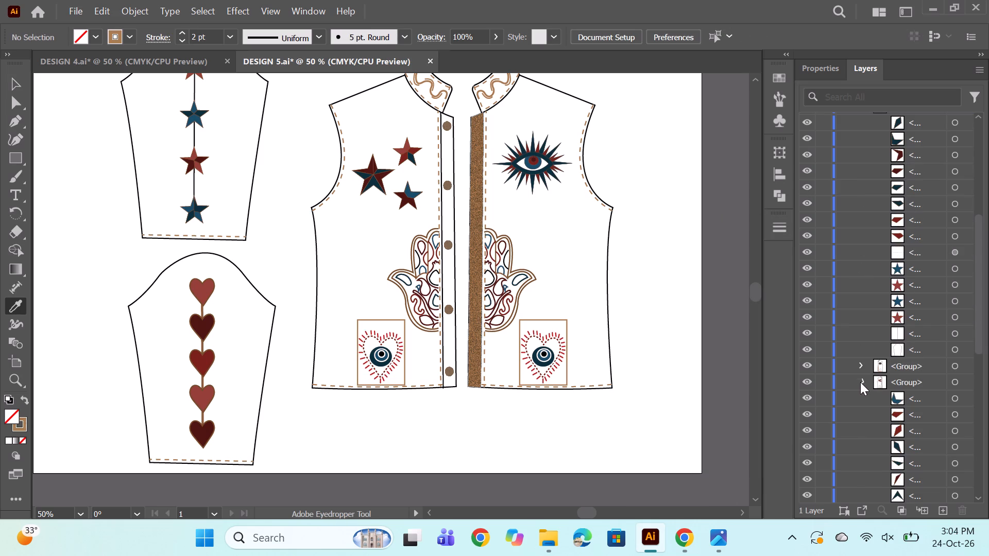
{"action": "scroll", "coordinate": [447, 346], "scroll_direction": "down", "scroll_amount": 1, "text": "alt"}
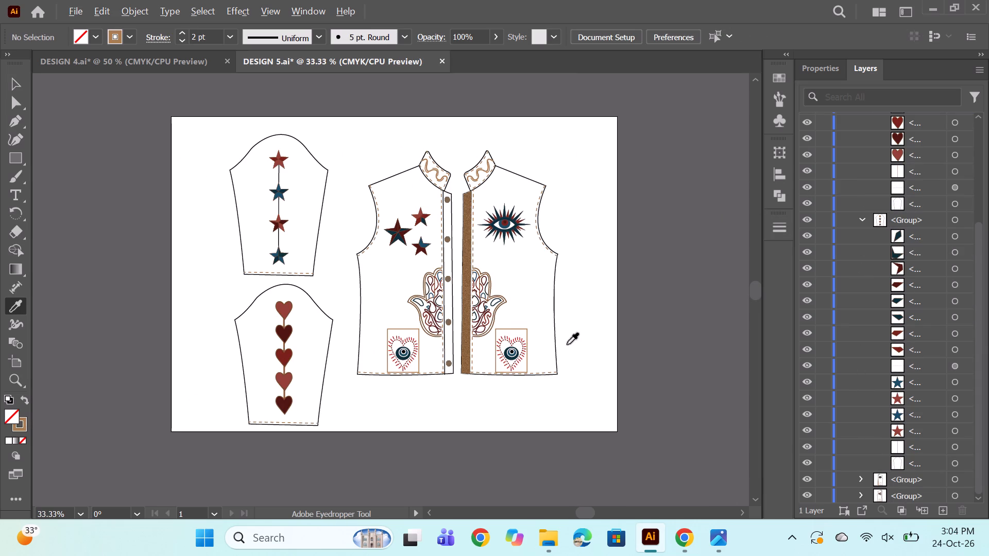
{"action": "key", "text": "ctrl+s"}
In DESIGN 4, match the button-side pocket outline to the collar's brown scroll line with the Eyedropper, and set its stroke to 2 pt.
{"action": "left_click", "coordinate": [159, 62]}
{"action": "scroll", "coordinate": [972, 341], "scroll_direction": "down", "scroll_amount": 4}
{"action": "scroll", "coordinate": [921, 376], "scroll_direction": "down", "scroll_amount": 5}
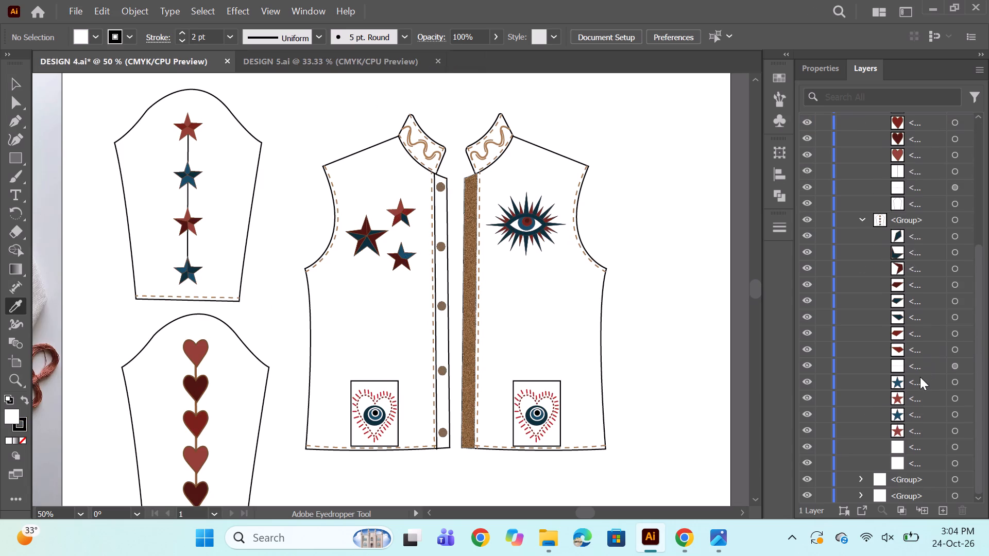
{"action": "left_click", "coordinate": [862, 497]}
{"action": "scroll", "coordinate": [943, 405], "scroll_direction": "down", "scroll_amount": 2}
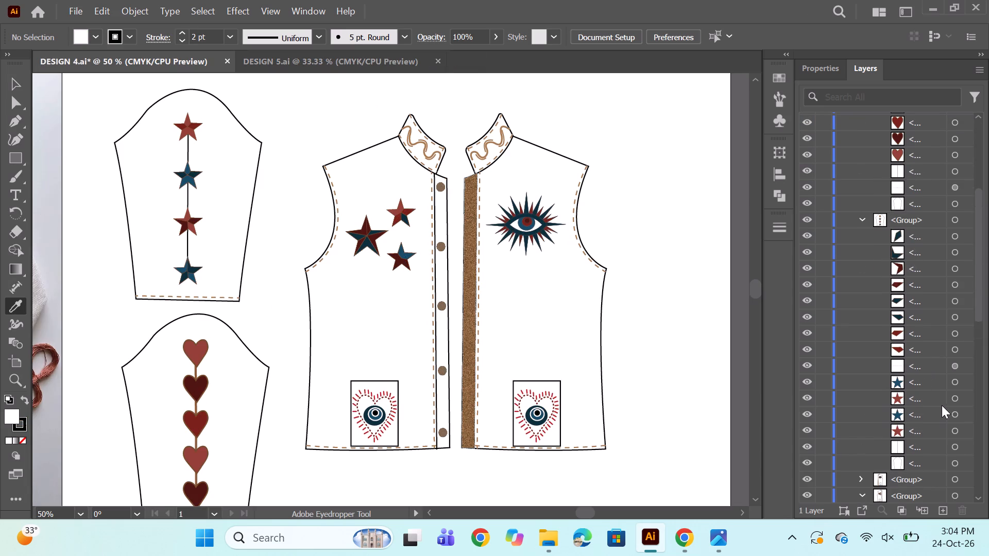
{"action": "scroll", "coordinate": [942, 405], "scroll_direction": "down", "scroll_amount": 18}
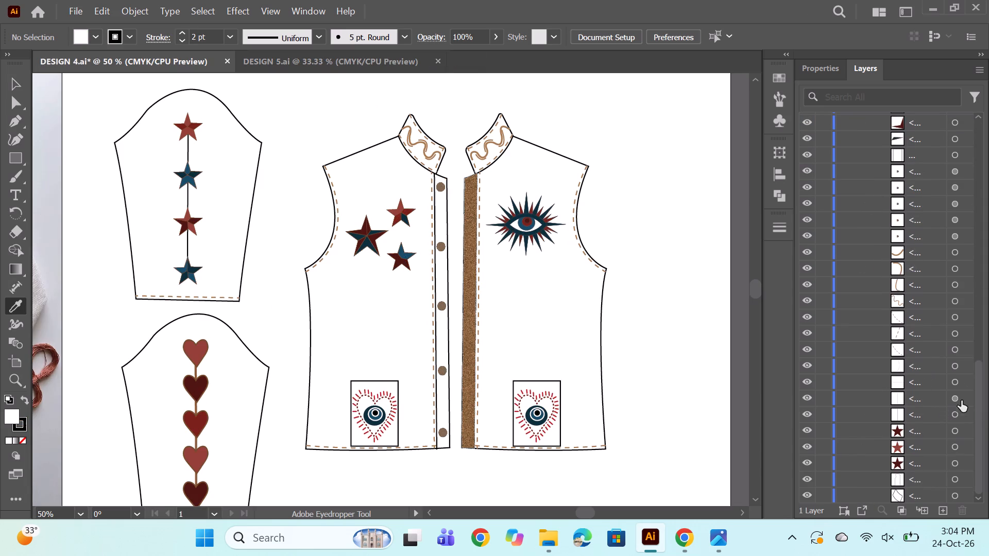
{"action": "scroll", "coordinate": [942, 293], "scroll_direction": "up", "scroll_amount": 2}
{"action": "left_click", "coordinate": [953, 250]}
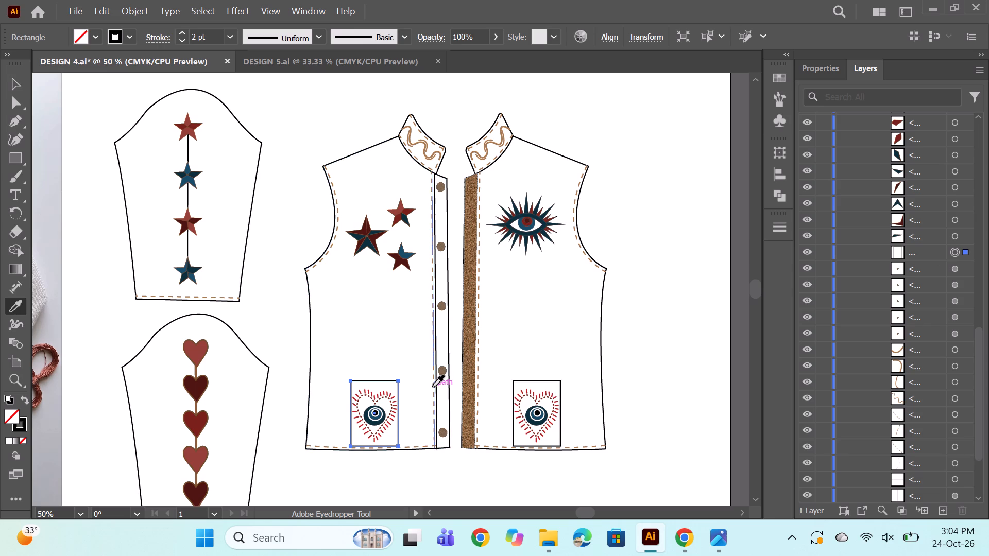
{"action": "left_click", "coordinate": [494, 144]}
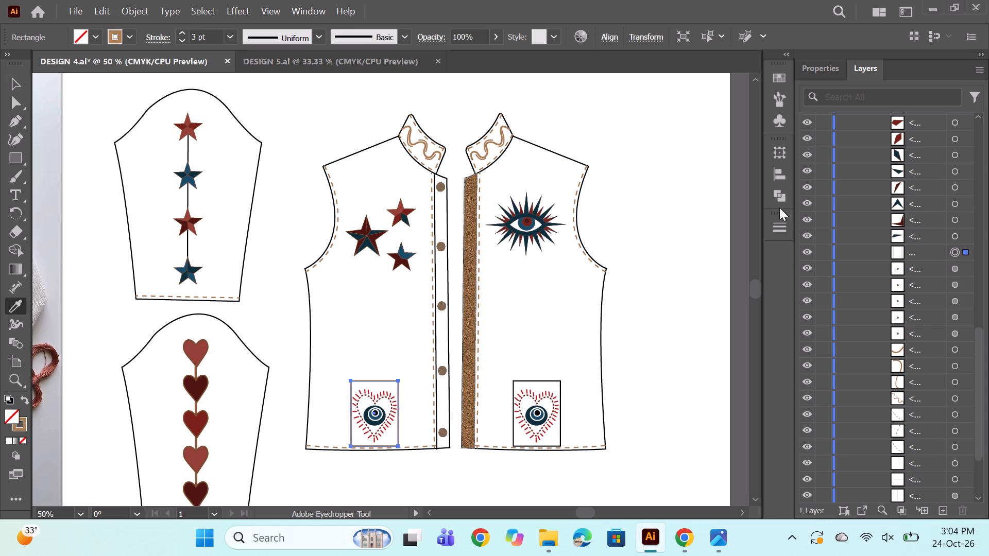
{"action": "left_click", "coordinate": [779, 216]}
{"action": "left_click", "coordinate": [779, 224]}
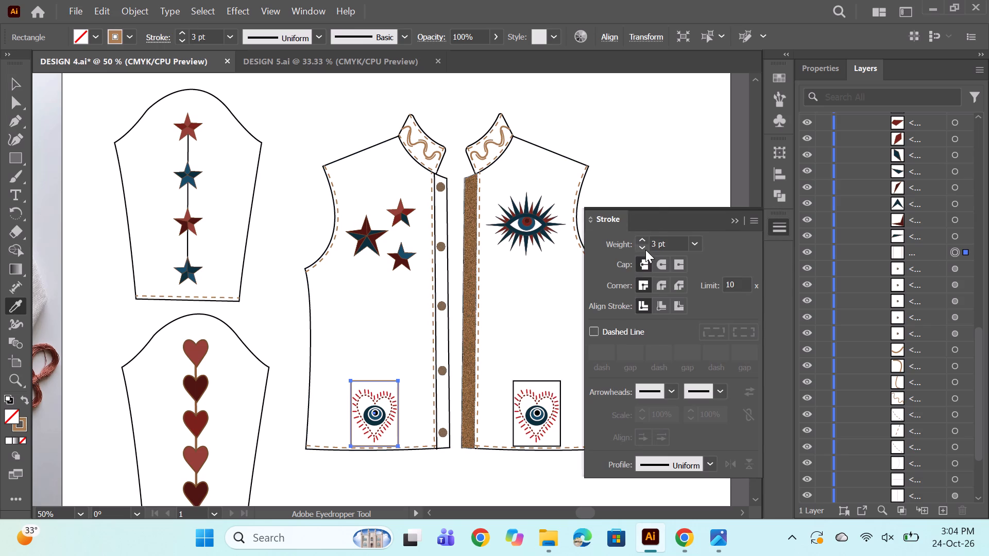
{"action": "left_click", "coordinate": [645, 250]}
{"action": "left_click", "coordinate": [676, 132], "text": "ctrl"}
Apply the button-side pocket's brown 2 pt outline style to DESIGN 4's brown-placket-side pocket rectangle with the Eyedropper.
{"action": "scroll", "coordinate": [944, 228], "scroll_direction": "up", "scroll_amount": 5}
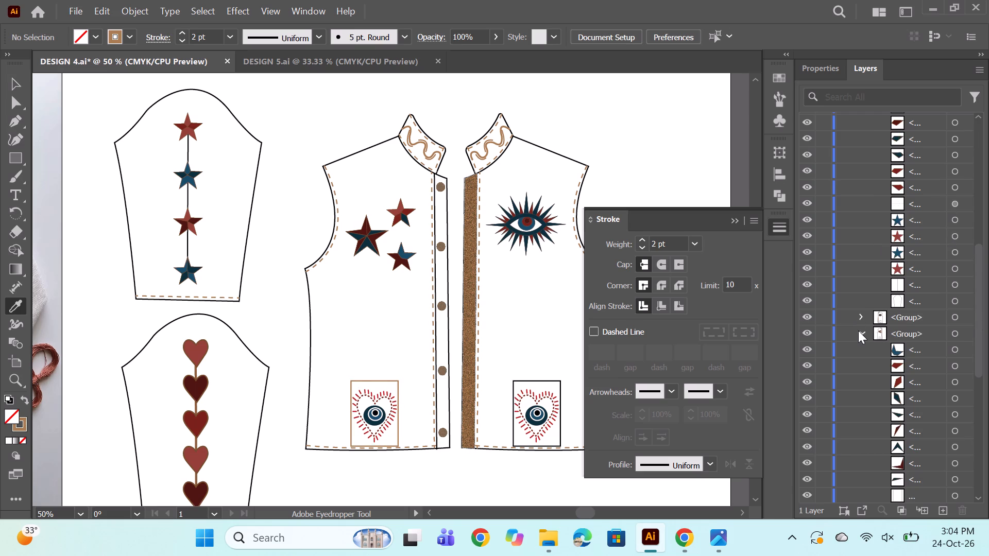
{"action": "left_click", "coordinate": [858, 331]}
{"action": "left_click", "coordinate": [859, 481]}
{"action": "scroll", "coordinate": [897, 385], "scroll_direction": "down", "scroll_amount": 7}
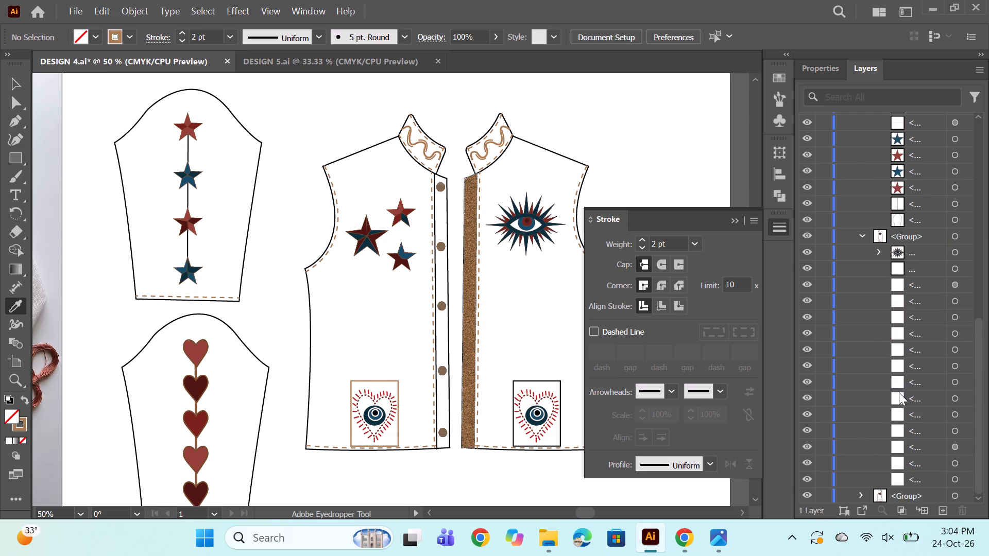
{"action": "scroll", "coordinate": [899, 392], "scroll_direction": "down", "scroll_amount": 10}
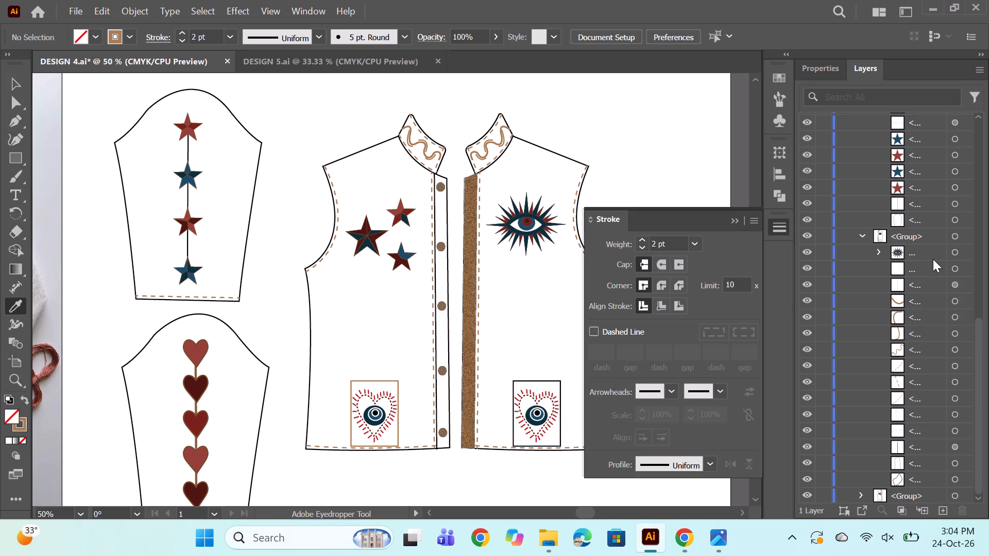
{"action": "left_click", "coordinate": [958, 268]}
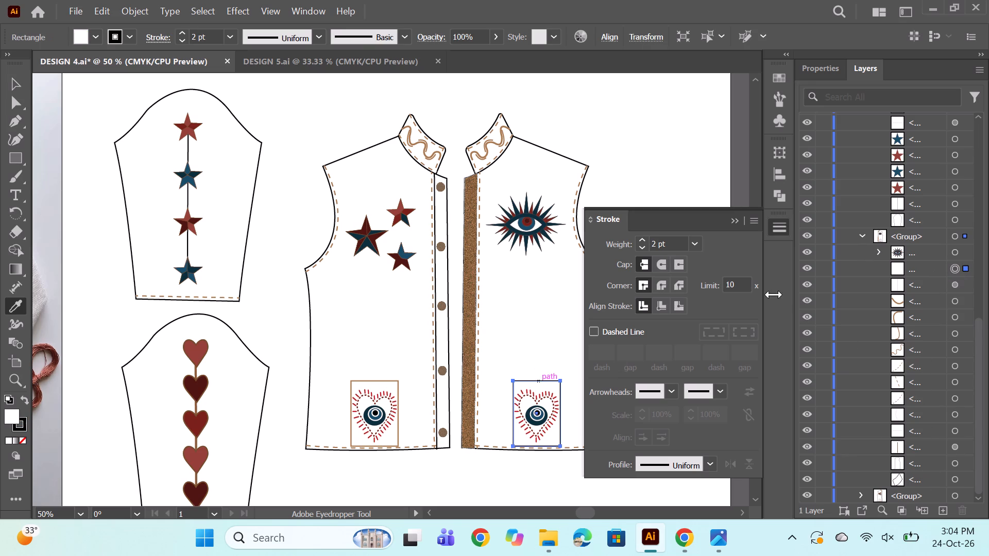
{"action": "left_click", "coordinate": [391, 381]}
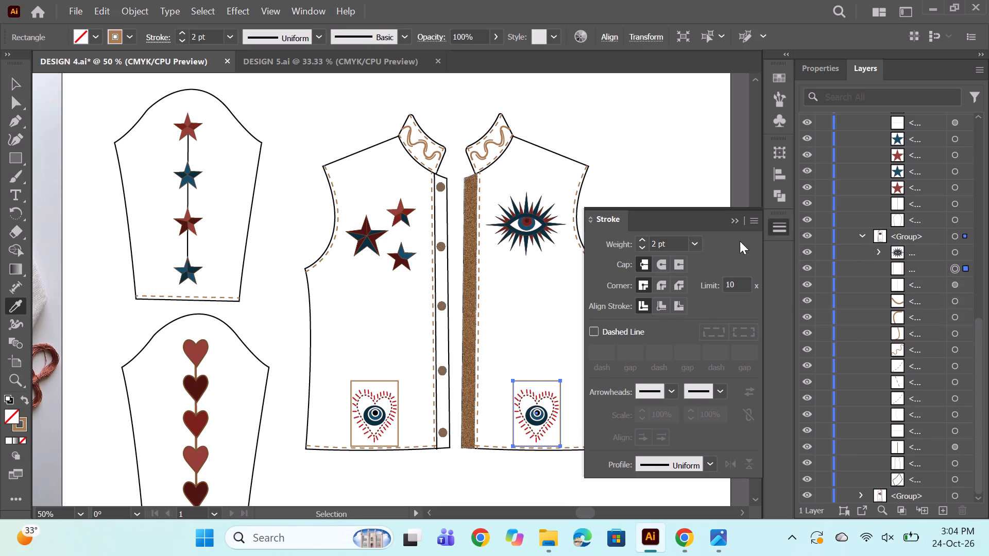
{"action": "left_click", "coordinate": [738, 224]}
{"action": "left_click", "coordinate": [697, 180], "text": "ctrl"}
Examine the whole DESIGN 4 jacket beside its reference photo, and compare its pockets and fronts with DESIGN 5.
{"action": "scroll", "coordinate": [581, 277], "scroll_direction": "down", "scroll_amount": 1, "text": "alt"}
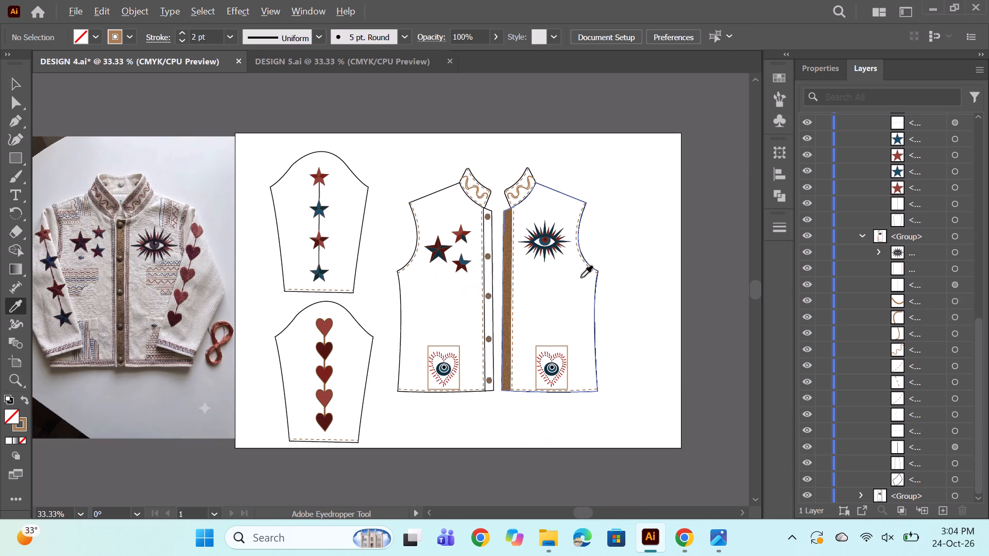
{"action": "scroll", "coordinate": [583, 298], "scroll_direction": "up", "scroll_amount": 1, "text": "alt"}
{"action": "key", "text": "space"}
{"action": "left_click_drag", "start_coordinate": [639, 313], "coordinate": [680, 322]}
{"action": "scroll", "coordinate": [668, 275], "scroll_direction": "down", "scroll_amount": 1, "text": "alt"}
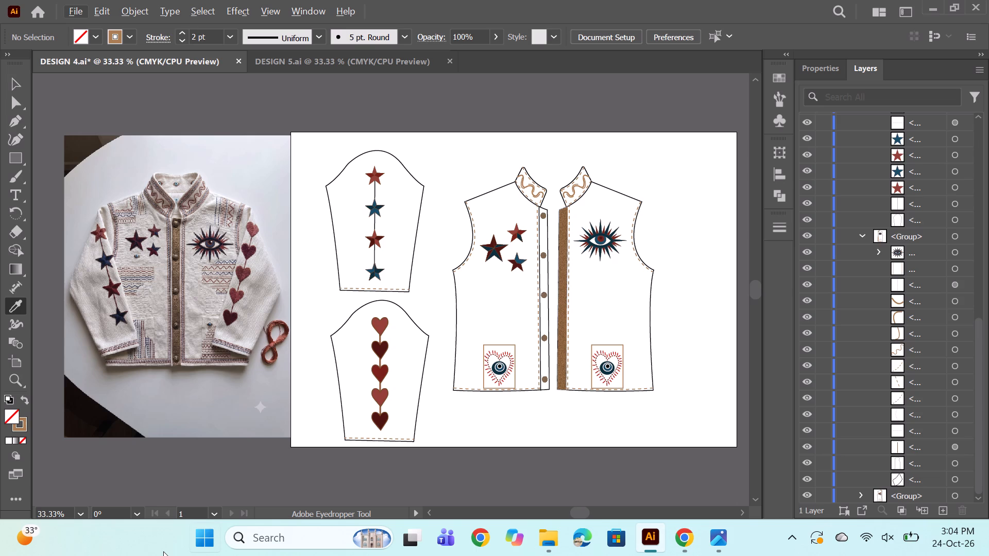
{"action": "left_click", "coordinate": [326, 68]}
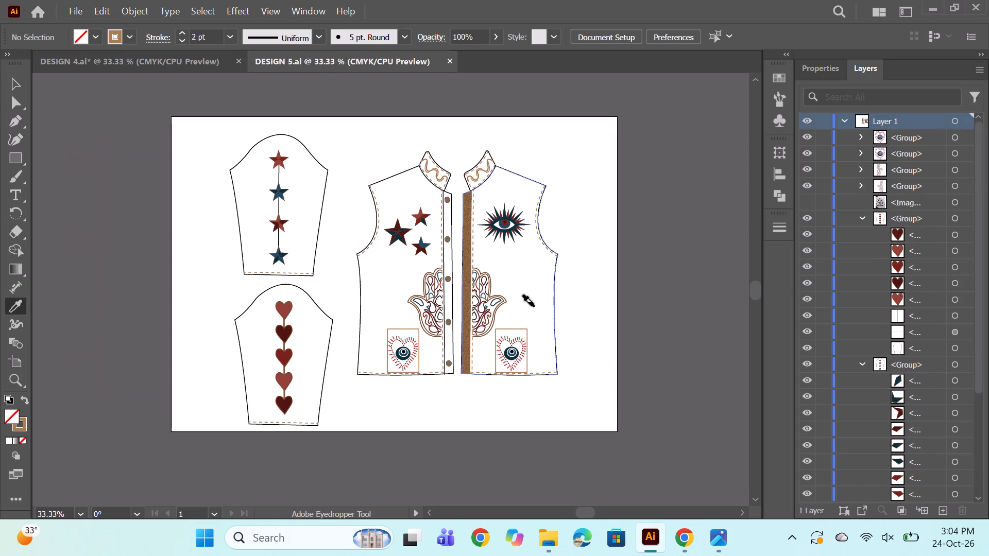
{"action": "key", "text": "space"}
{"action": "left_click_drag", "start_coordinate": [590, 317], "coordinate": [621, 357]}
{"action": "scroll", "coordinate": [547, 358], "scroll_direction": "up", "scroll_amount": 1, "text": "alt"}
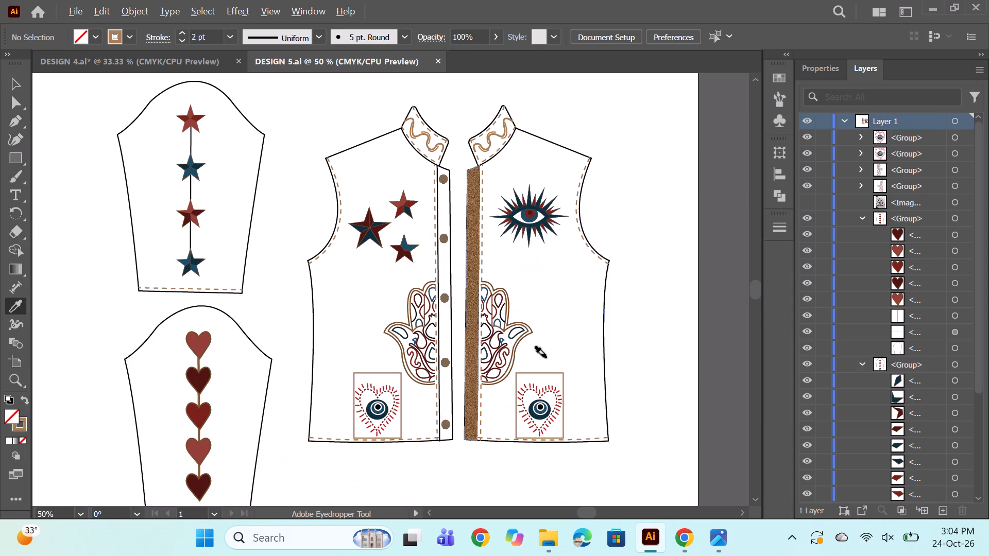
{"action": "scroll", "coordinate": [559, 346], "scroll_direction": "down", "scroll_amount": 1}
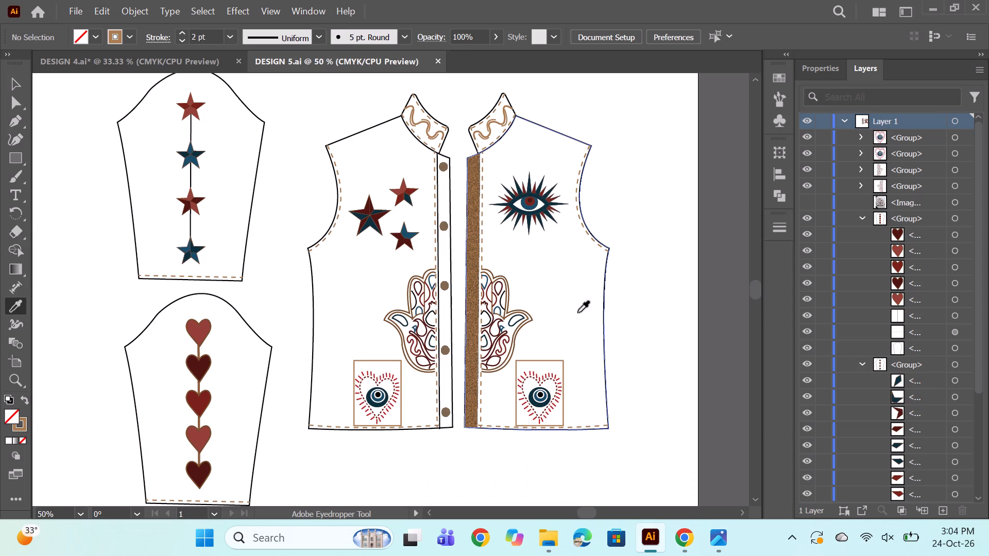
{"action": "scroll", "coordinate": [577, 312], "scroll_direction": "up", "scroll_amount": 1}
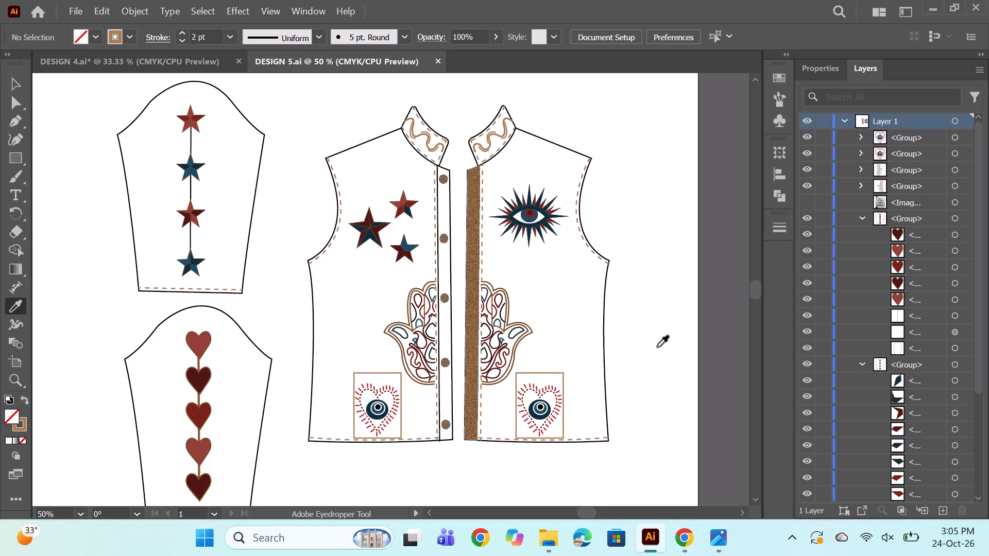